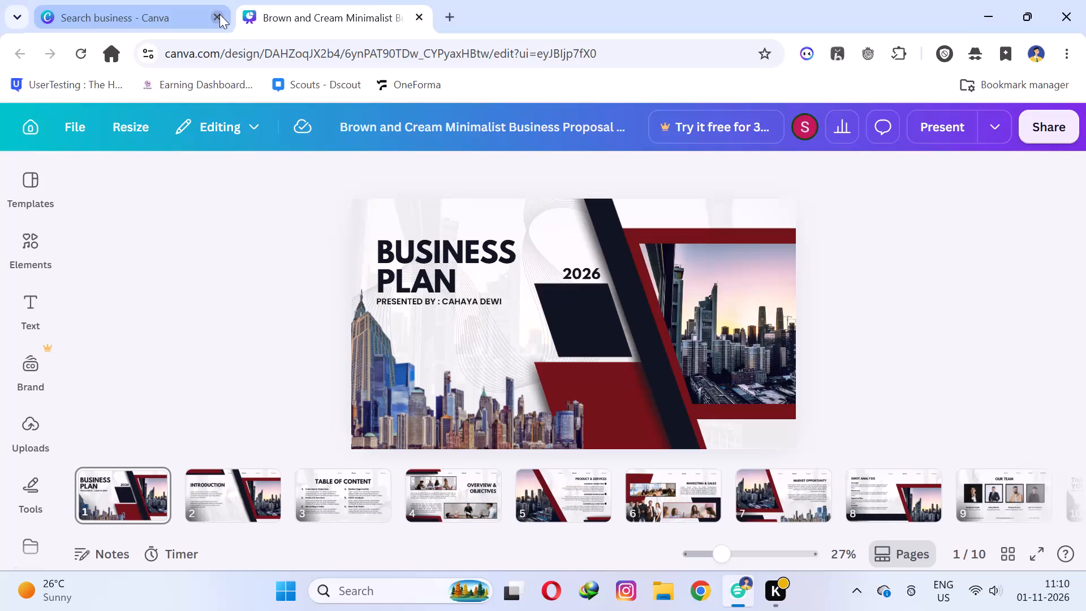
Close the business search browser tab, keeping the Brown and Cream Minimalist Business Proposal design open.
click(218, 14)
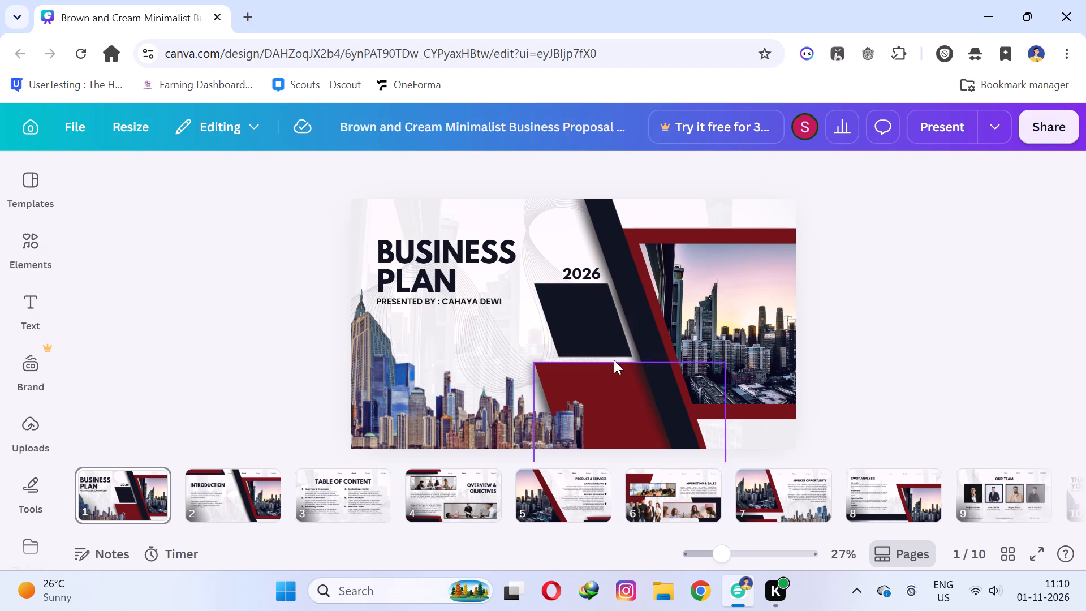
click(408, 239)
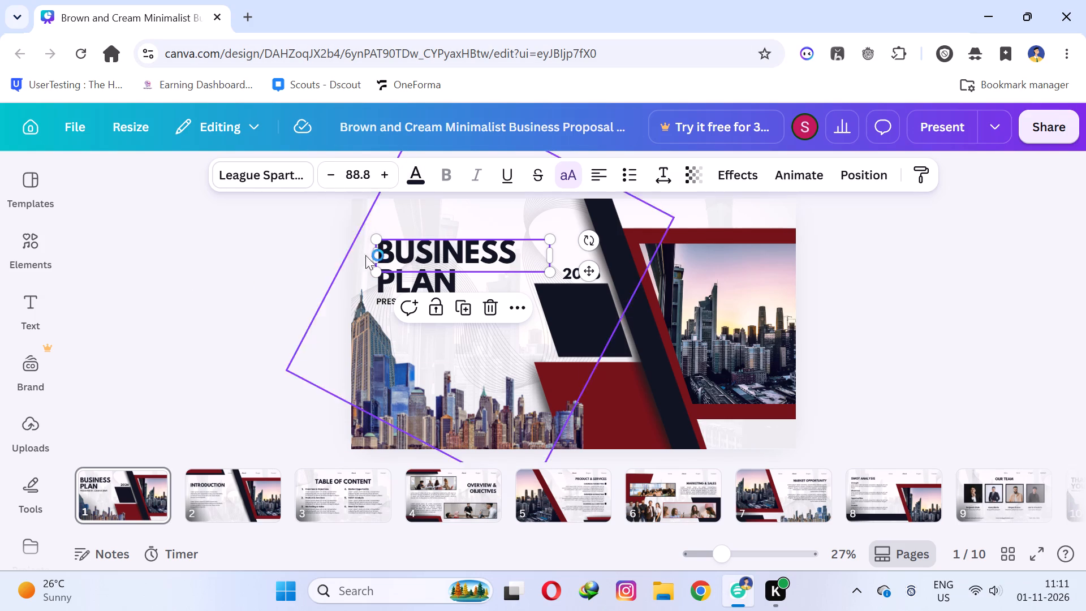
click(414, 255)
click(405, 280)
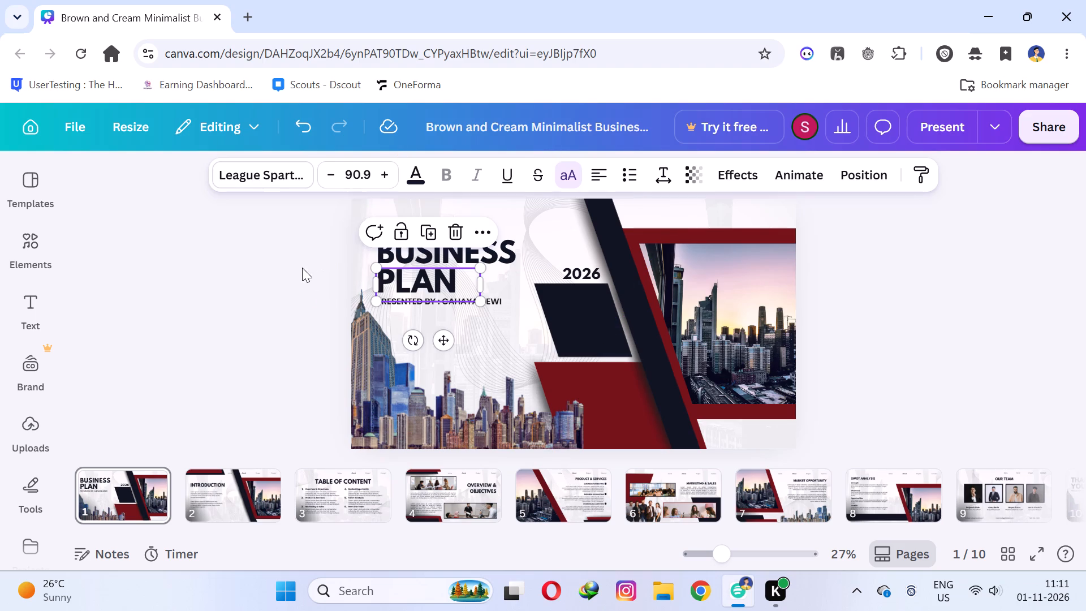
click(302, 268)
Browse the available text colors for the BUSINESS title line on page 1, including photo, solid and gradient colors.
click(439, 255)
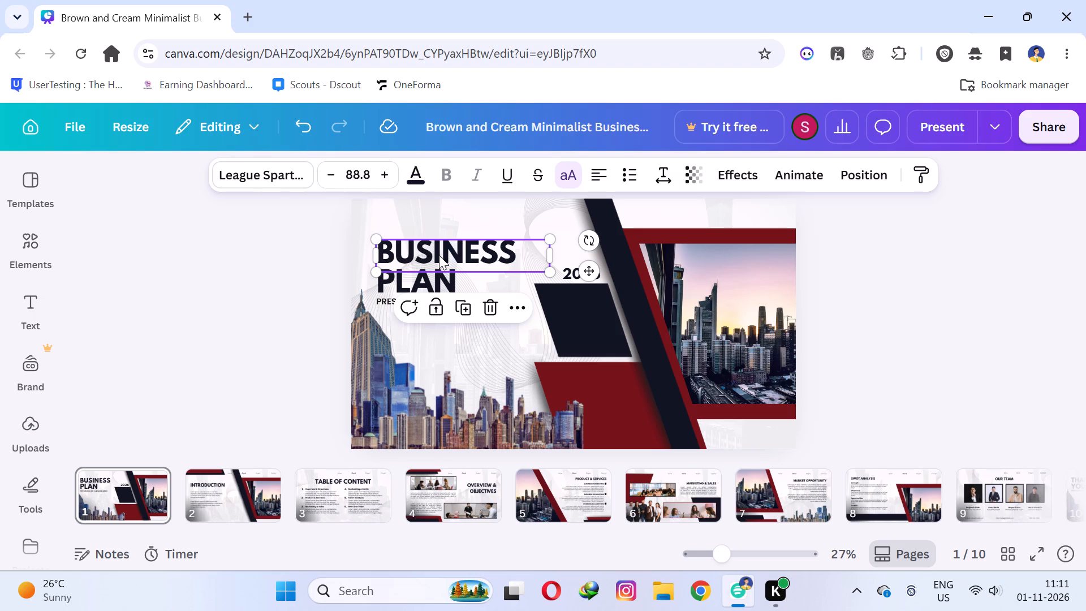
click(417, 161)
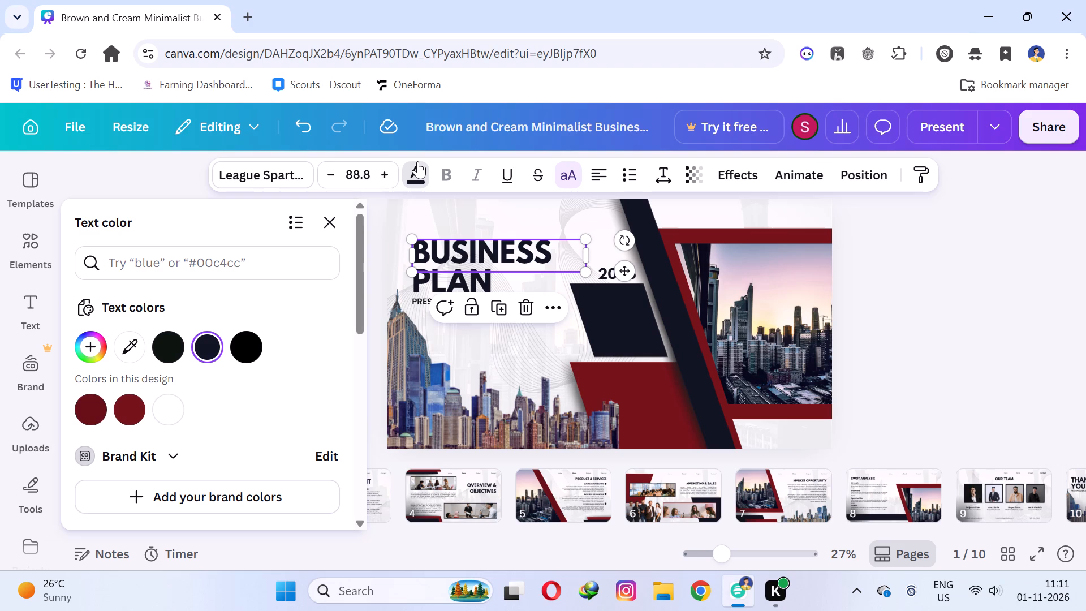
scroll(213, 277, down, 1)
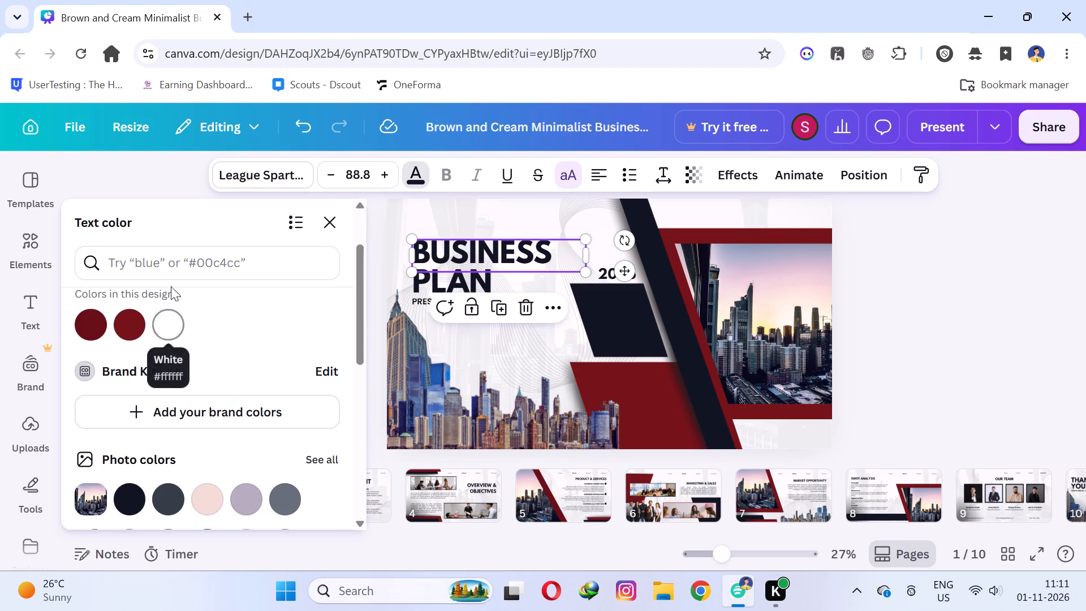
scroll(188, 262, up, 2)
scroll(129, 308, down, 2)
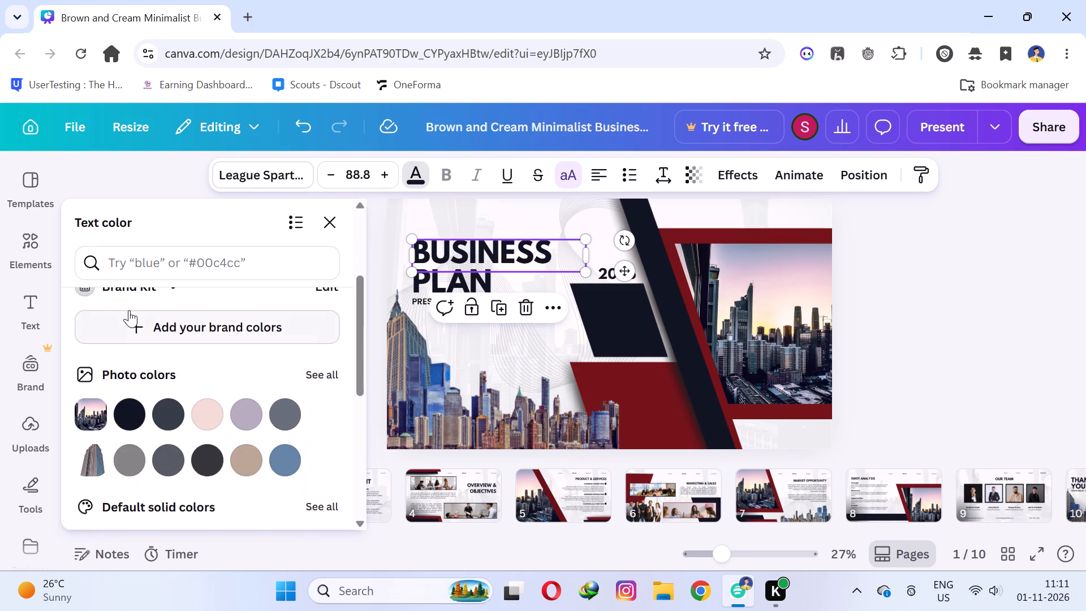
scroll(129, 310, down, 1)
scroll(132, 406, down, 4)
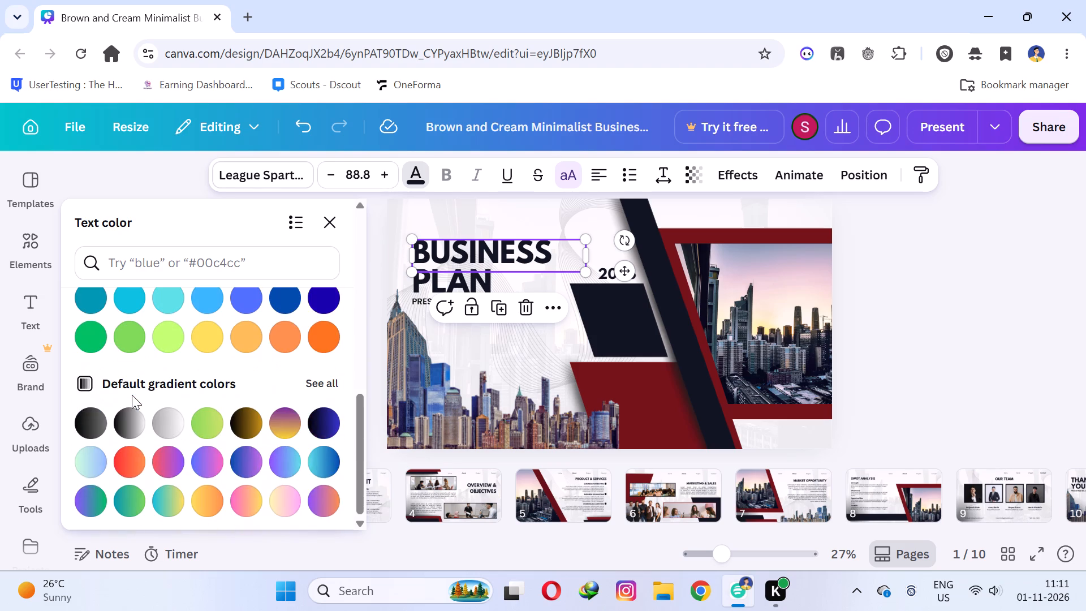
scroll(132, 383, down, 2)
scroll(132, 383, up, 9)
scroll(132, 383, down, 2)
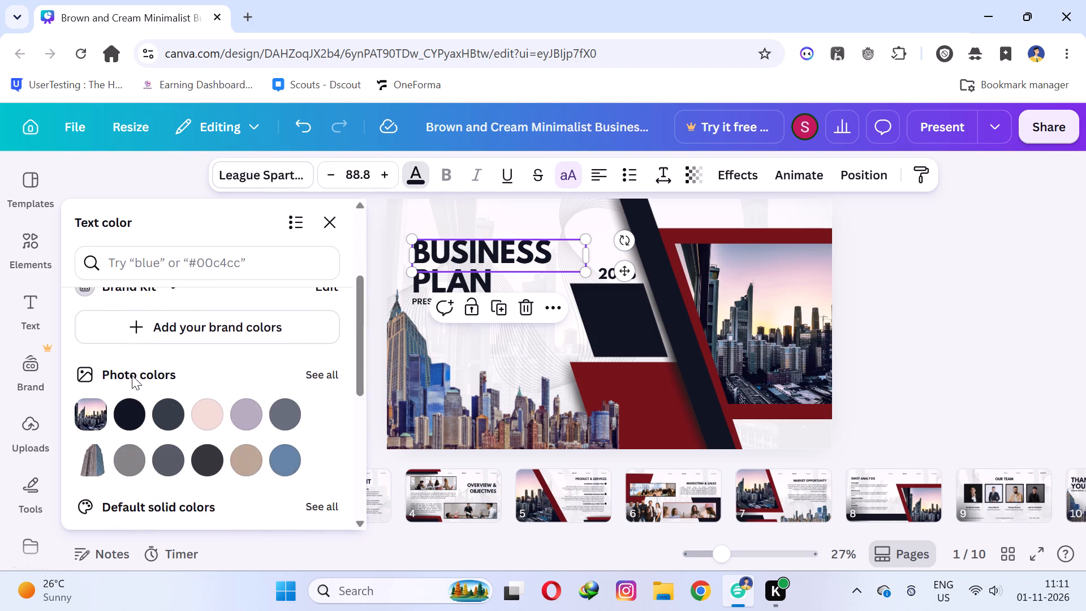
scroll(132, 375, up, 5)
scroll(133, 371, down, 2)
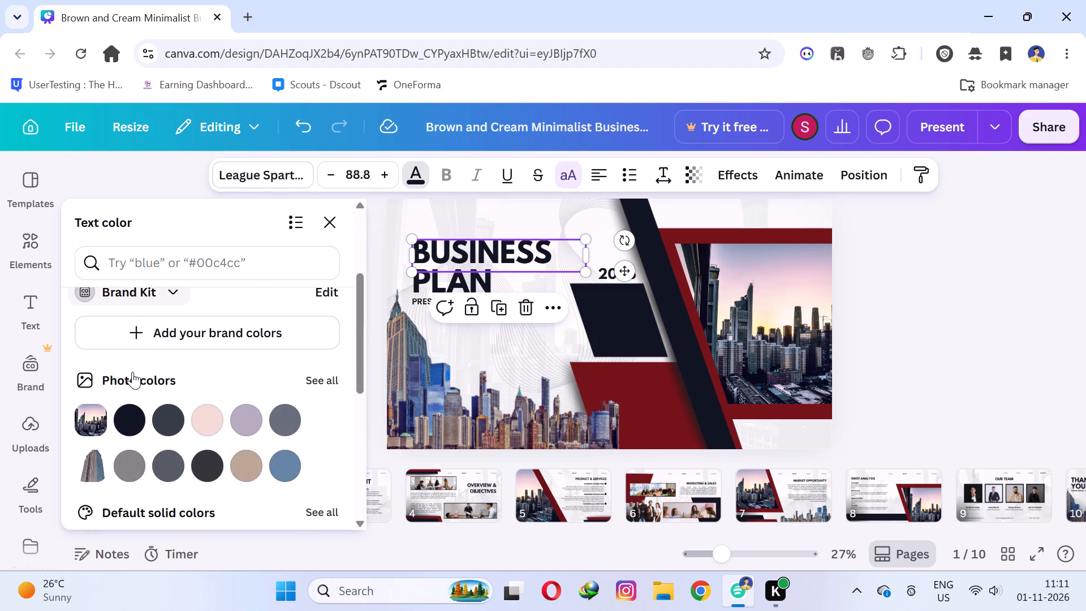
scroll(128, 380, down, 1)
scroll(187, 432, down, 3)
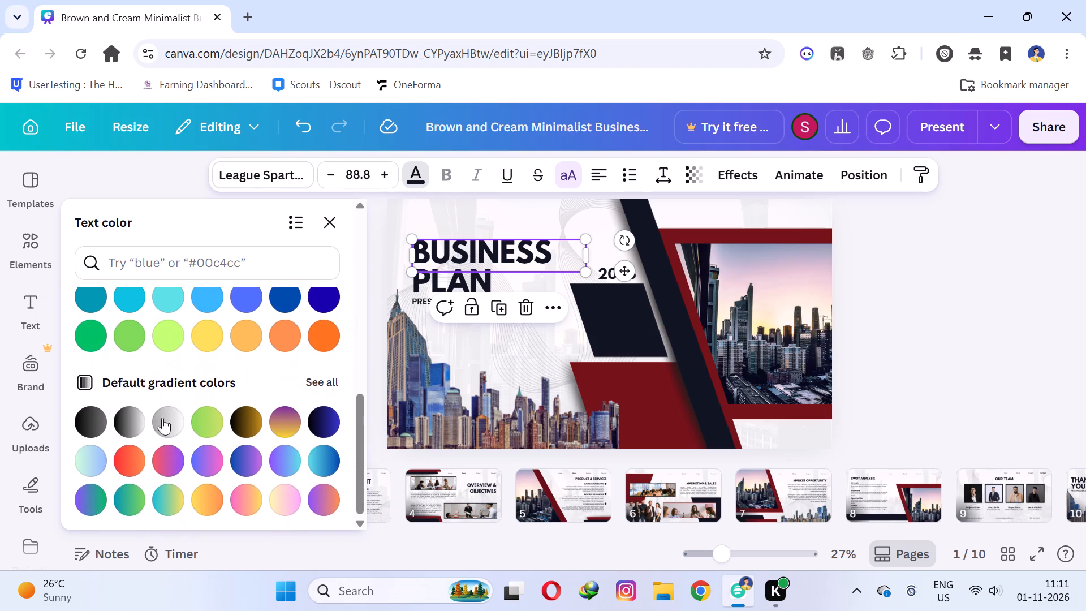
scroll(128, 379, down, 4)
scroll(158, 388, up, 2)
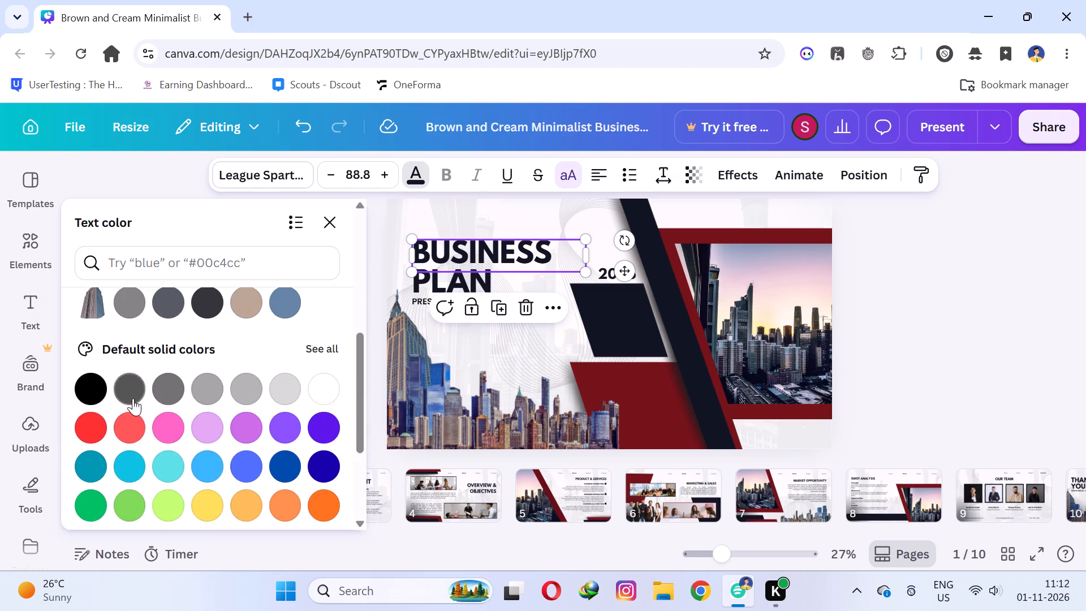
scroll(171, 398, up, 5)
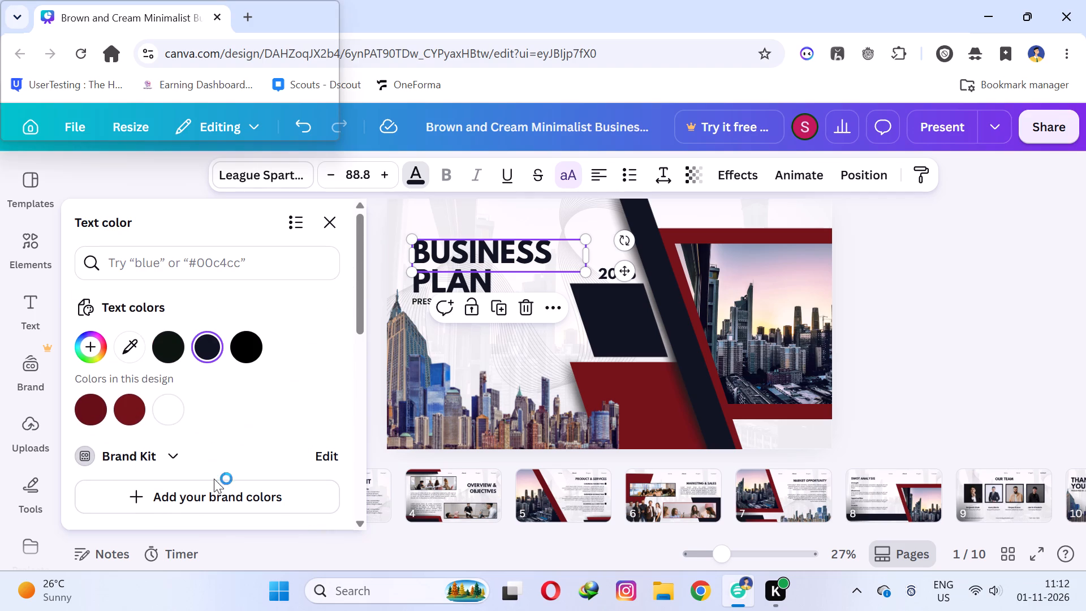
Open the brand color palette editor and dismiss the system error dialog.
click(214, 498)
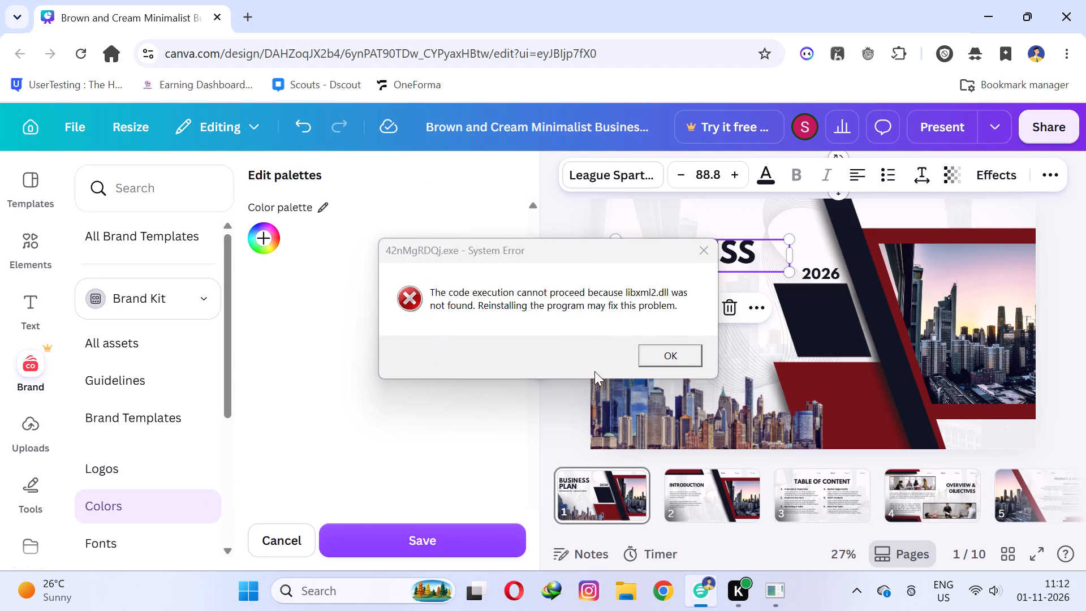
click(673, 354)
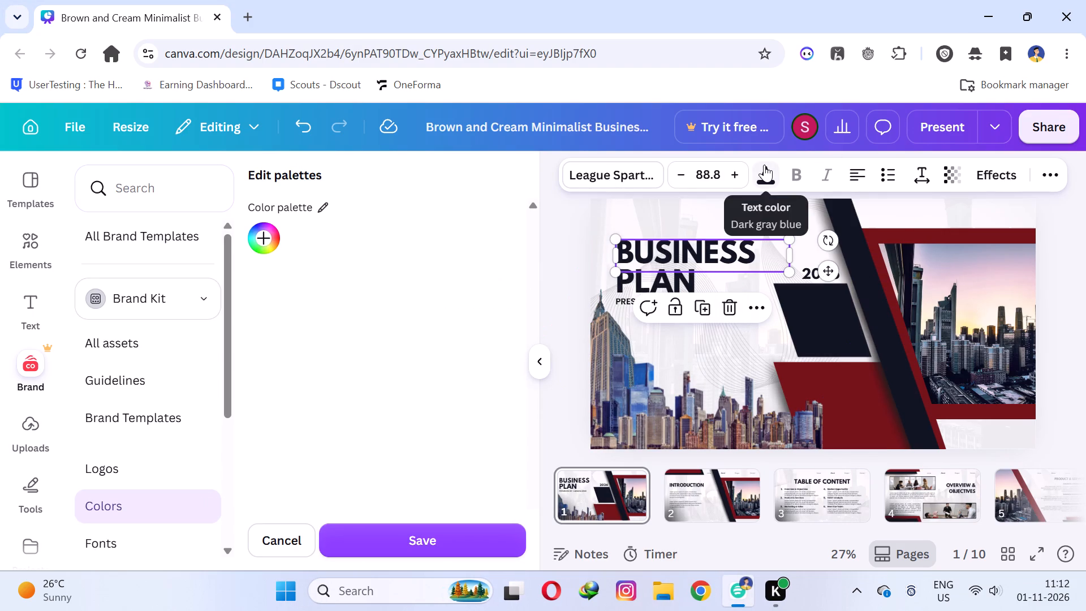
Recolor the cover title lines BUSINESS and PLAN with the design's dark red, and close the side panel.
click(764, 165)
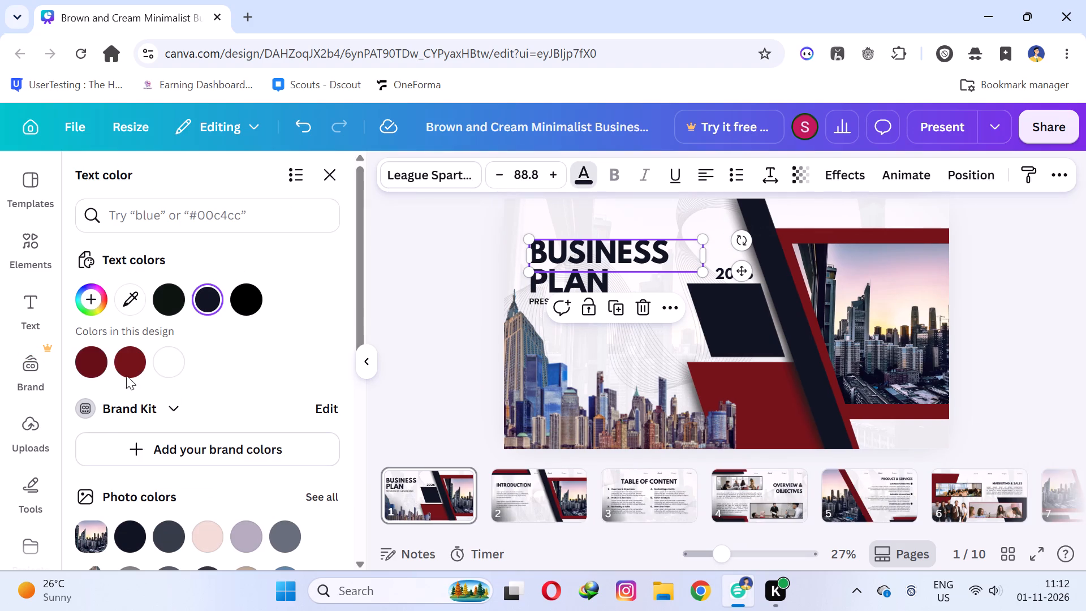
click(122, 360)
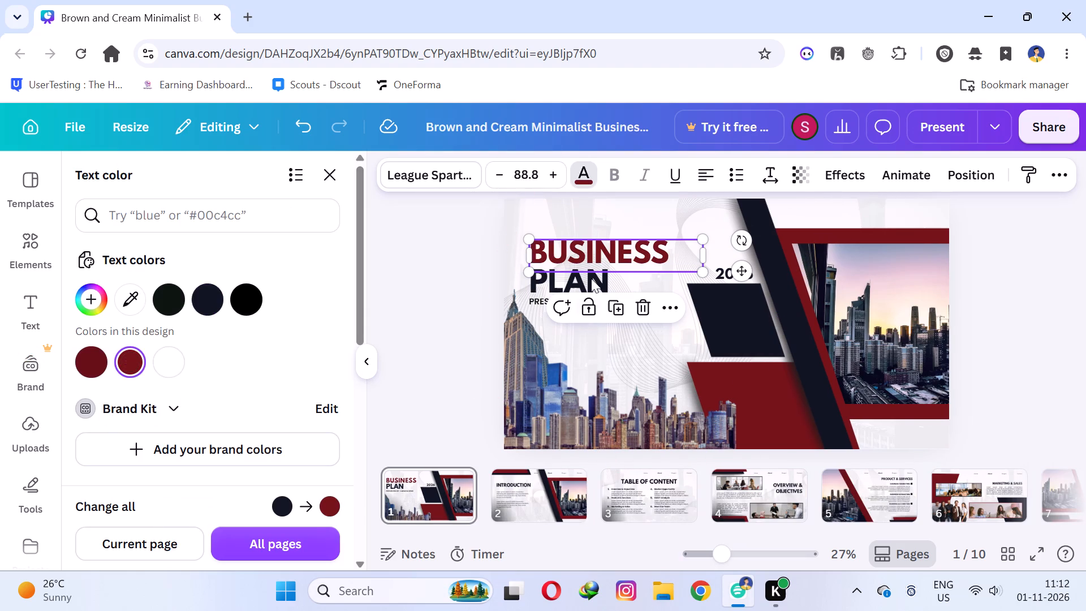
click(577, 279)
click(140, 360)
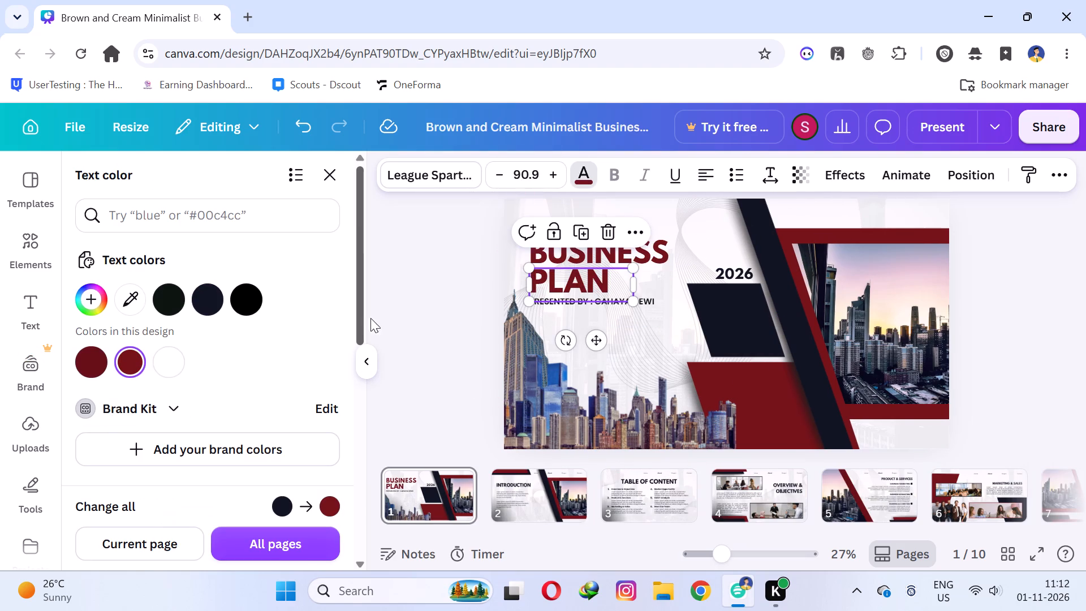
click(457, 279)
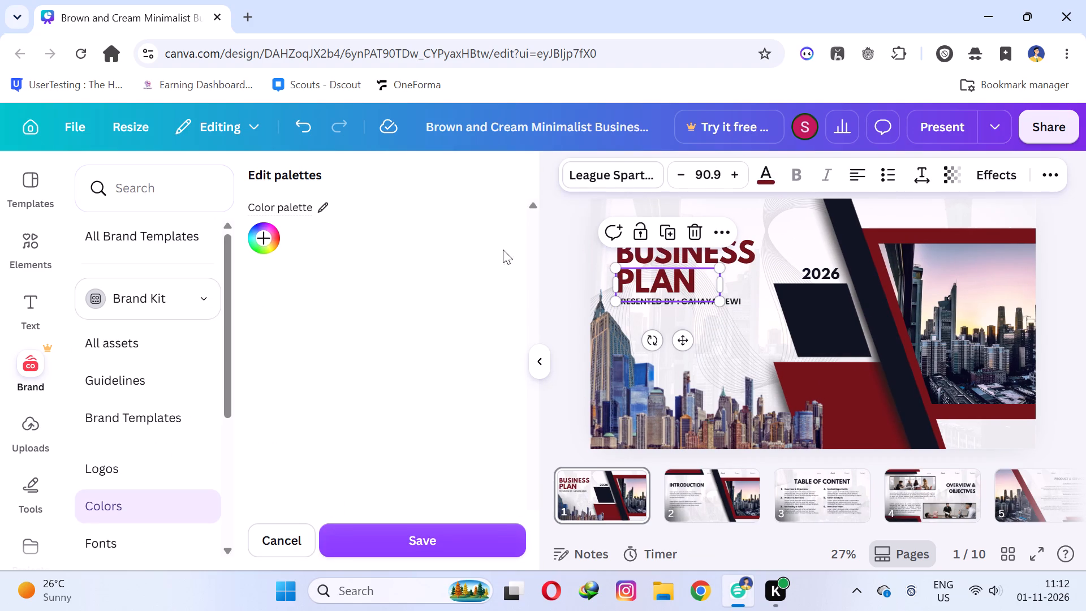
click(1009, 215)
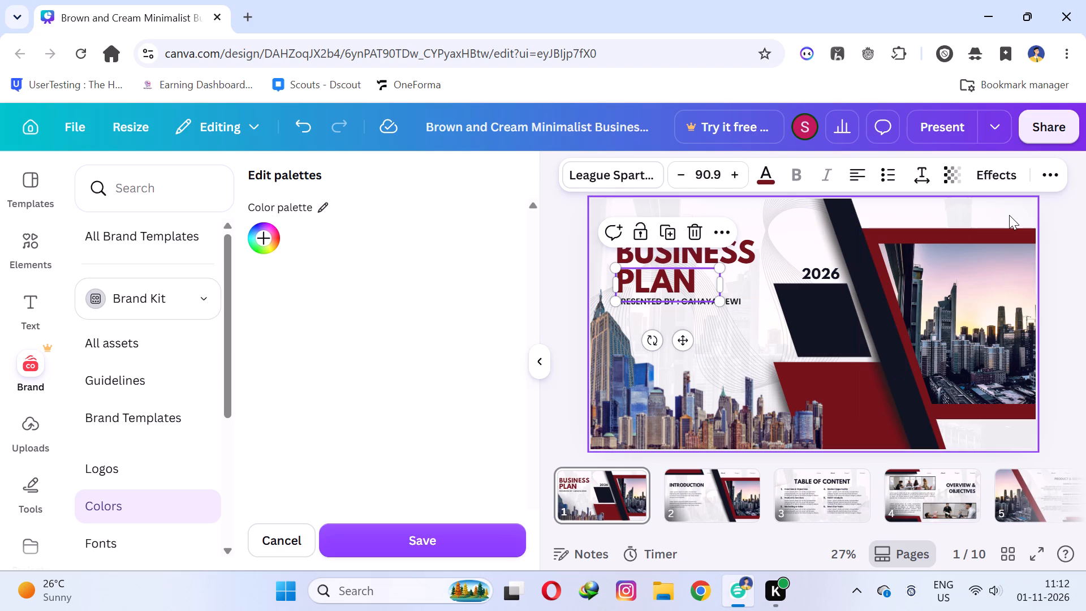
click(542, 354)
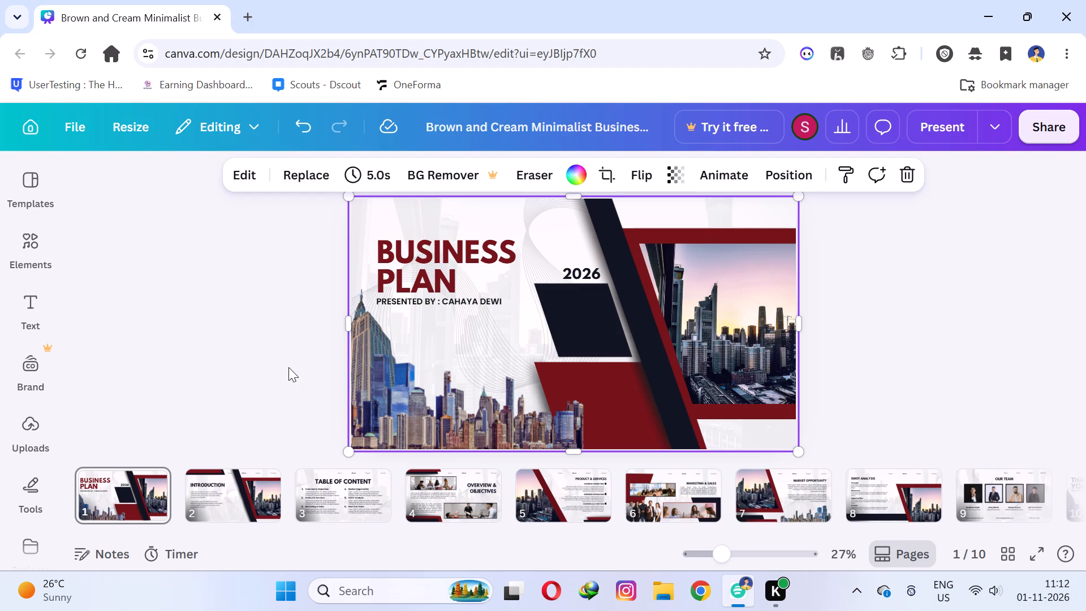
Set the text color of the cover title lines BUSINESS and PLAN to brown, hex 5c4033.
click(422, 251)
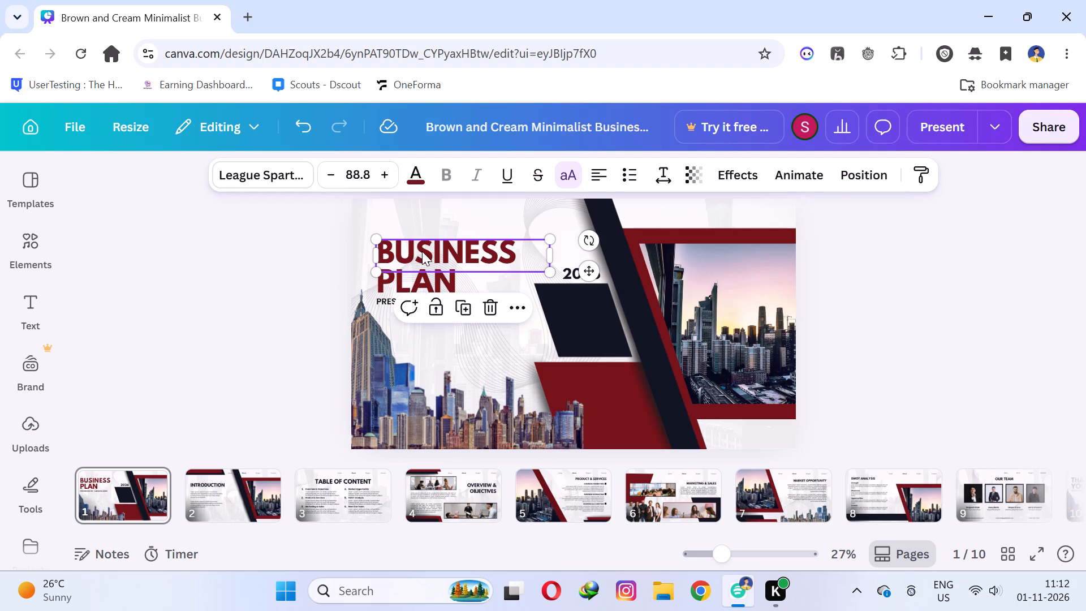
click(412, 176)
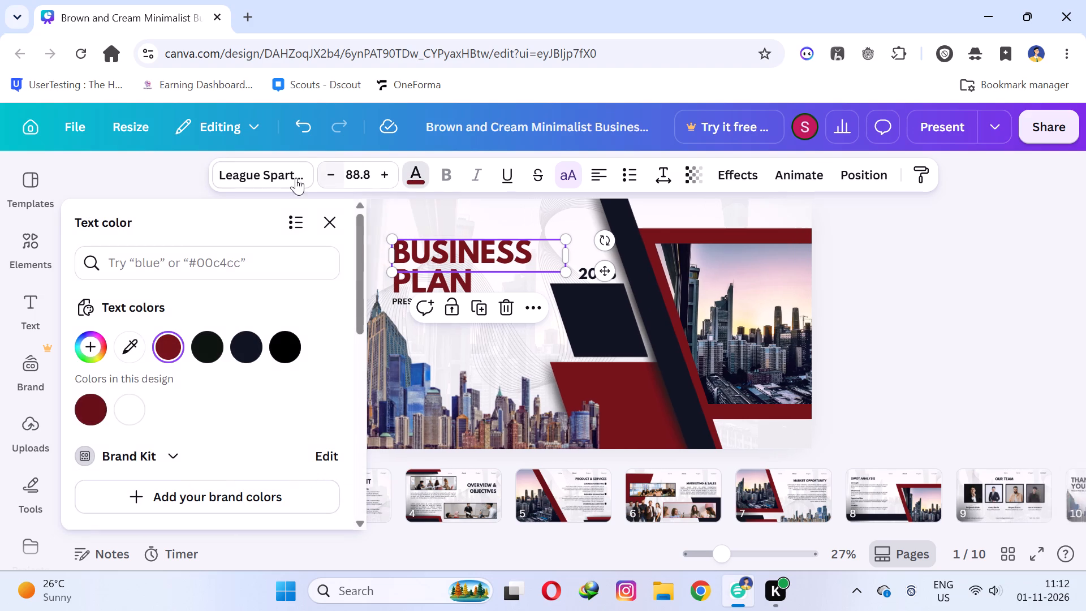
click(174, 259)
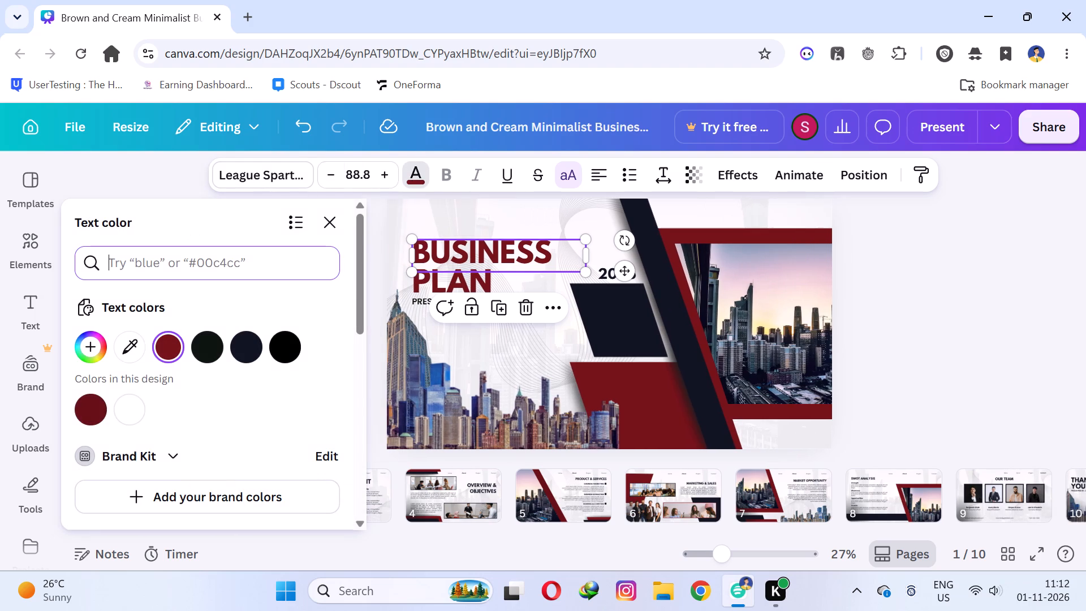
text(5c)
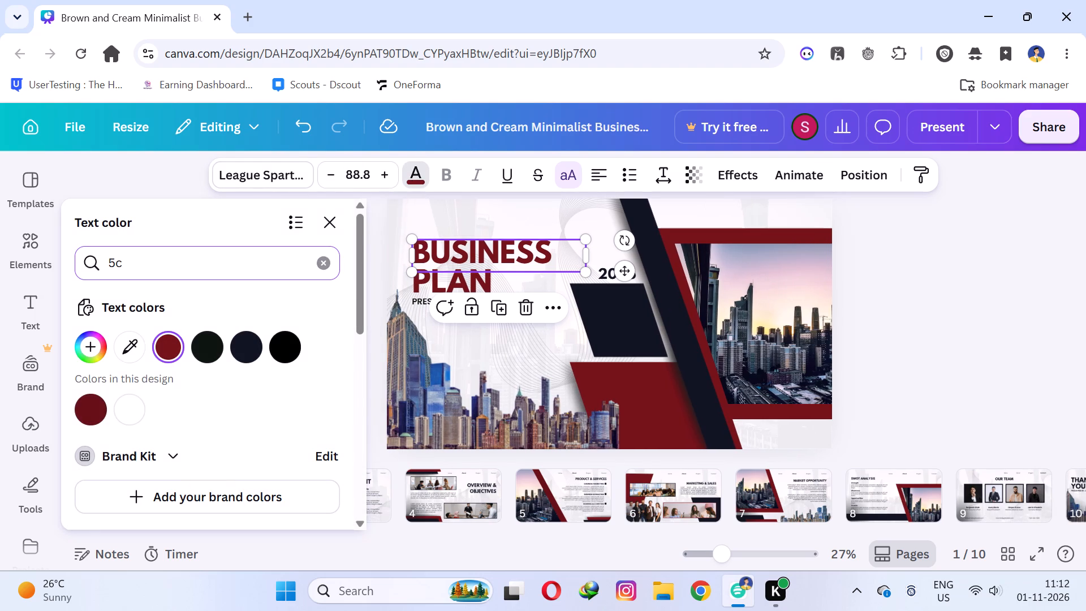
text(4033)
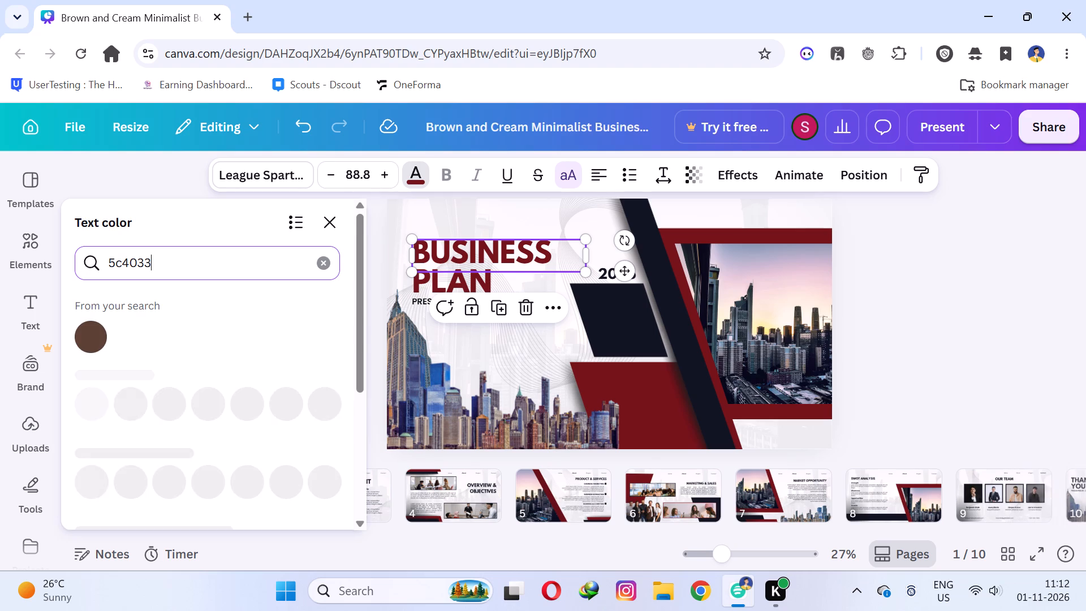
click(87, 342)
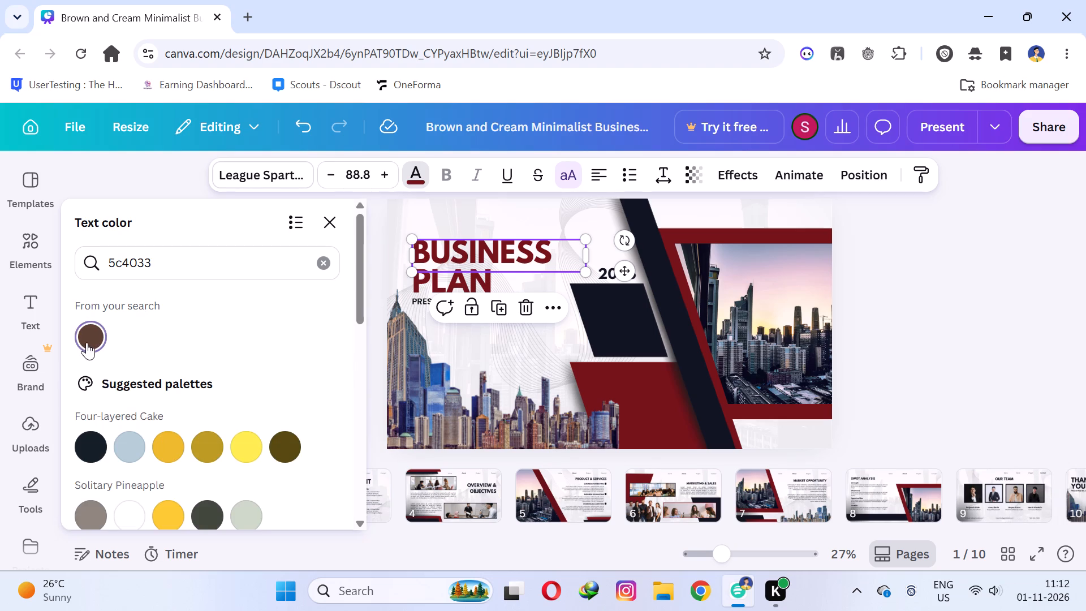
click(457, 281)
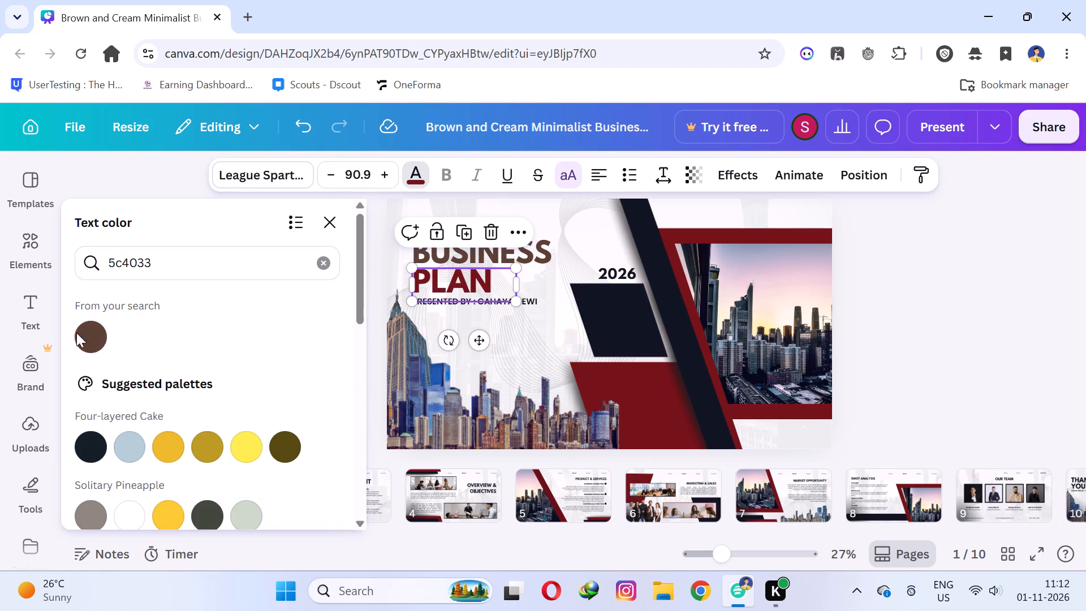
click(102, 328)
click(988, 312)
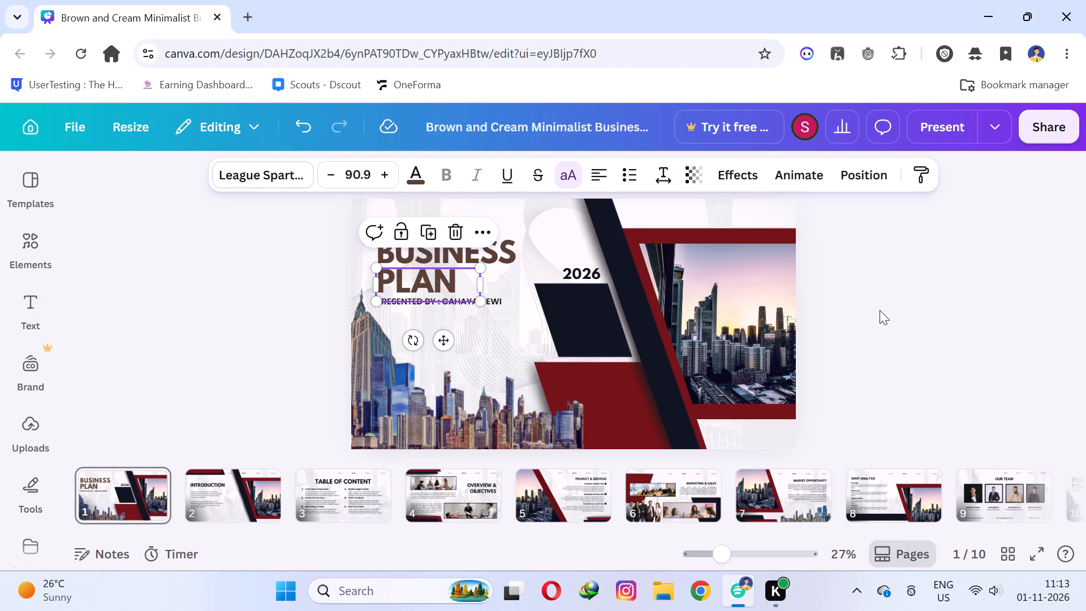
click(237, 355)
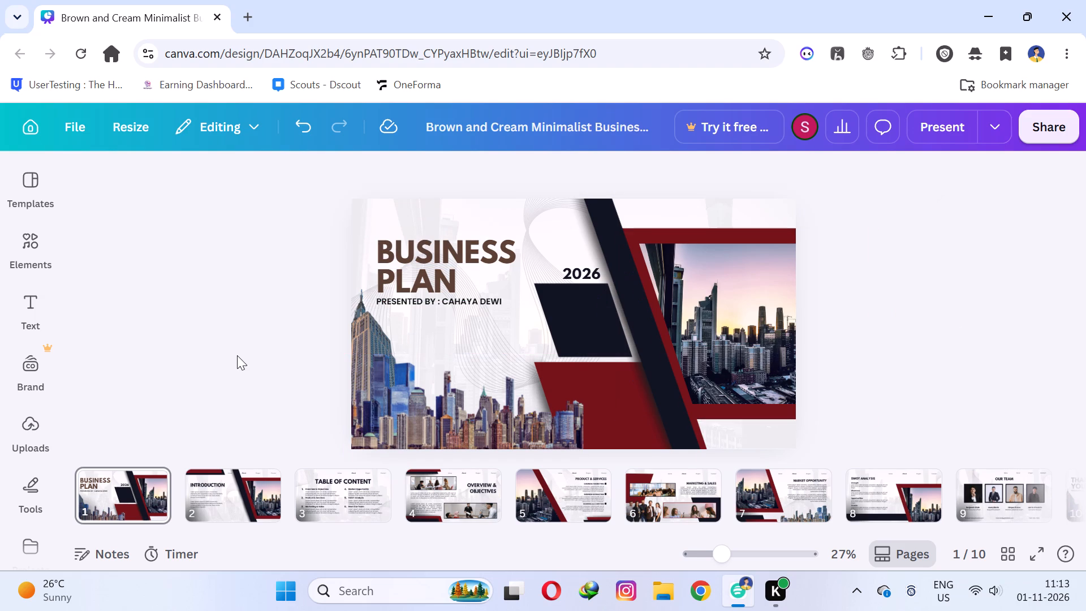
Set the text color of the cover title line PLAN to light brown, hex 8b7355.
click(397, 280)
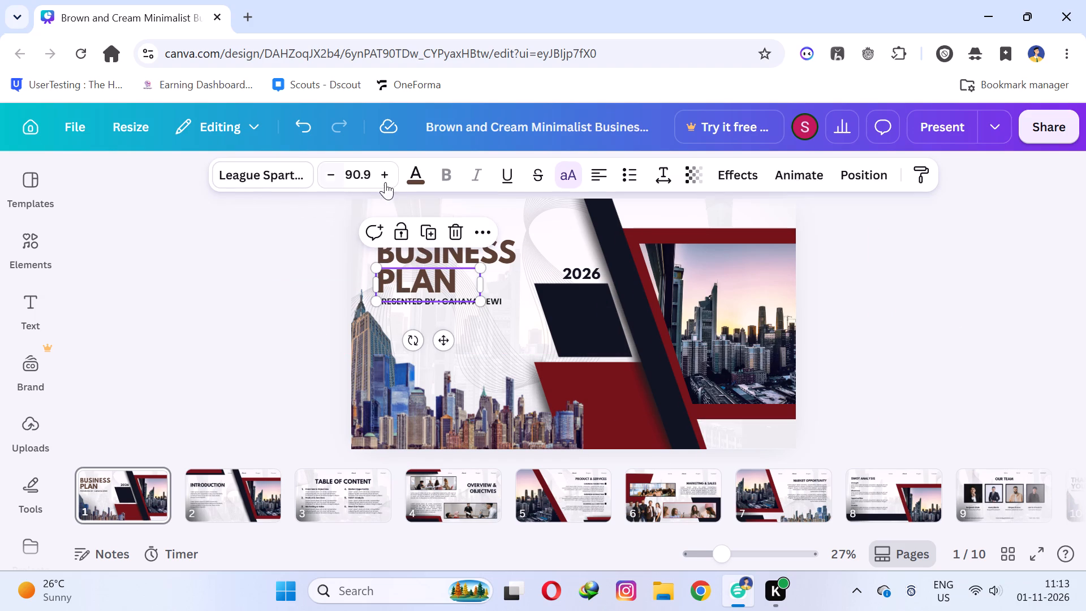
click(422, 176)
drag(169, 262, 0, 270)
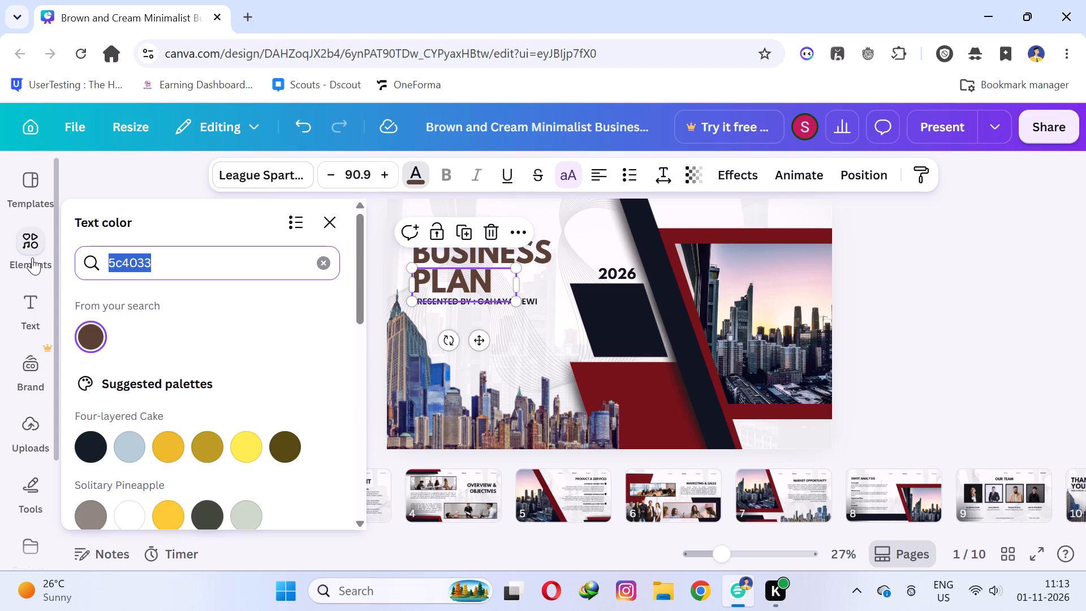
text(8b)
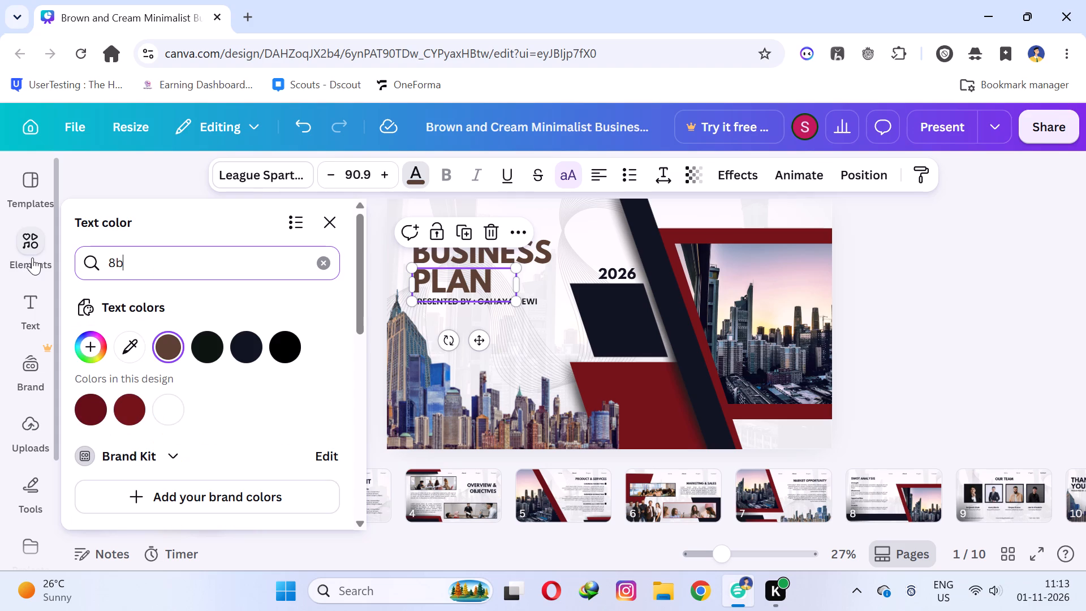
text(73)
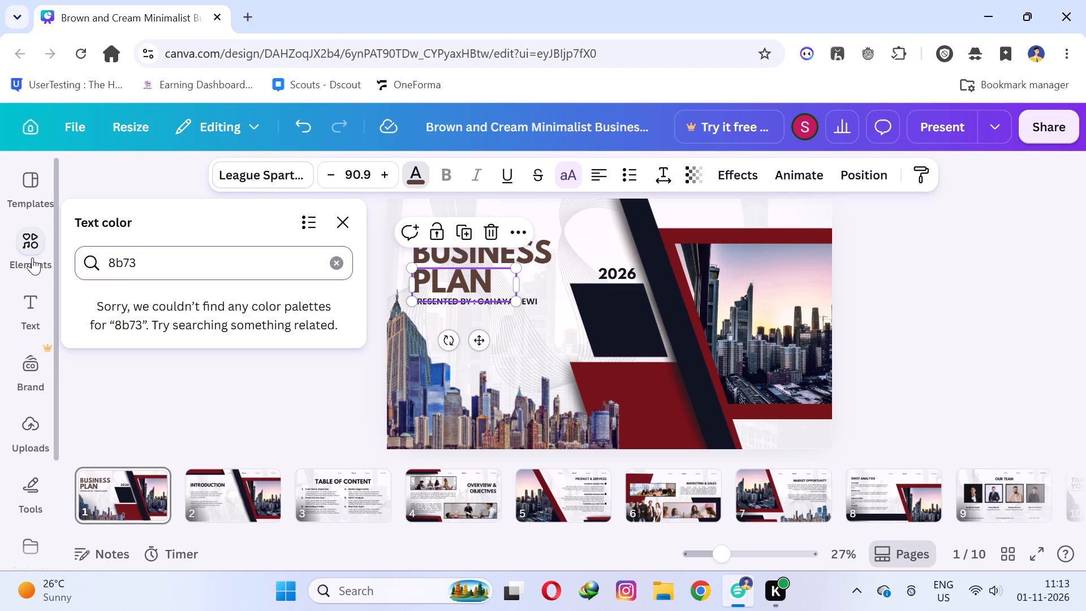
text(55)
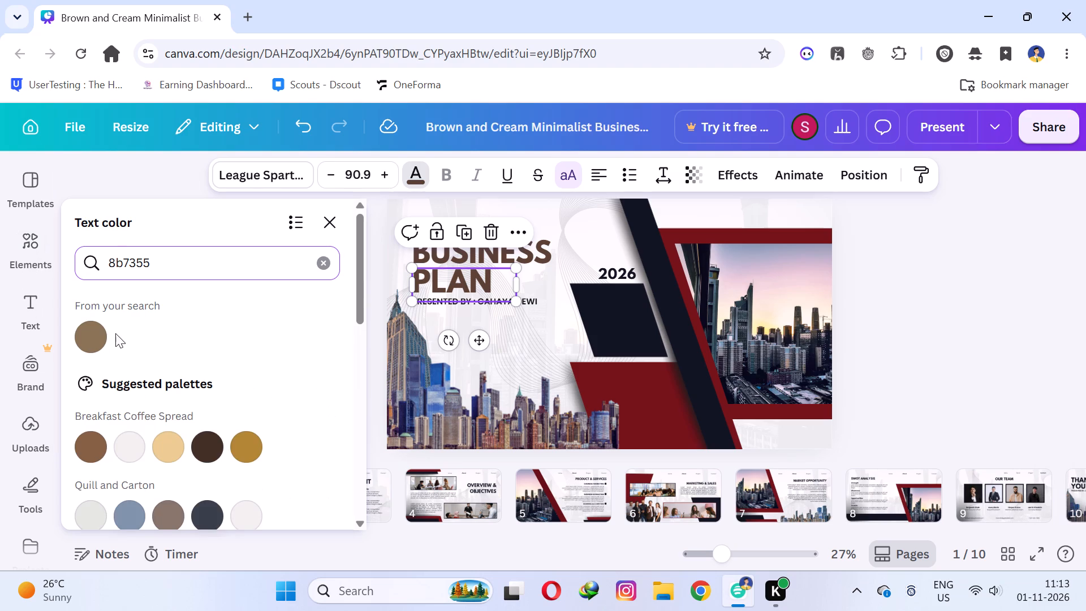
click(105, 337)
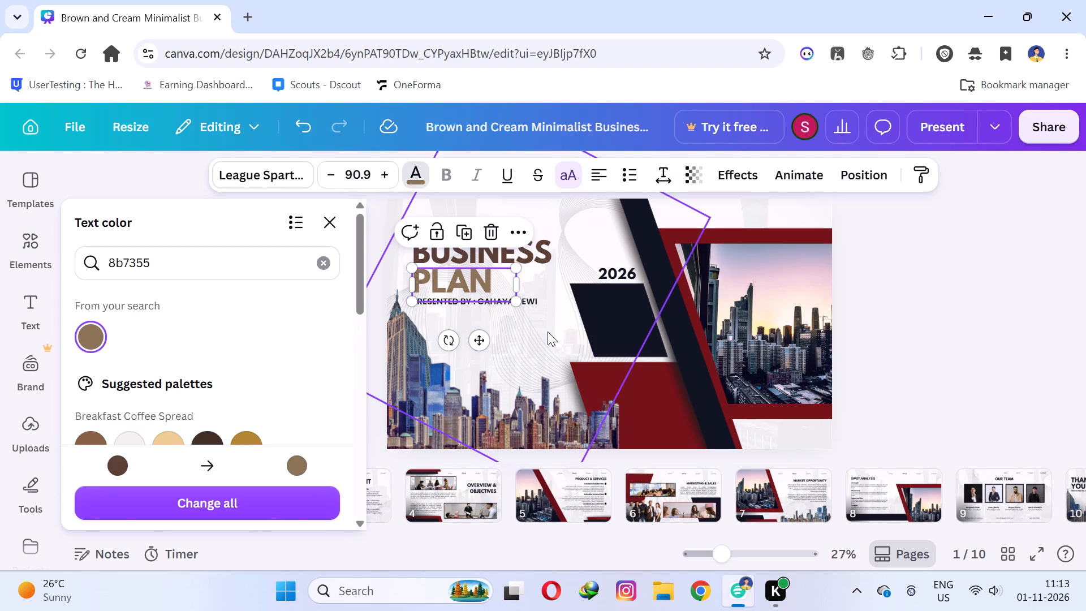
click(548, 332)
click(135, 287)
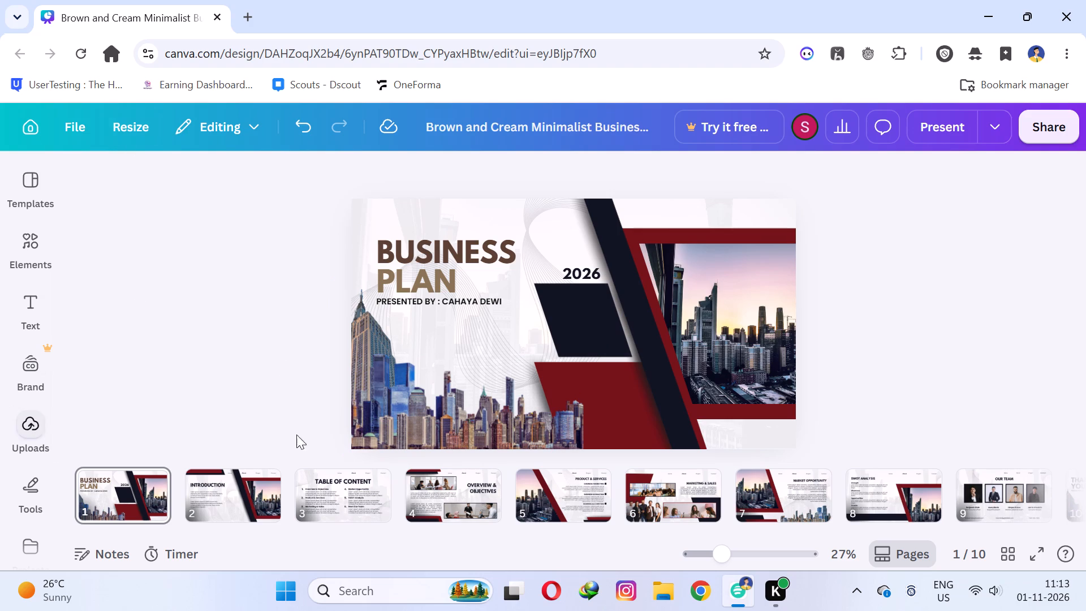
Move the PRESENTED BY line on the cover slightly down, leaving a small gap below PLAN.
drag(448, 300, 448, 303)
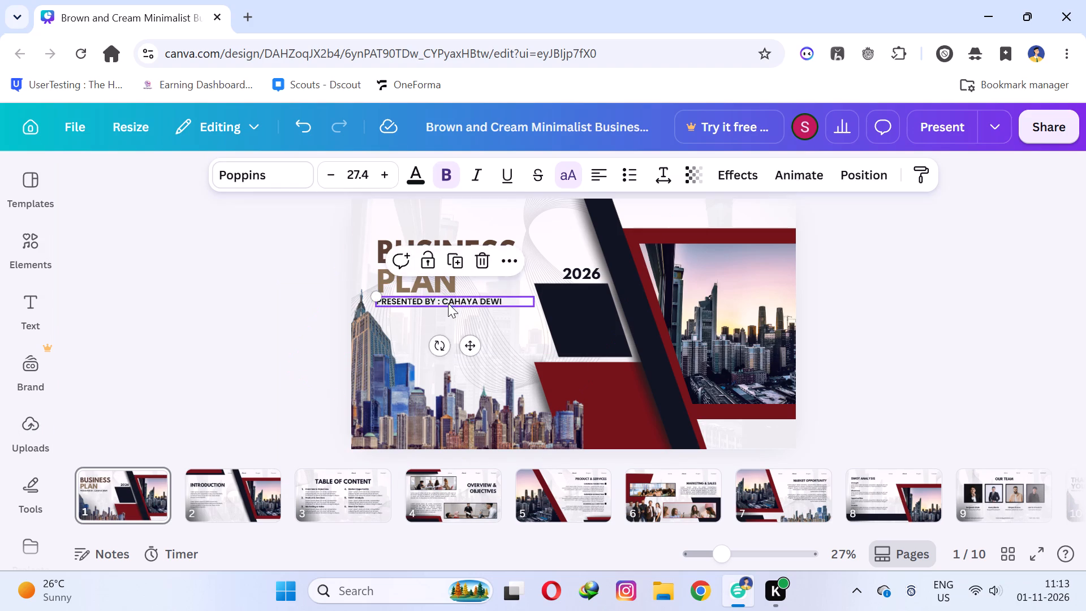
drag(448, 303, 447, 311)
Replace the presenter's name in the cover's PRESENTED BY line with Khan of King.
triple_click(453, 311)
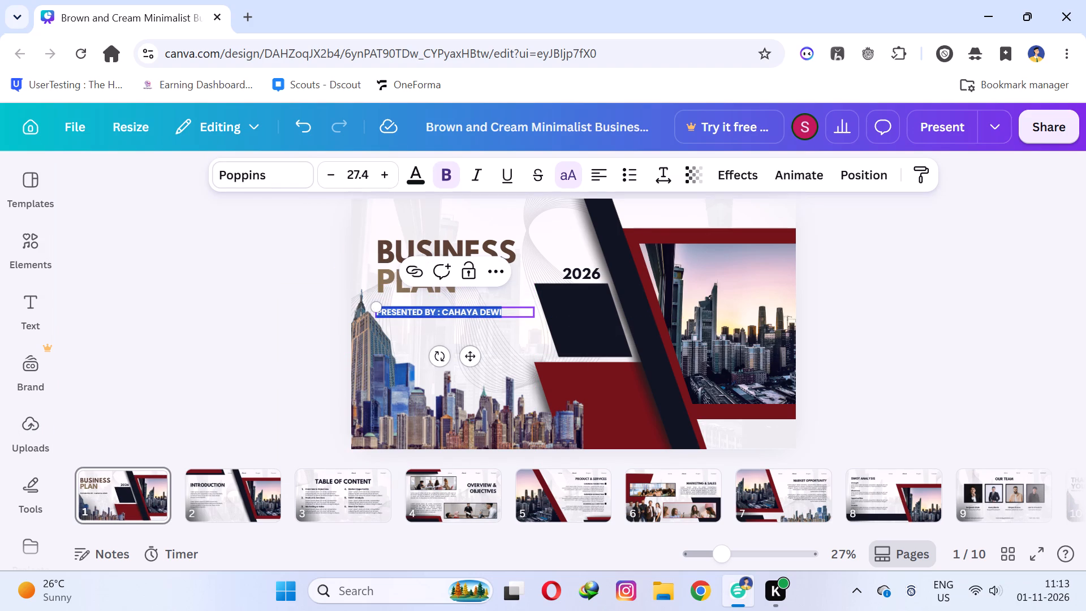
click(503, 310)
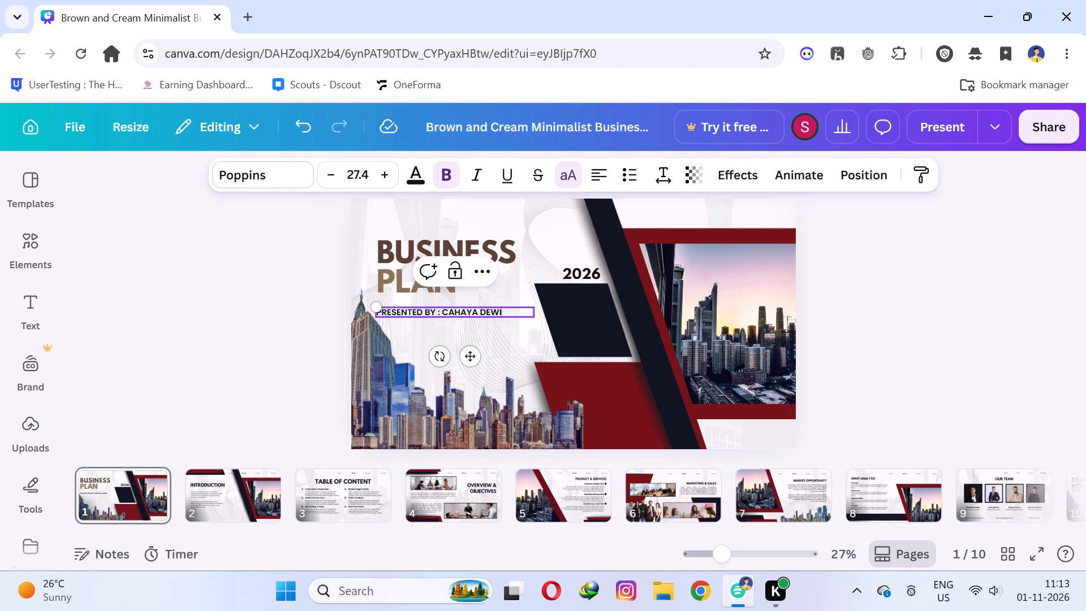
key(BackSpace)
key(BackSpace)
key(BackSpace)
key(BackSpace)
key(BackSpace)
key(BackSpace)
key(BackSpace)
key(BackSpace)
key(BackSpace)
key(BackSpace)
key(BackSpace)
text(khan)
key(space)
text(of king)
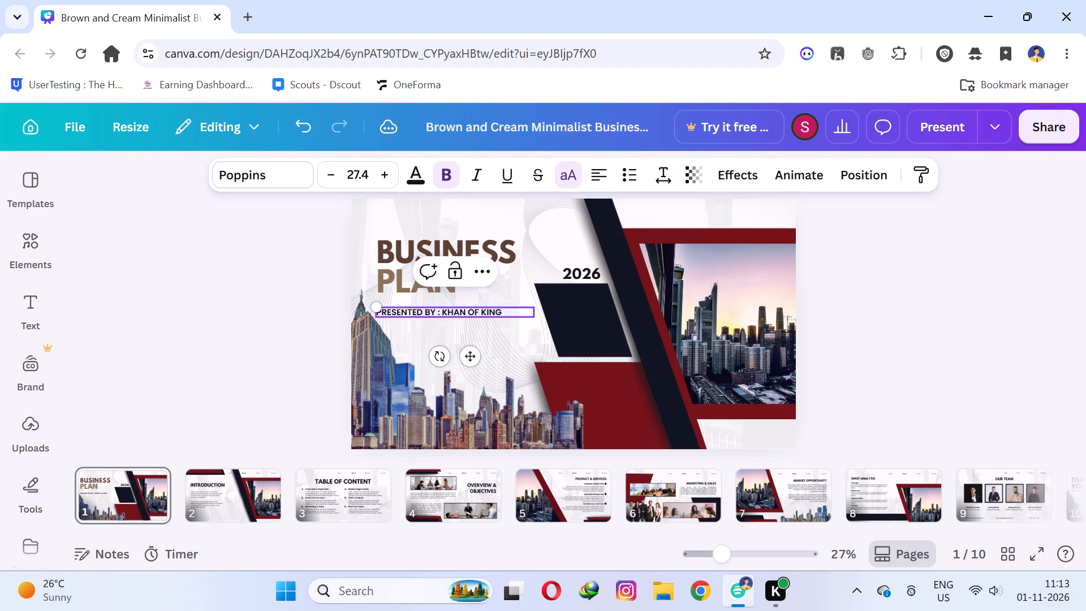
click(948, 285)
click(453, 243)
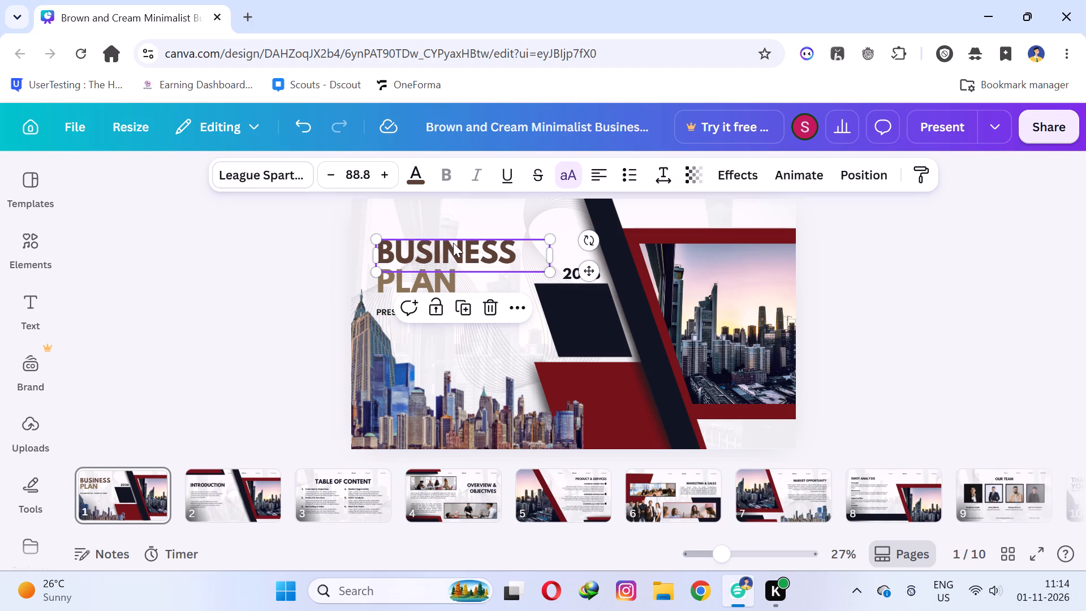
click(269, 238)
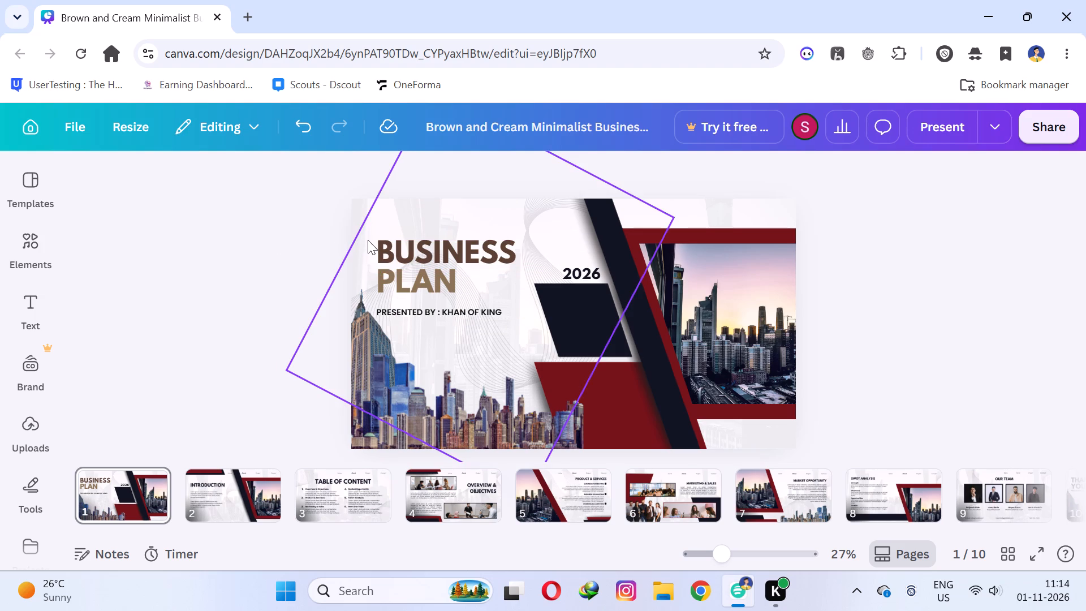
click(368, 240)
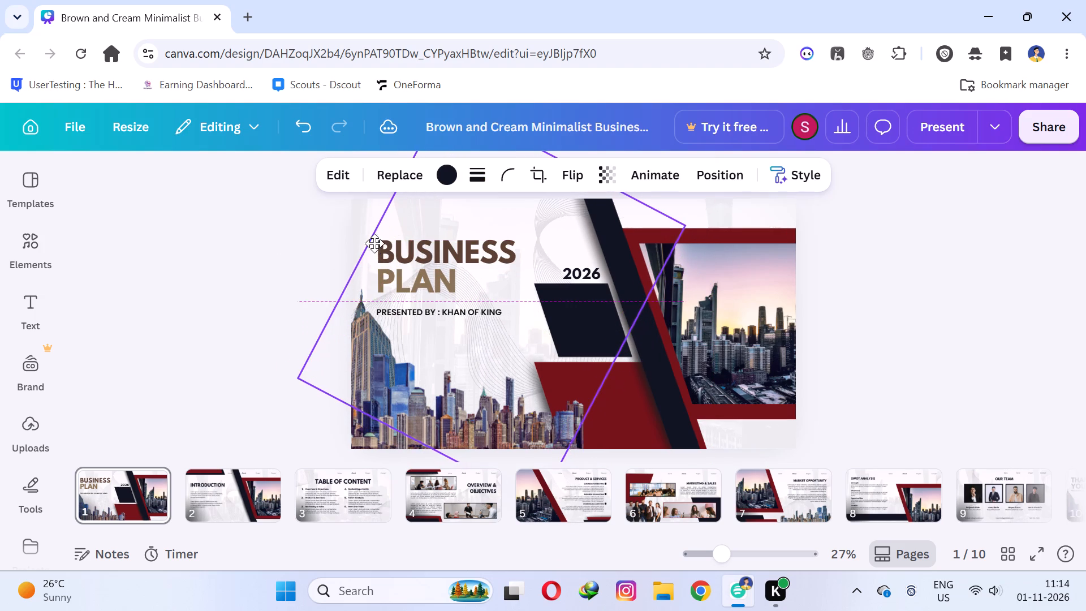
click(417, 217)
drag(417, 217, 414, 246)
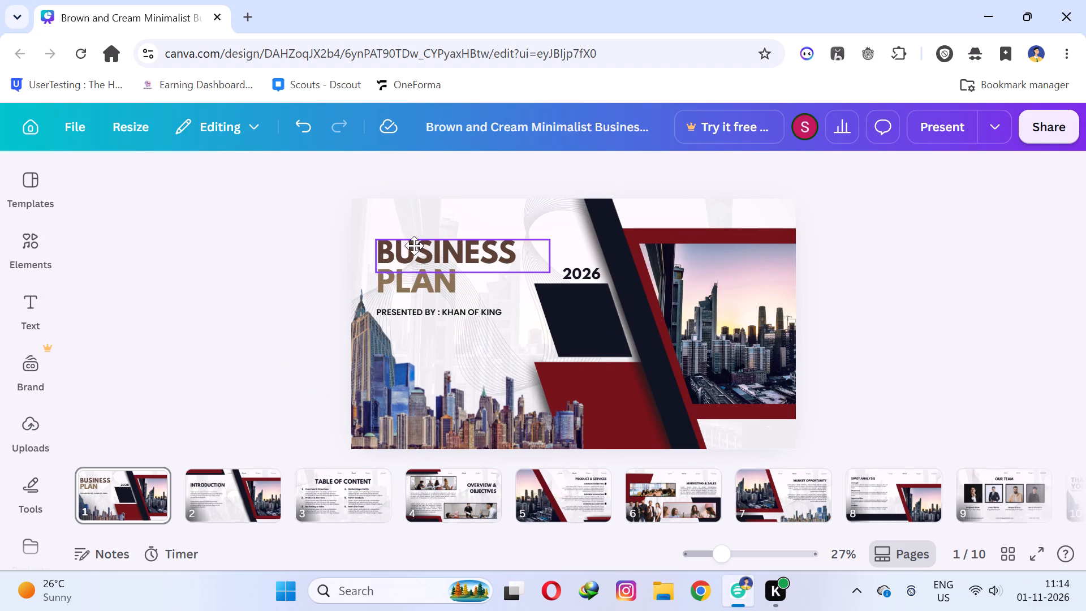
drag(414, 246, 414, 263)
Apply the Typewriter text animation to the cover title line BUSINESS on page 1.
click(417, 248)
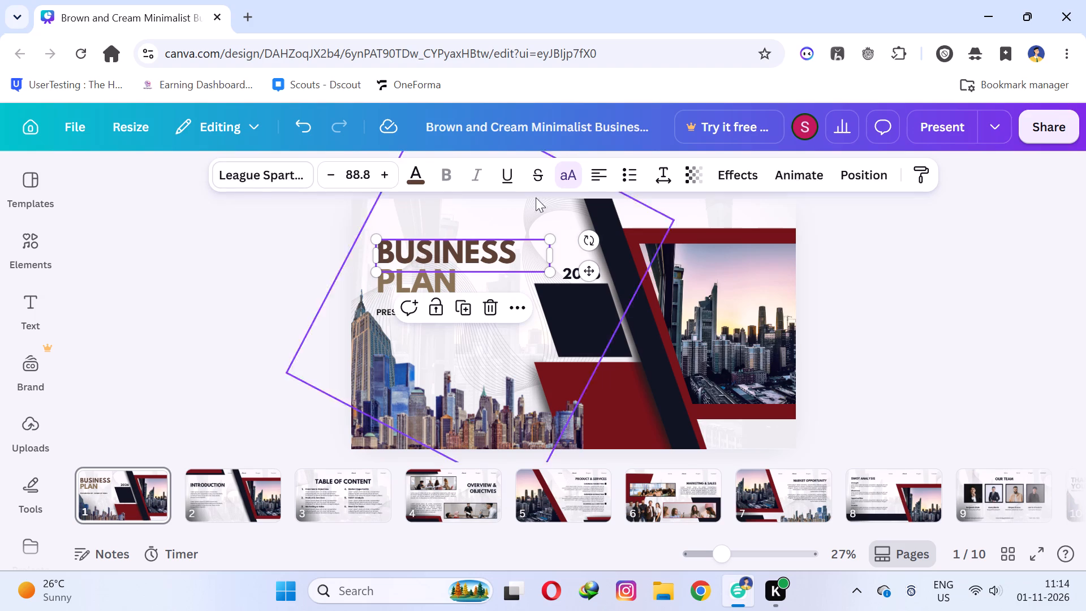
click(787, 172)
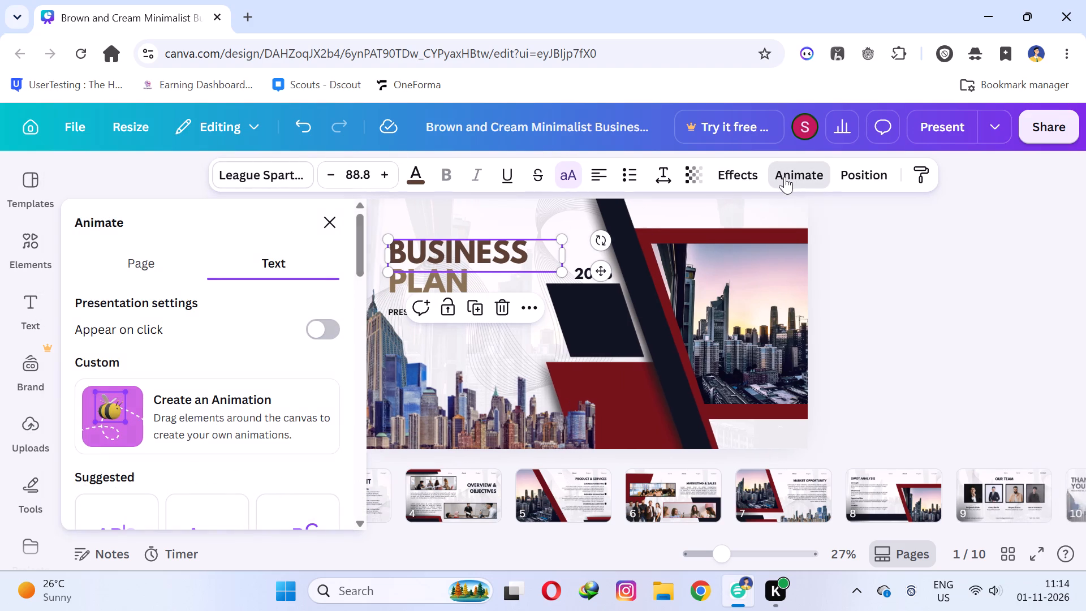
scroll(493, 265, down, 2)
scroll(209, 448, down, 1)
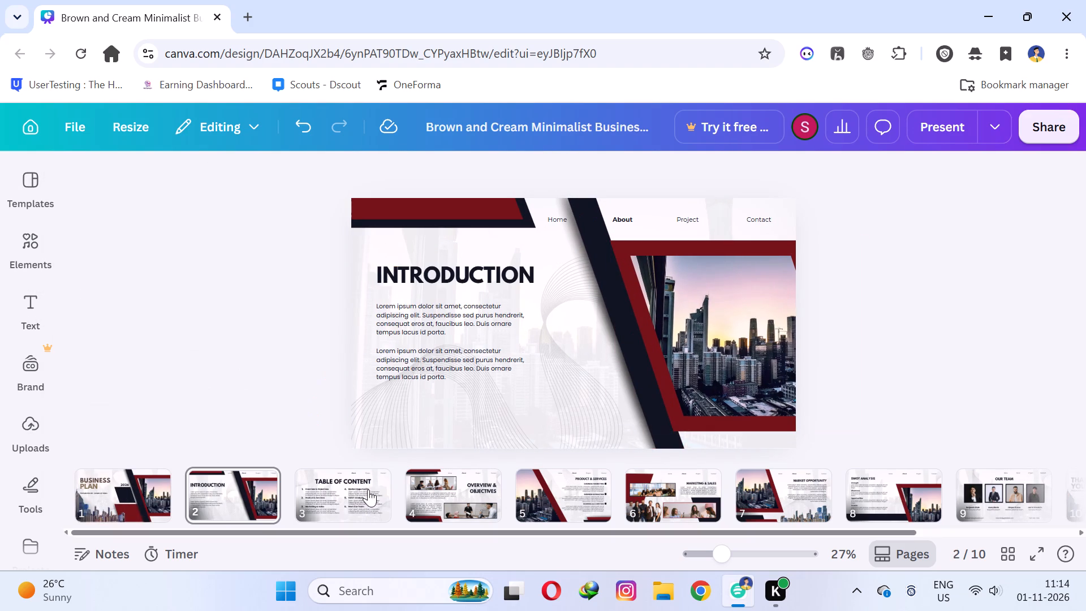
click(131, 492)
click(440, 246)
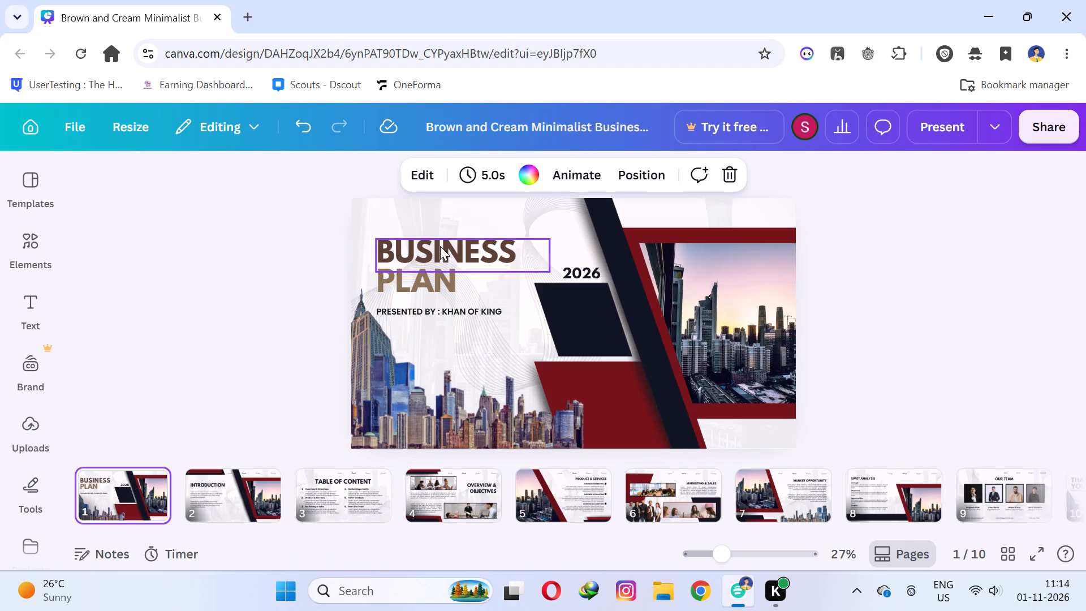
click(794, 172)
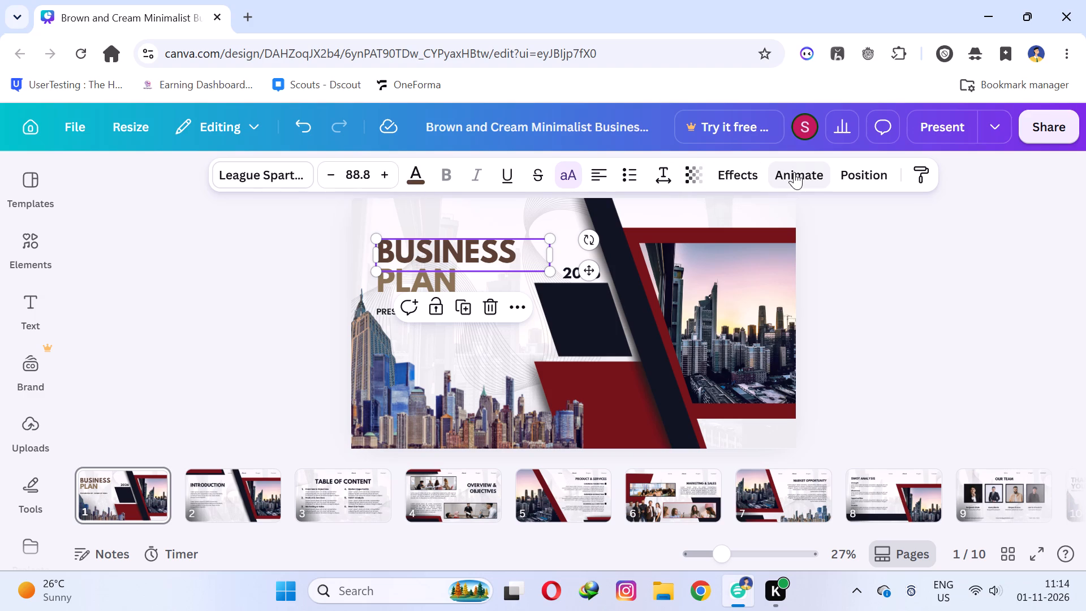
scroll(119, 355, down, 2)
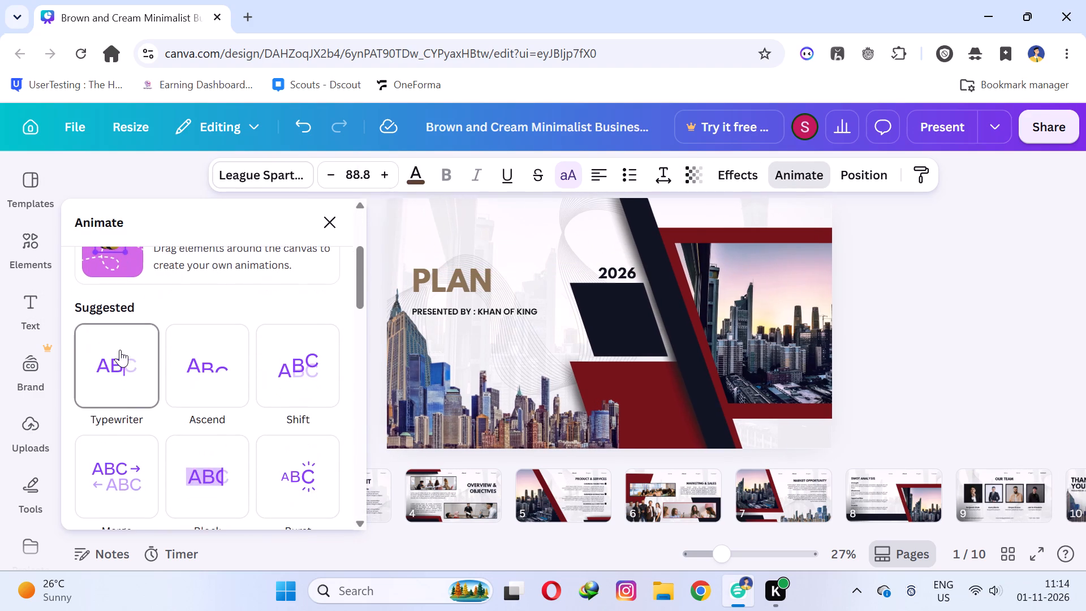
click(120, 350)
scroll(211, 359, up, 6)
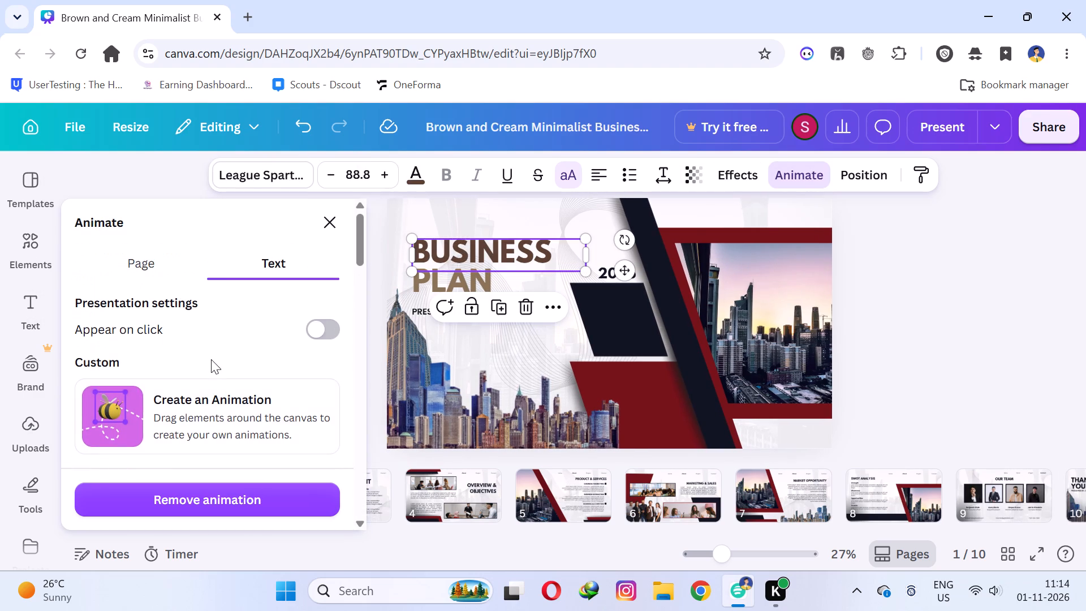
click(342, 218)
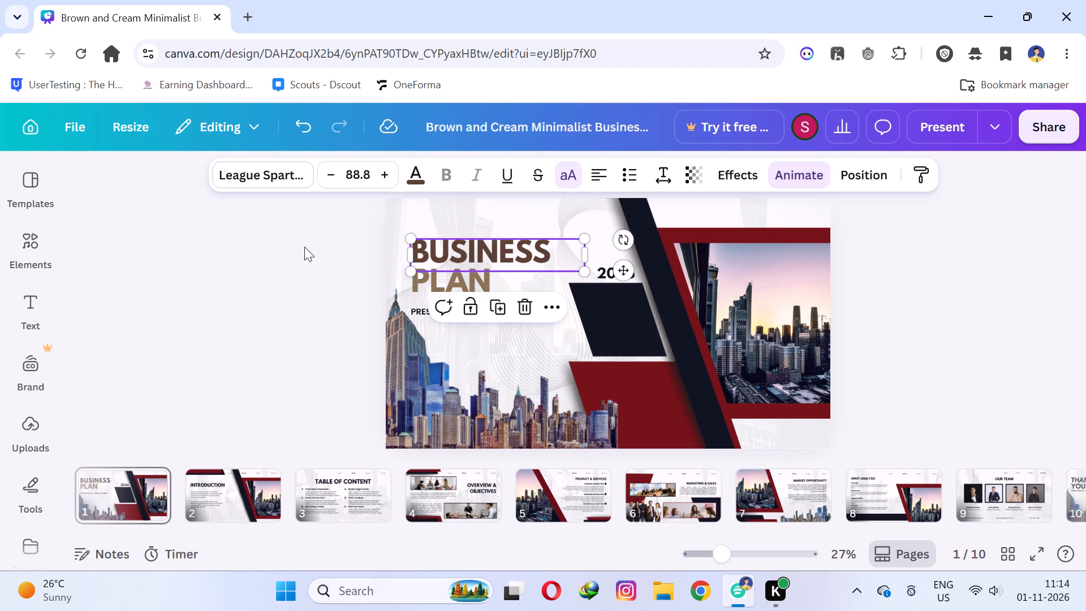
Reopen the animation settings of the title line BUSINESS and preview its Typewriter animation.
click(799, 179)
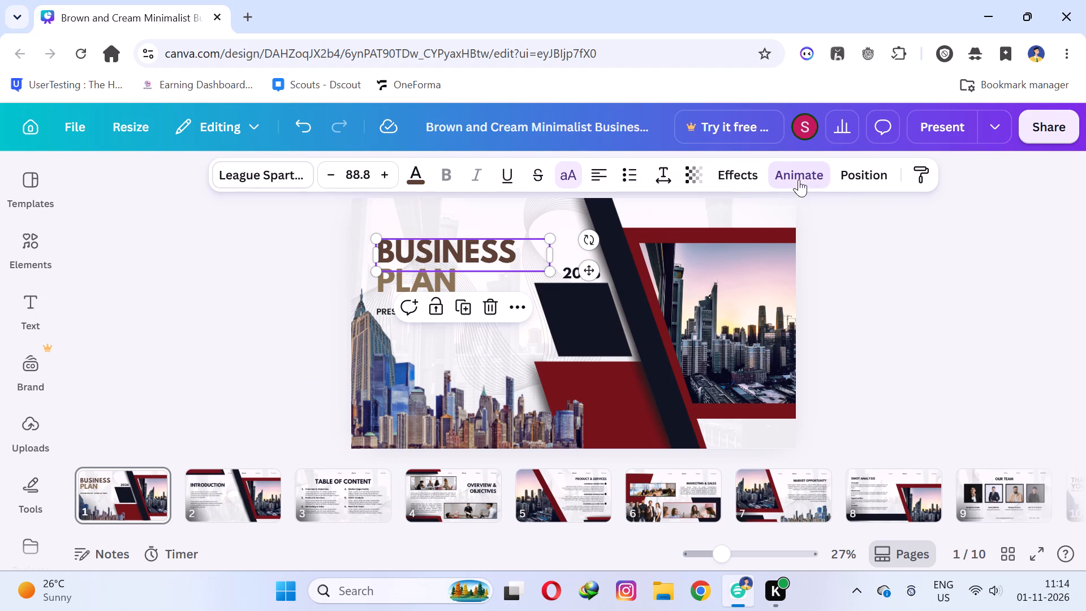
scroll(129, 330, up, 1)
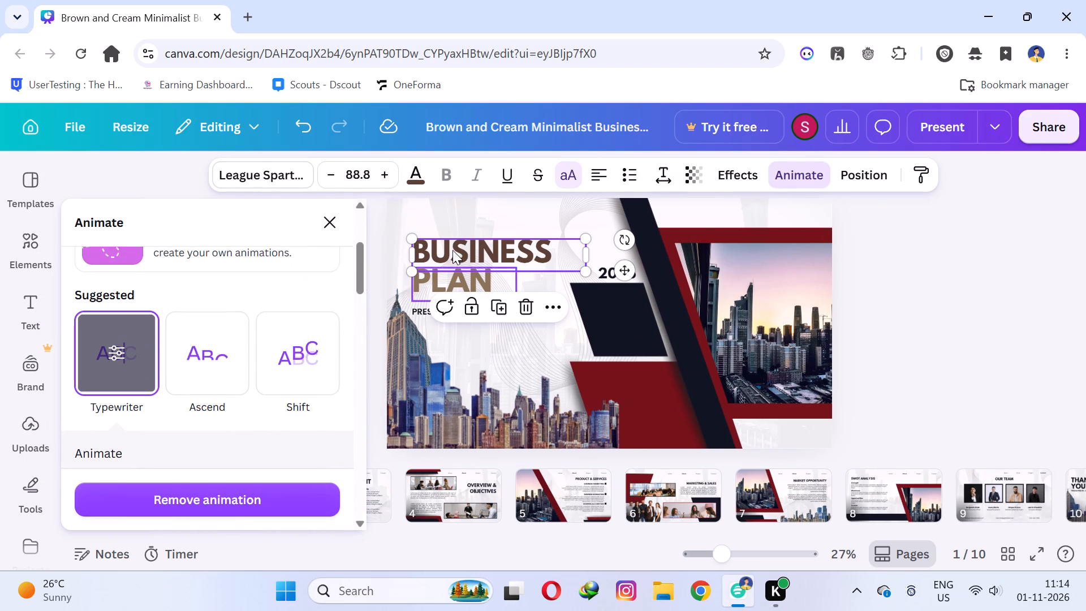
click(131, 335)
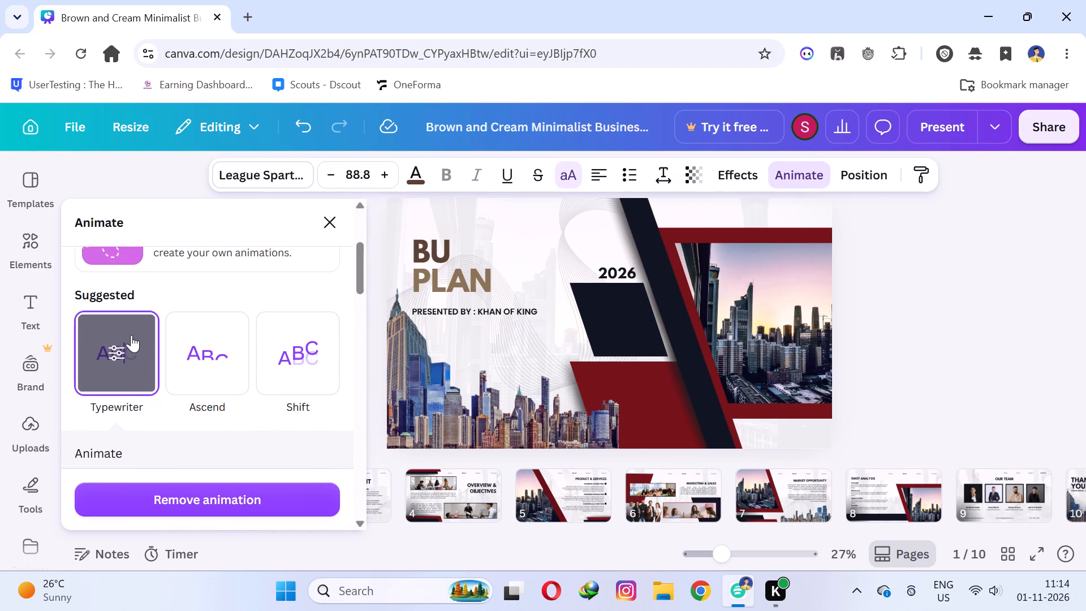
click(1042, 300)
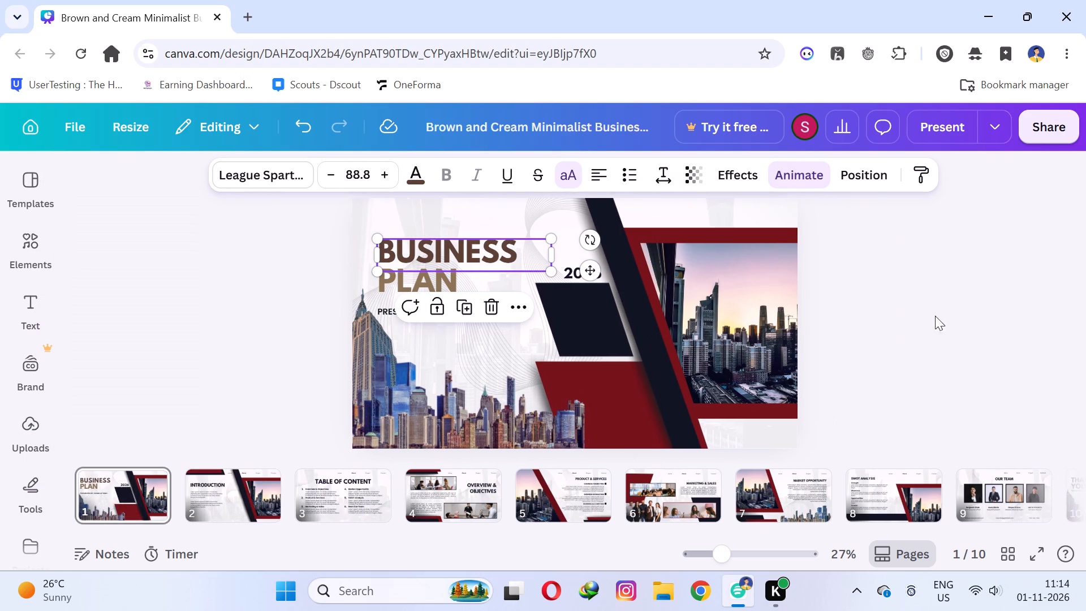
click(209, 312)
Apply the Typewriter text animation to the cover title line PLAN, set to animate on enter.
click(418, 295)
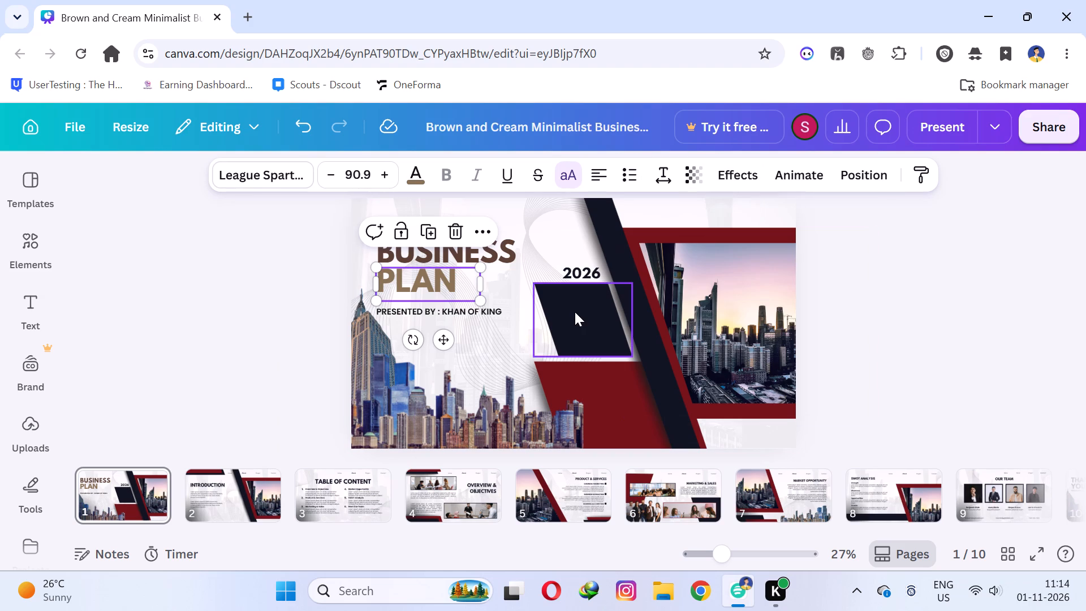
click(799, 173)
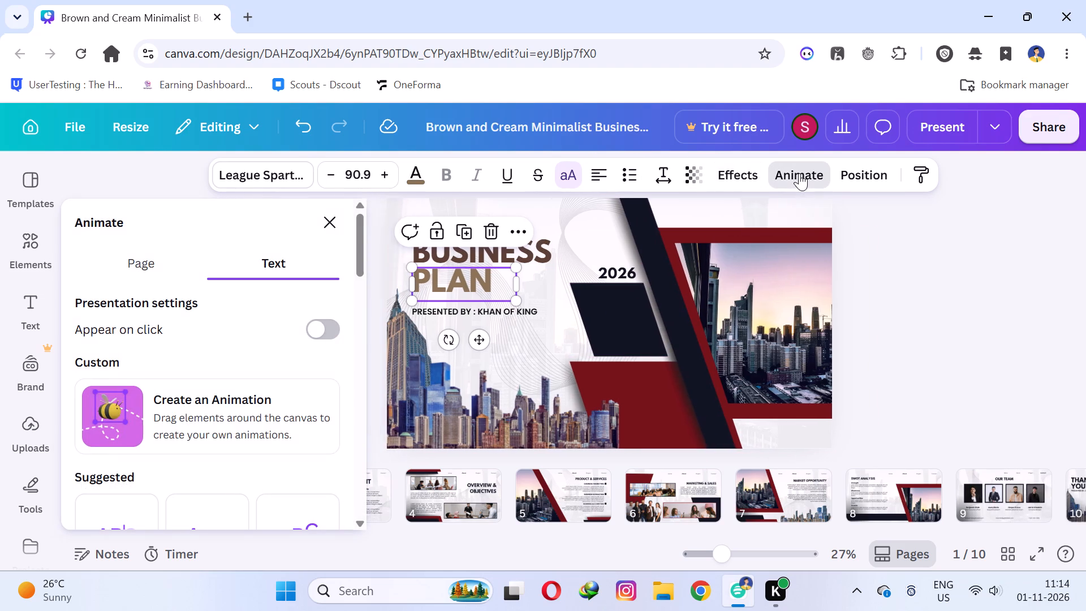
scroll(679, 221, up, 1)
scroll(131, 305, down, 2)
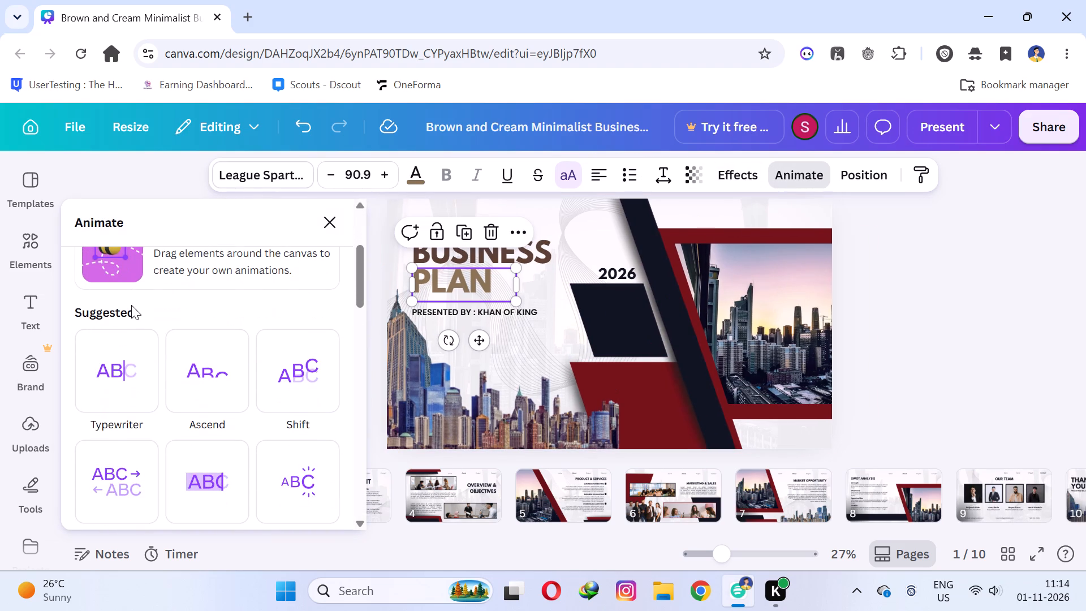
click(119, 384)
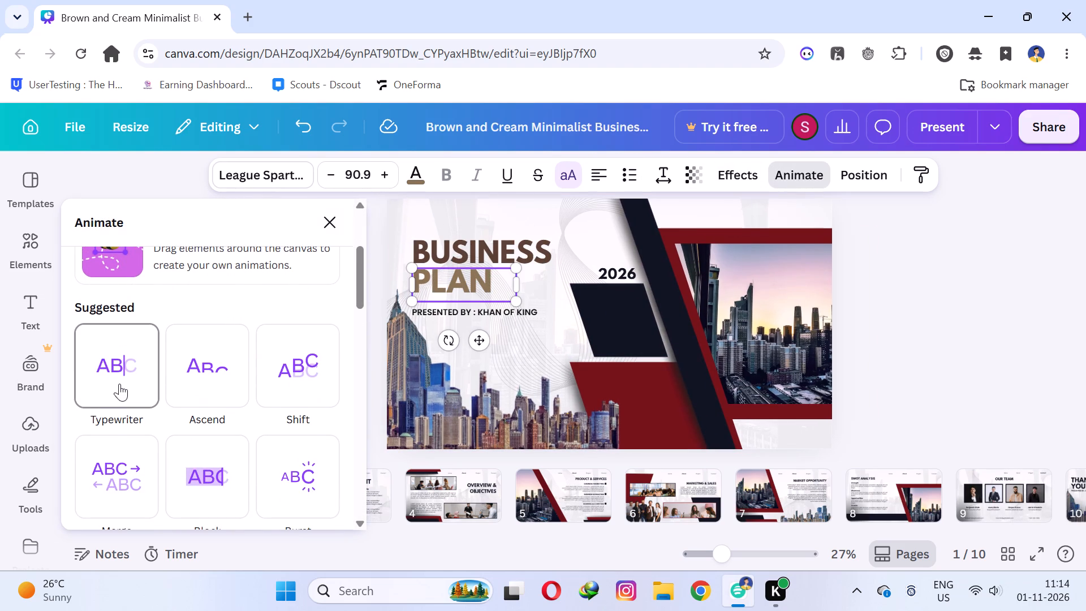
click(201, 365)
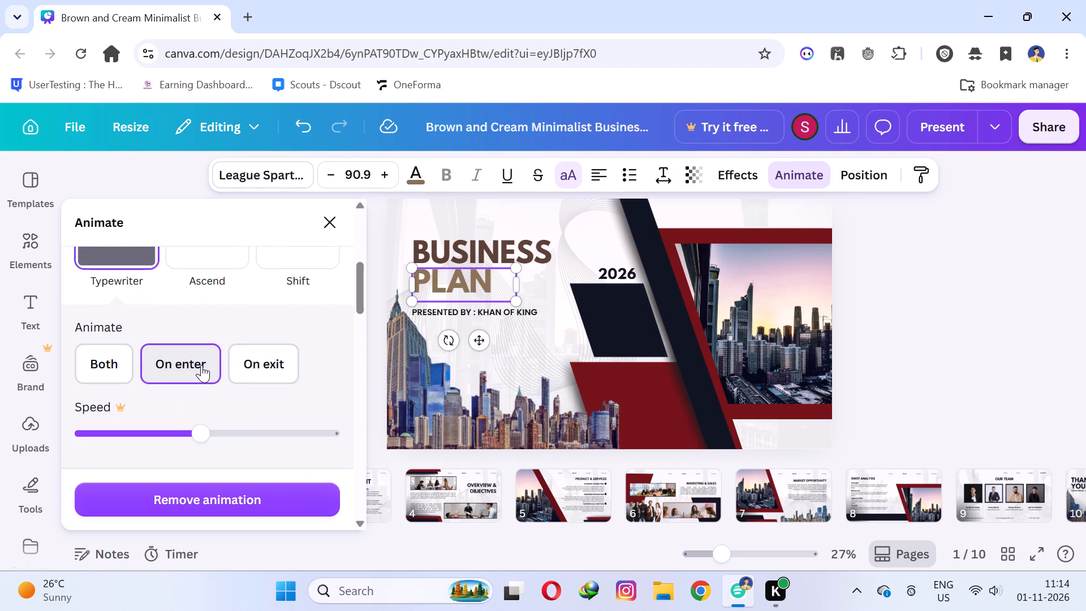
click(987, 276)
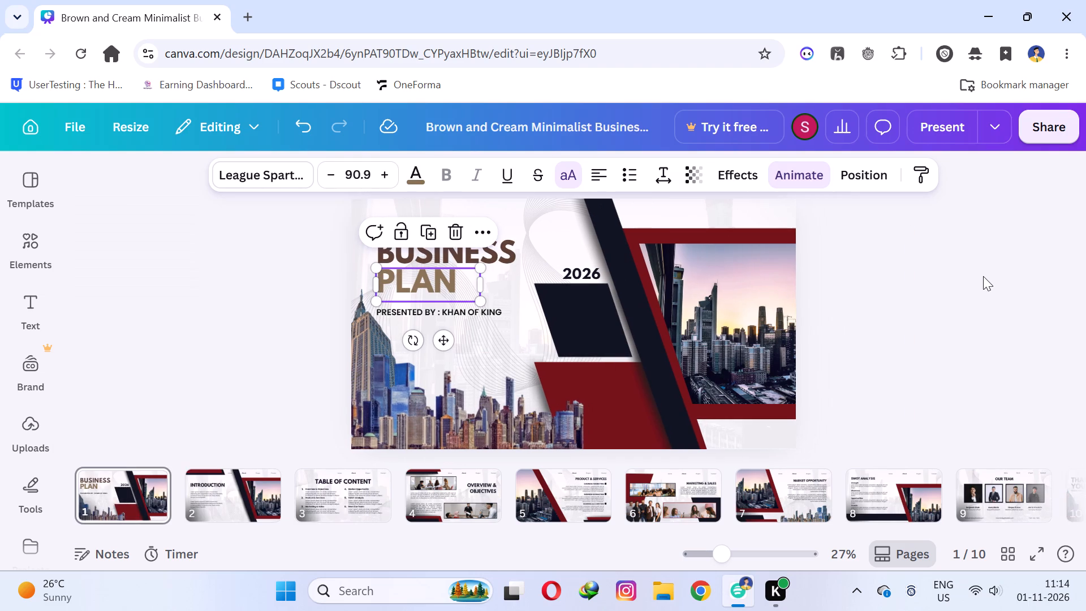
Shrink the navy parallelogram below the 2026 text on the cover, keeping its proportions.
click(250, 331)
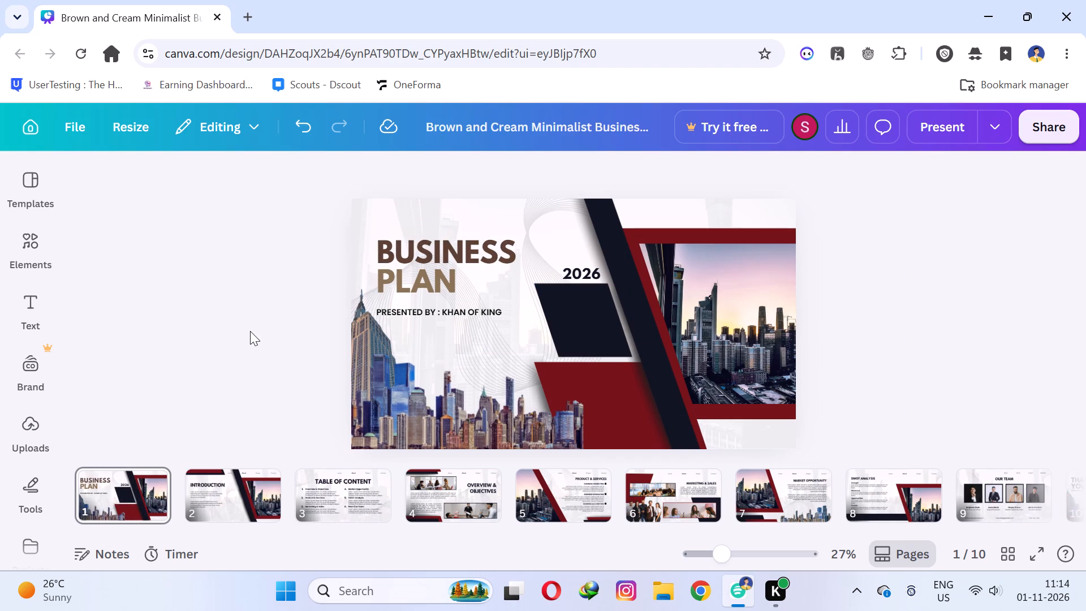
click(566, 321)
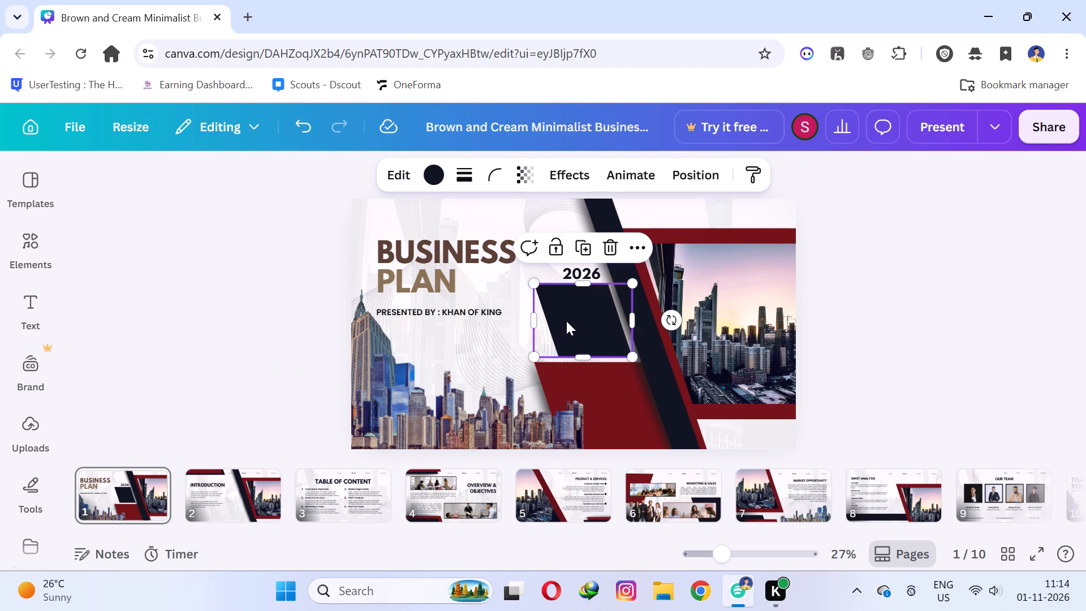
right_click(566, 321)
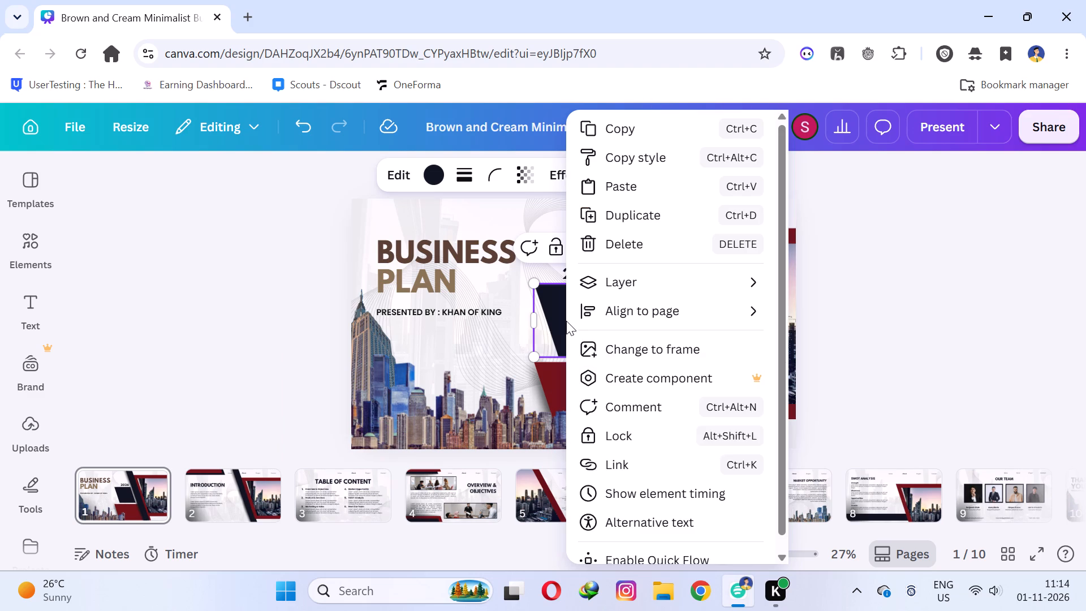
scroll(566, 321, down, 2)
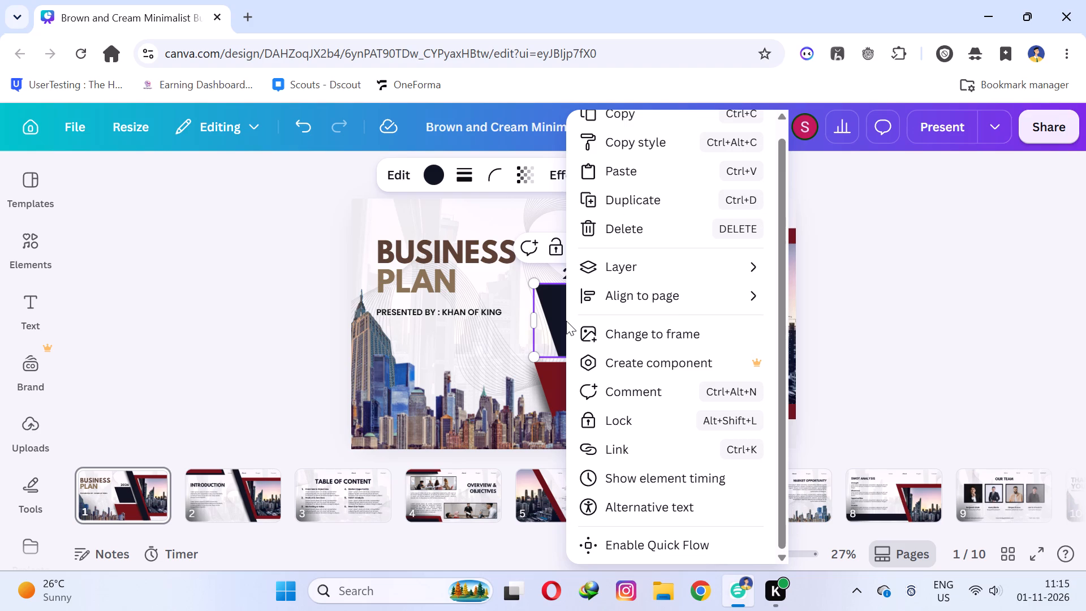
click(313, 296)
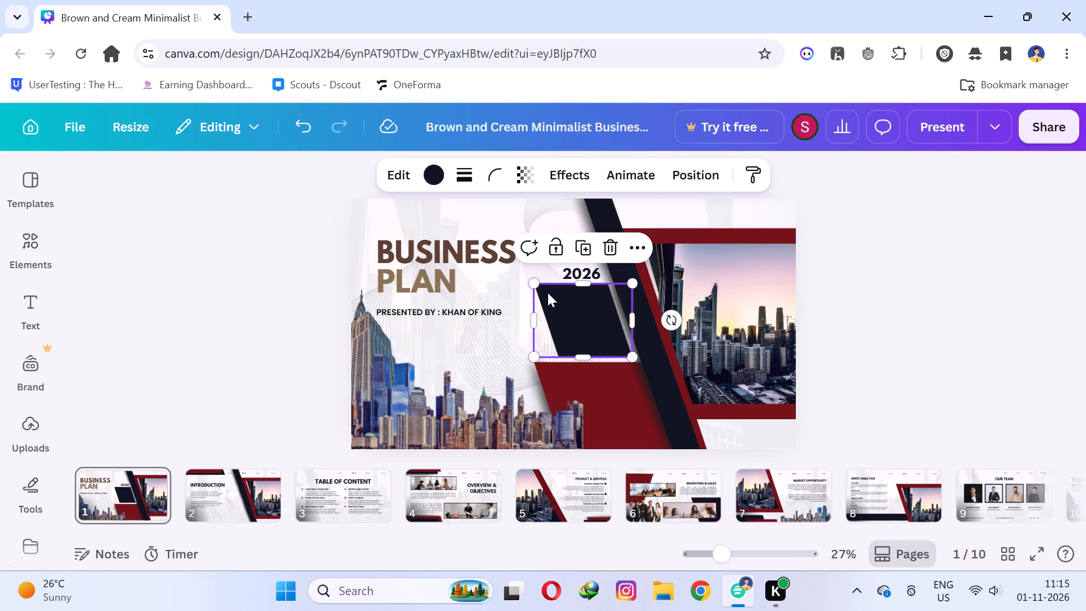
drag(536, 355, 550, 354)
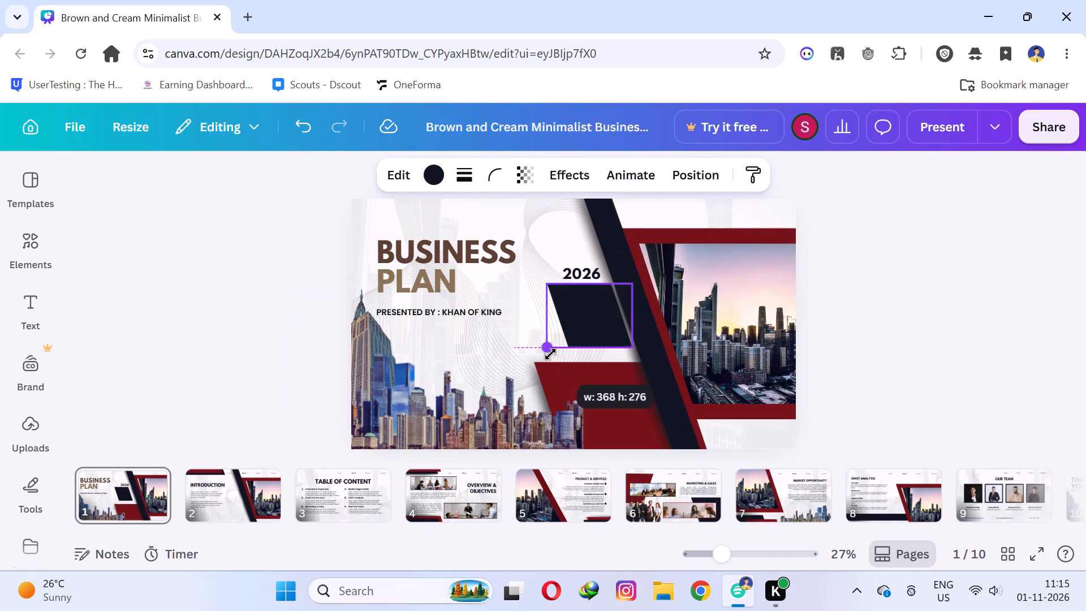
drag(550, 354, 571, 350)
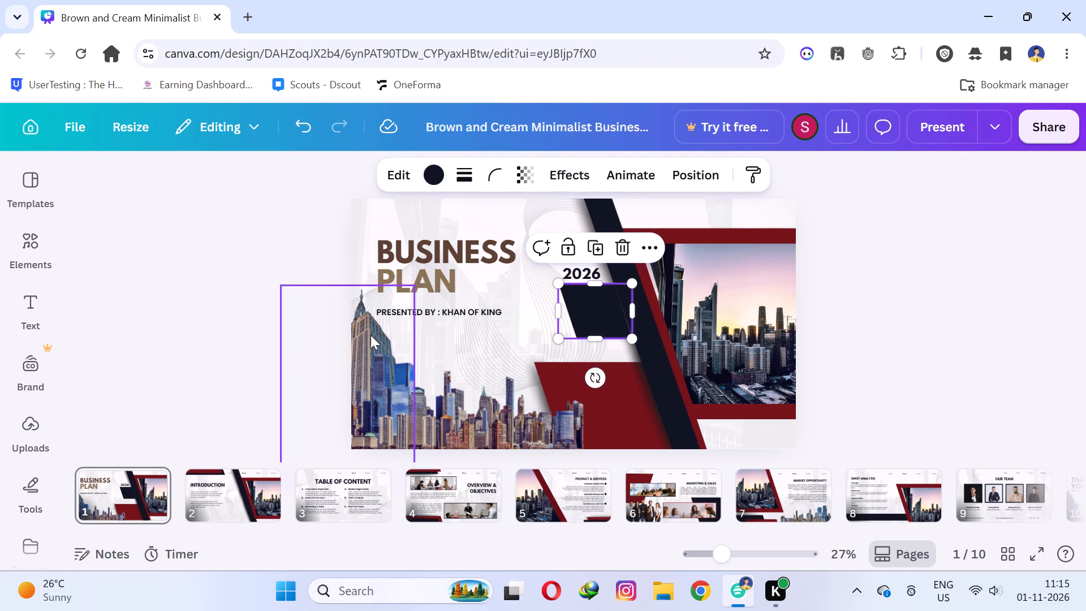
click(282, 259)
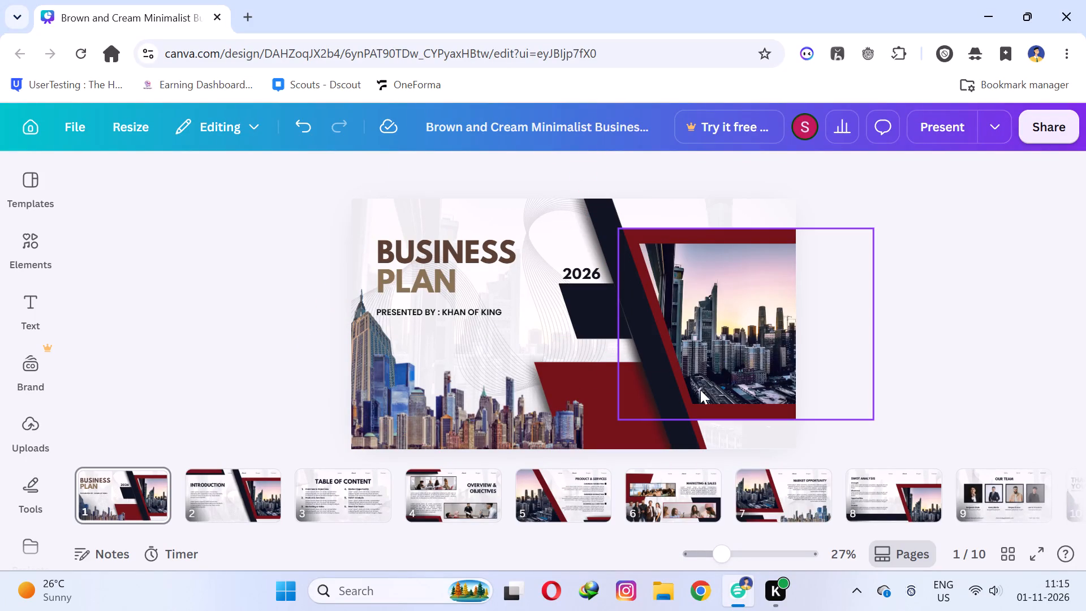
Stretch the cover's framed skyline photo group down and up to the full page height of 1,080.
click(743, 416)
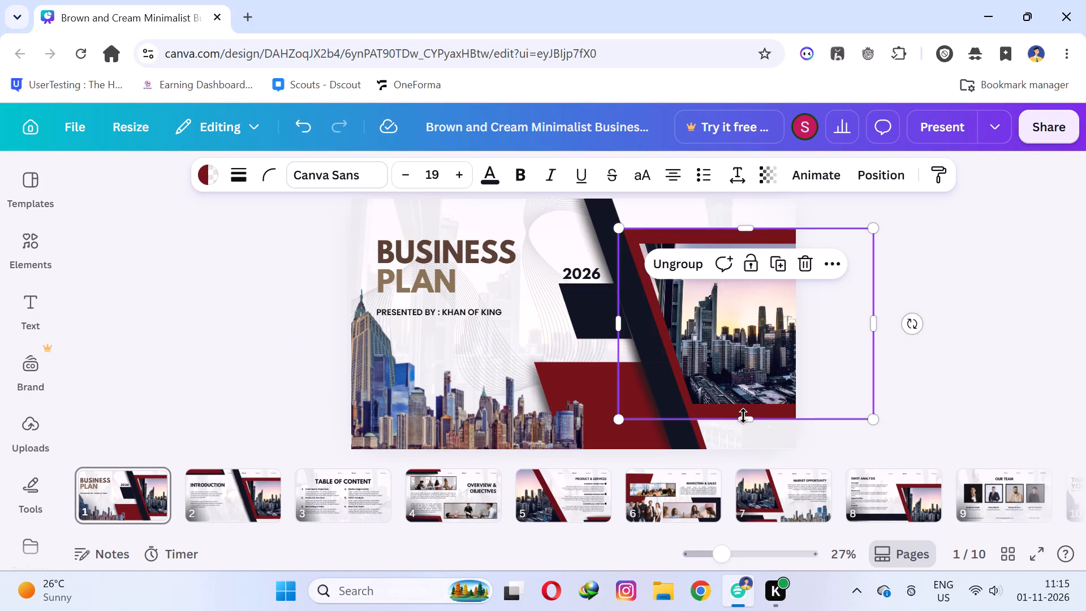
drag(743, 416, 744, 434)
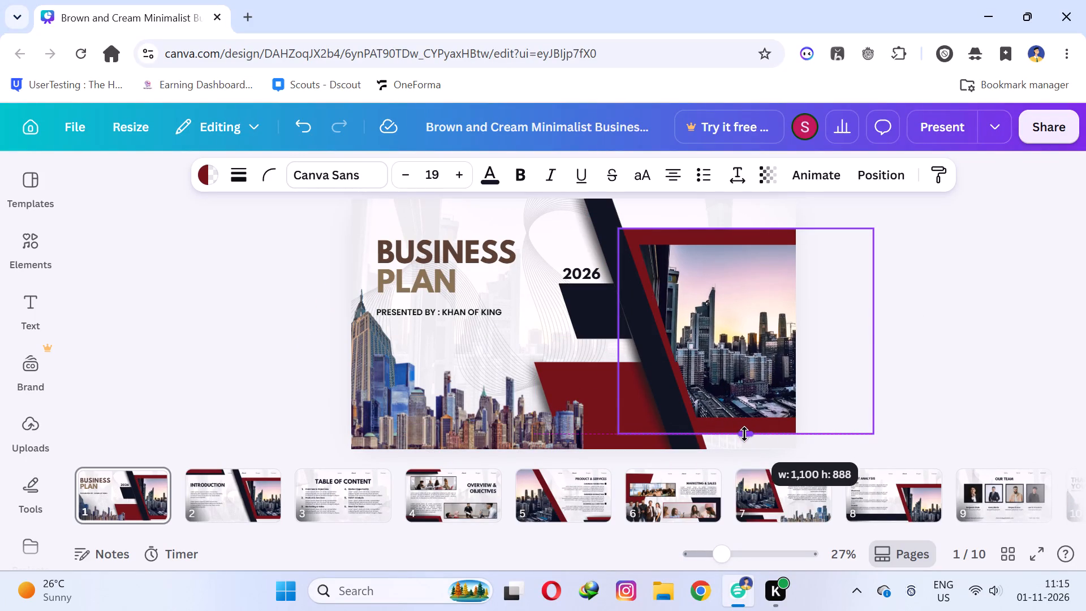
drag(744, 434, 747, 447)
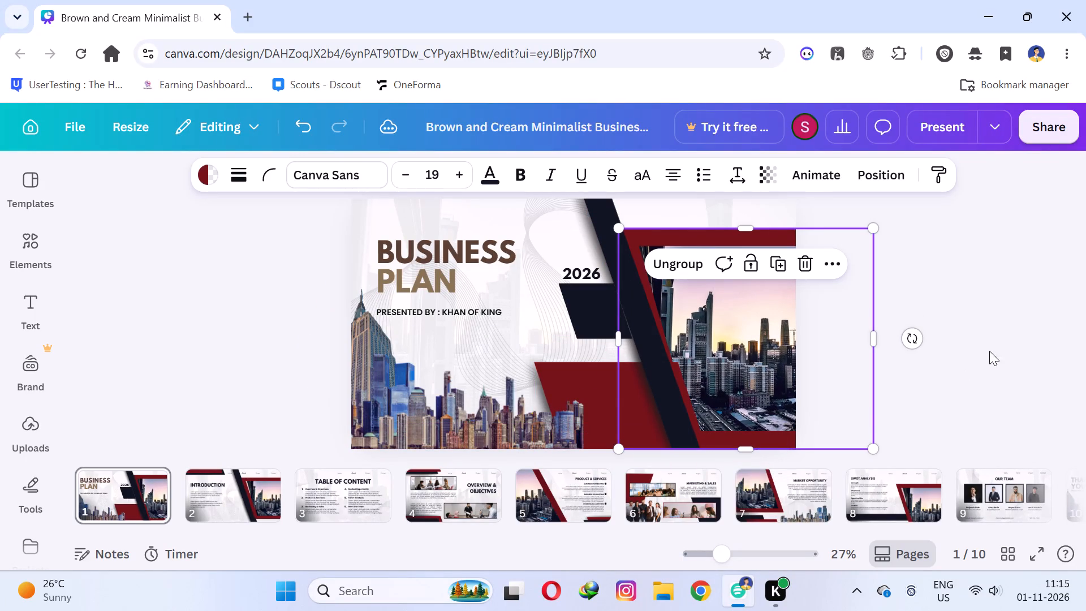
click(995, 341)
click(745, 233)
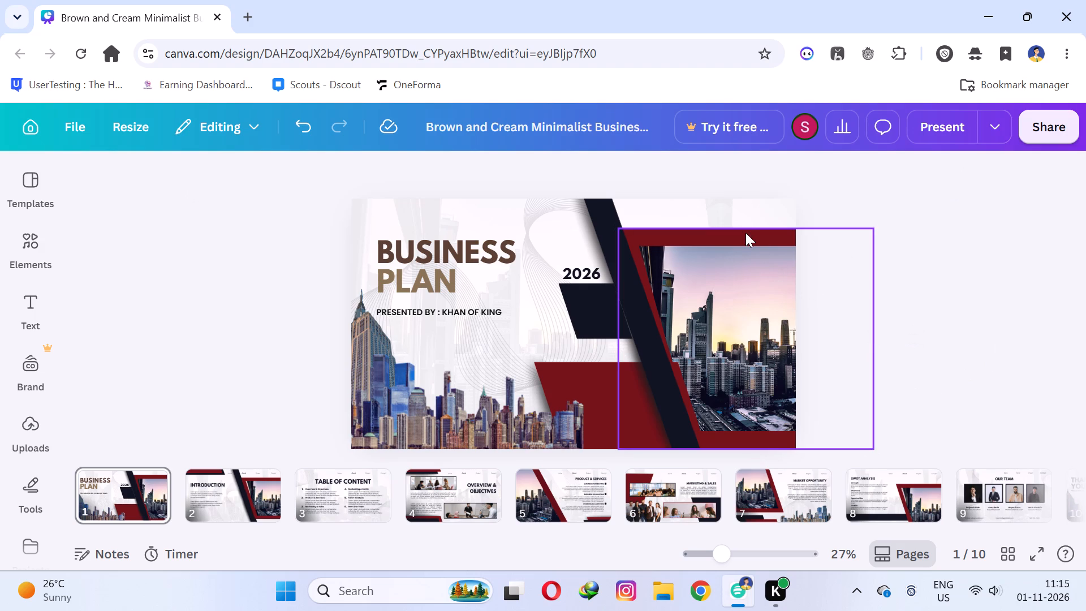
drag(747, 227, 746, 196)
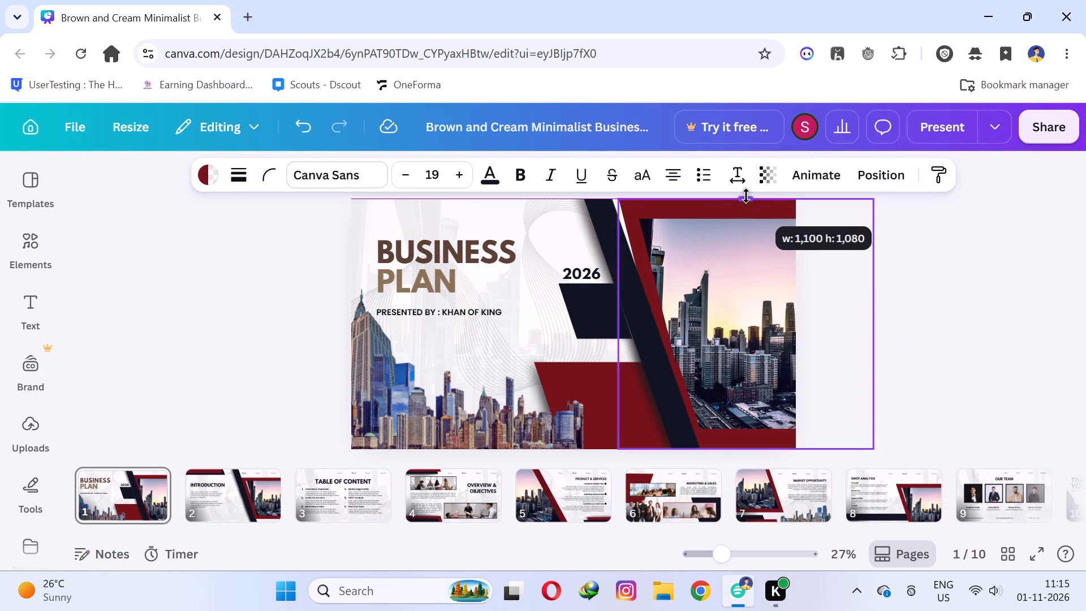
drag(746, 196, 729, 200)
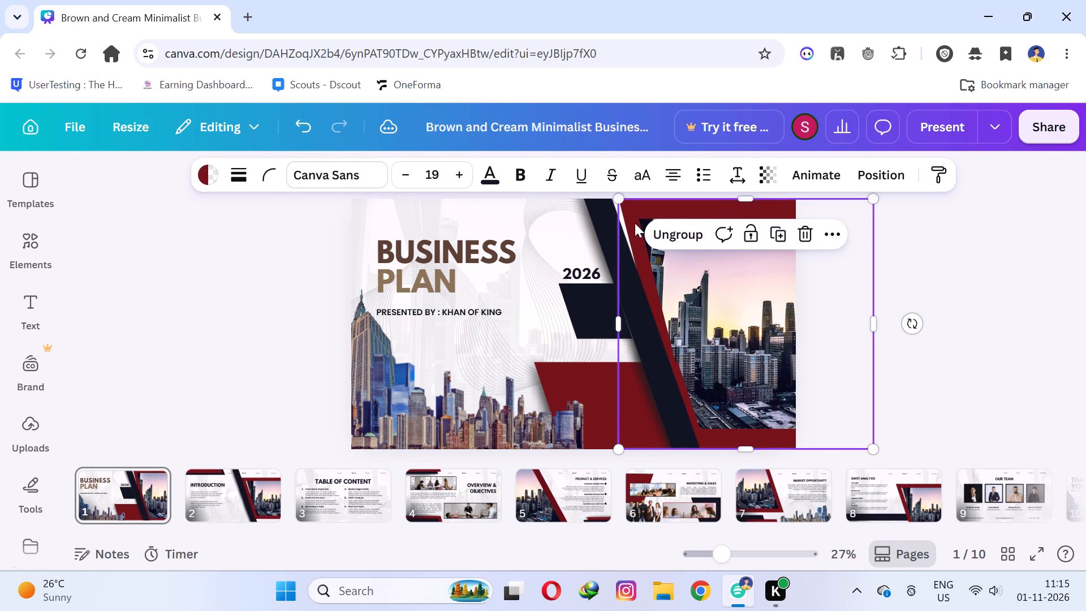
Shift the framed skyline photo group slightly left so it meets the navy diagonal stripe.
drag(624, 220, 615, 220)
click(1053, 247)
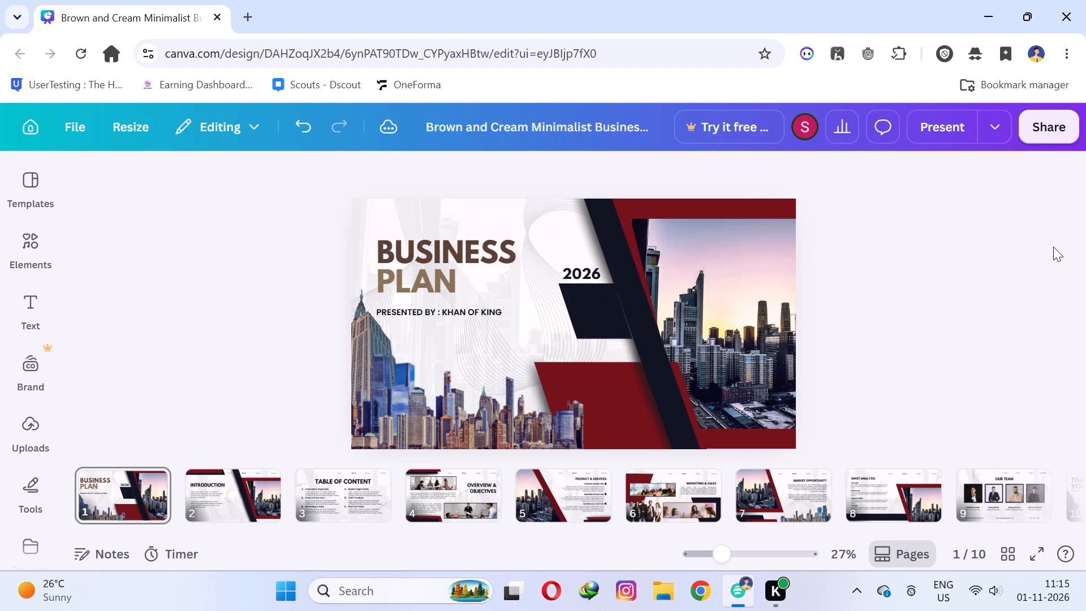
click(1053, 247)
Go to page 2, the INTRODUCTION slide.
click(238, 492)
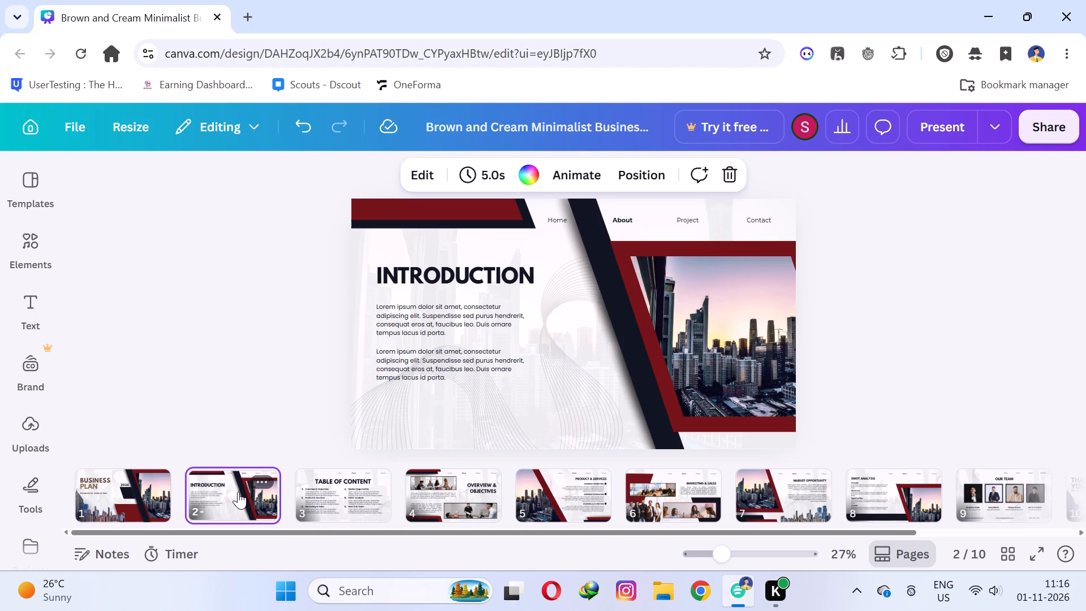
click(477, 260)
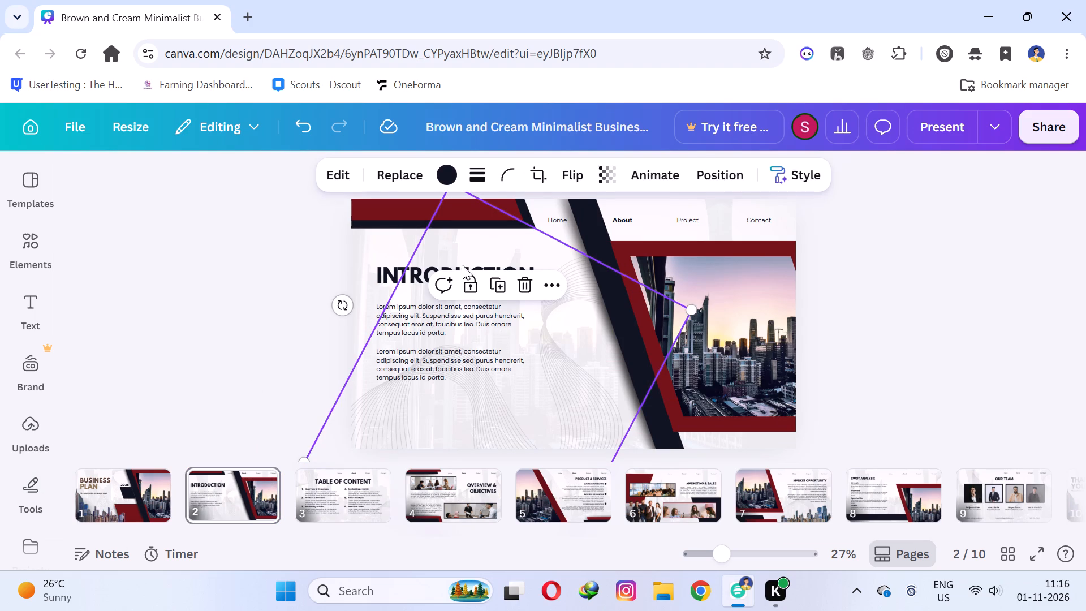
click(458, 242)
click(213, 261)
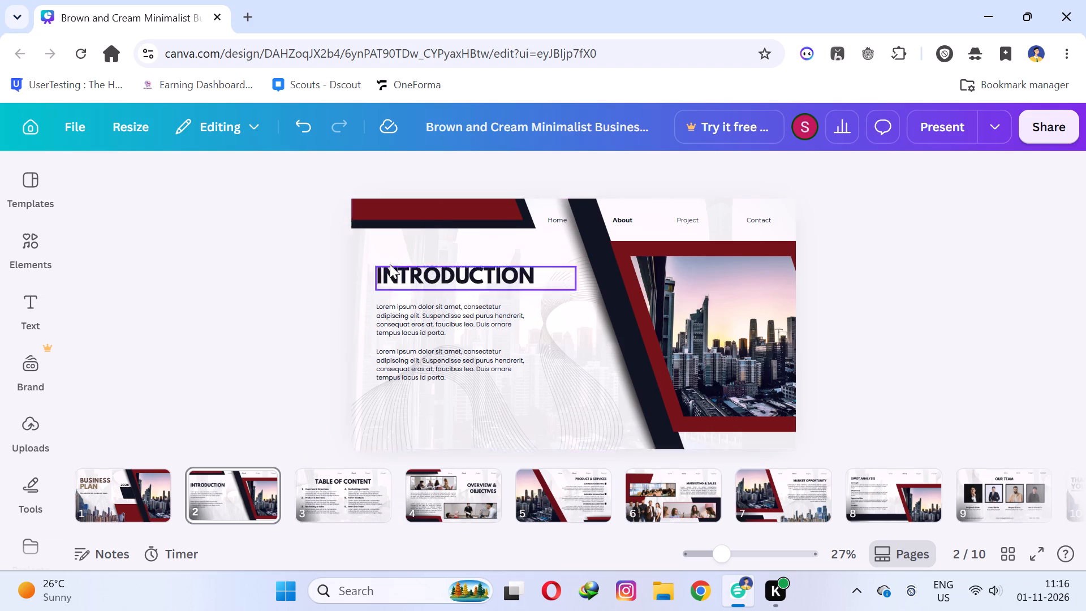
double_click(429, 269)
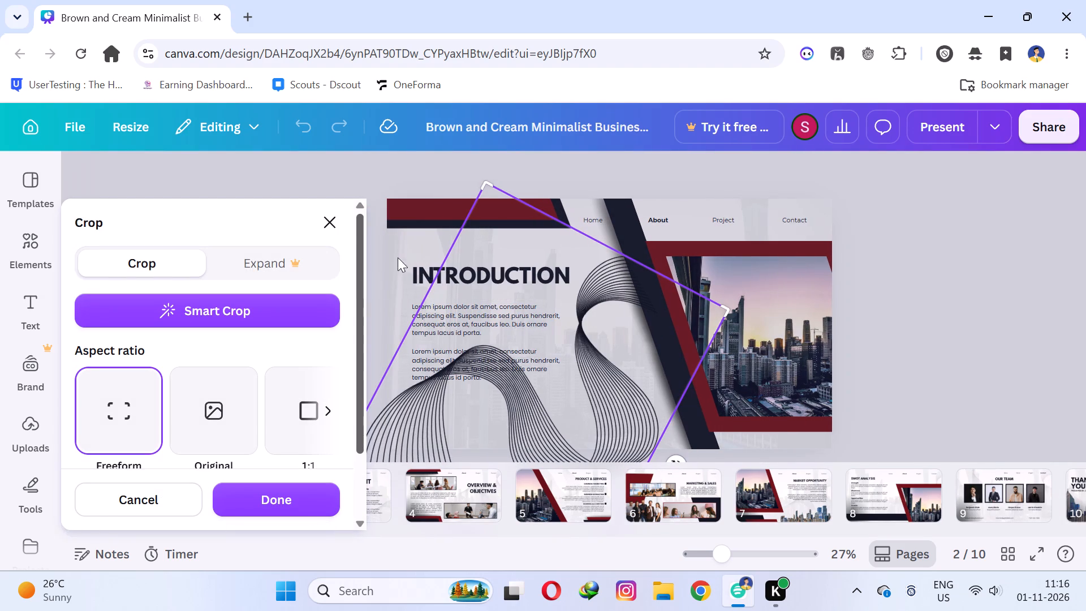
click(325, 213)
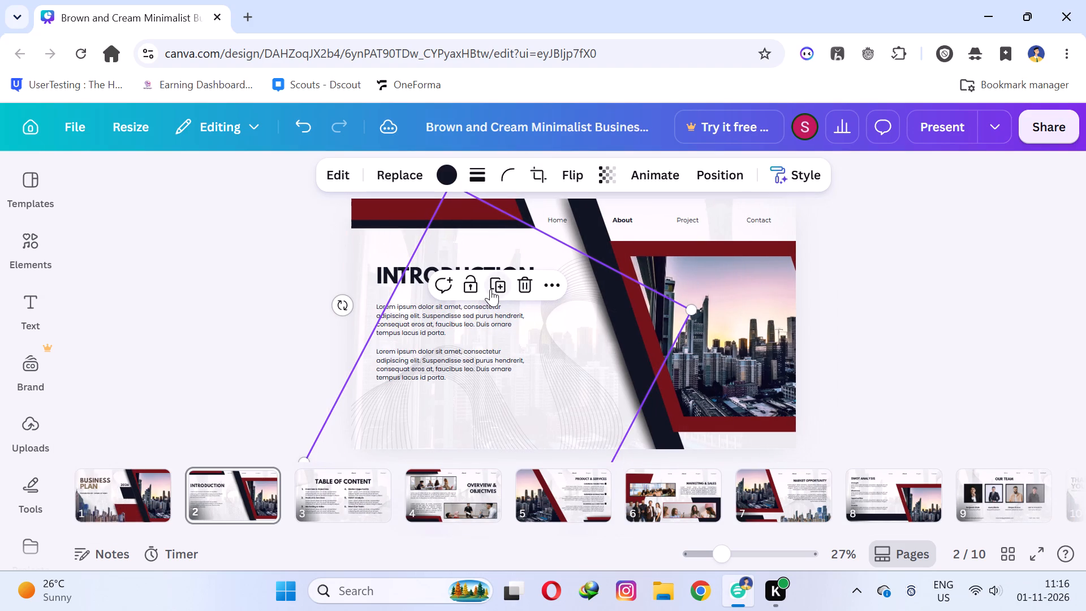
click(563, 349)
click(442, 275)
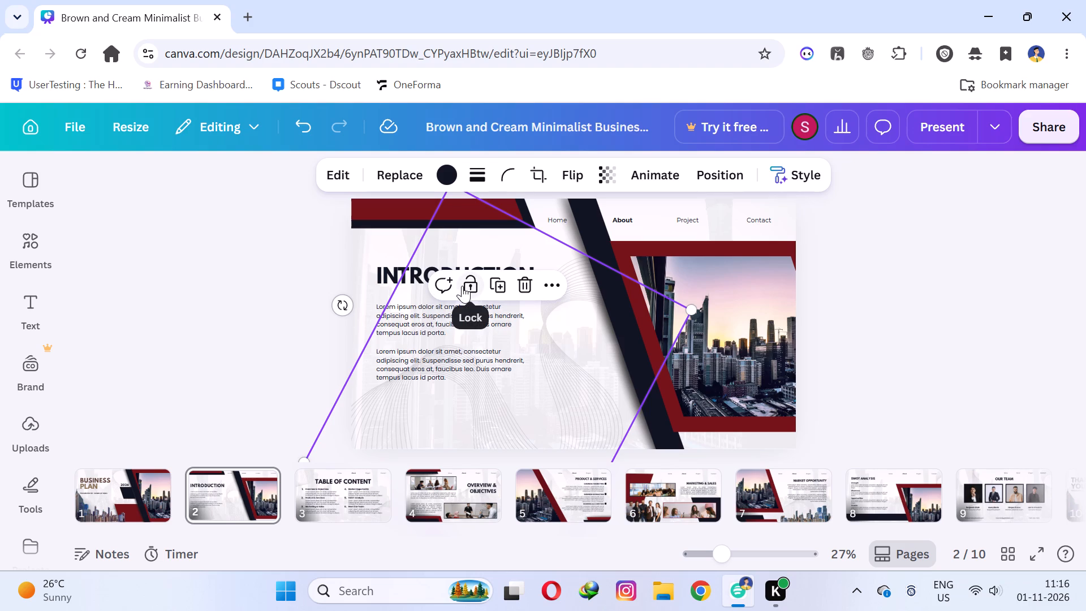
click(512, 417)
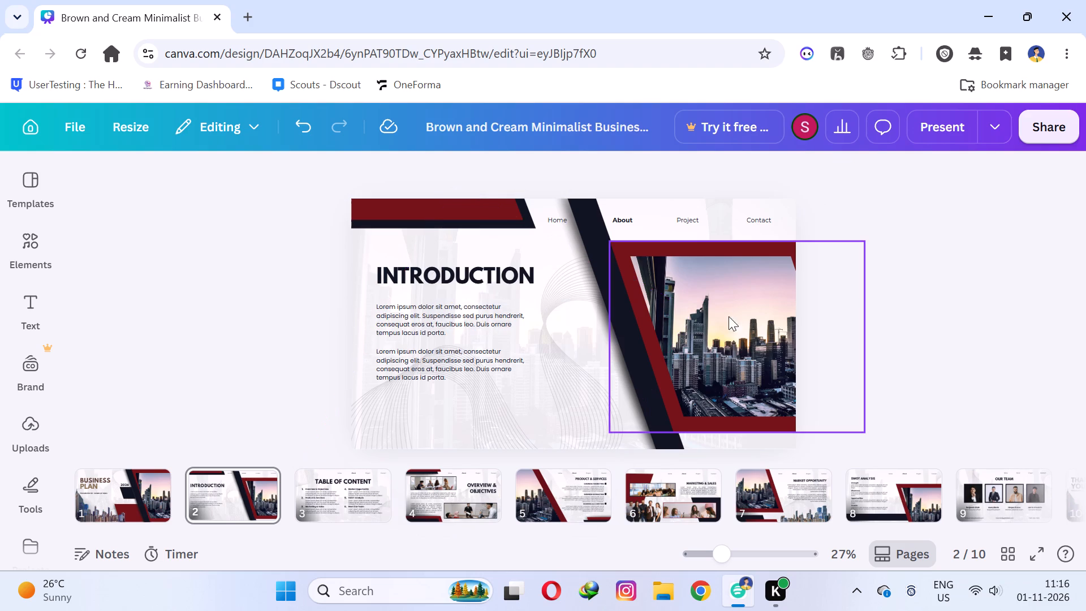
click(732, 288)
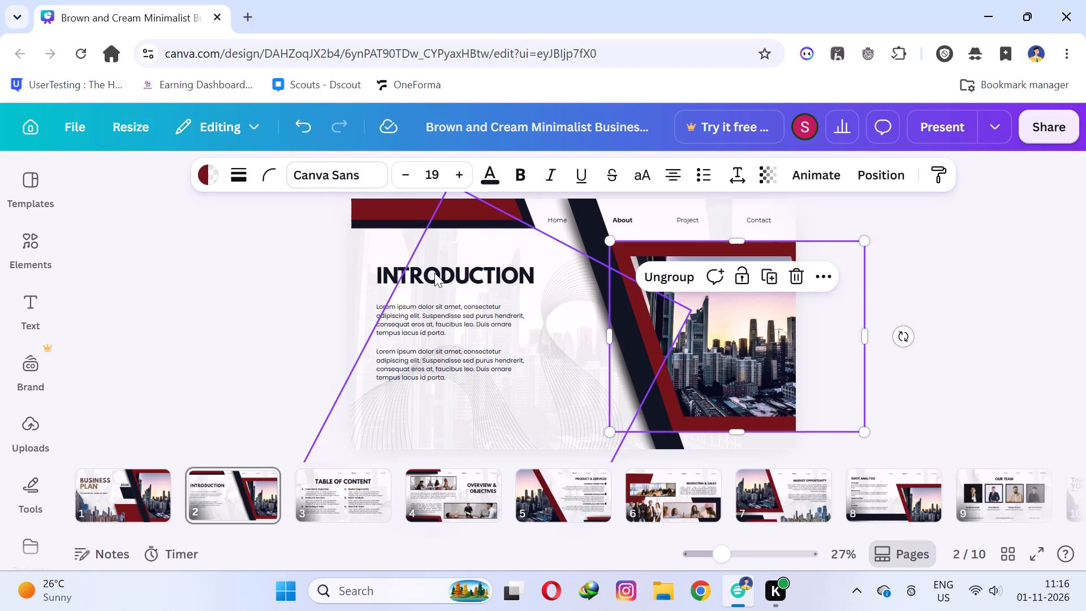
Change the INTRODUCTION heading's text color to brown a0522d on page 2 only.
triple_click(434, 273)
double_click(389, 273)
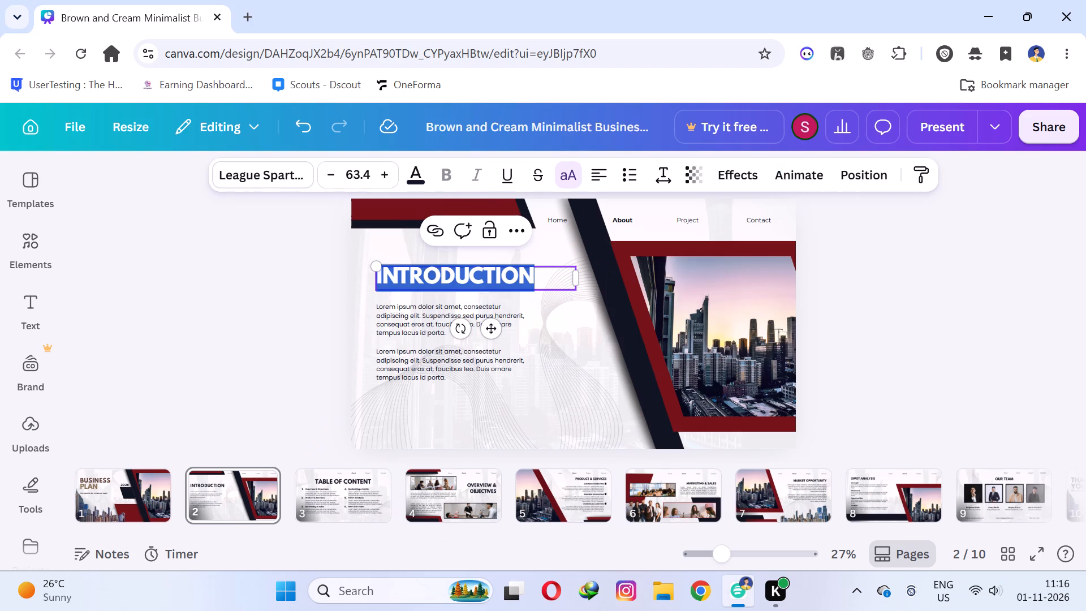
click(420, 170)
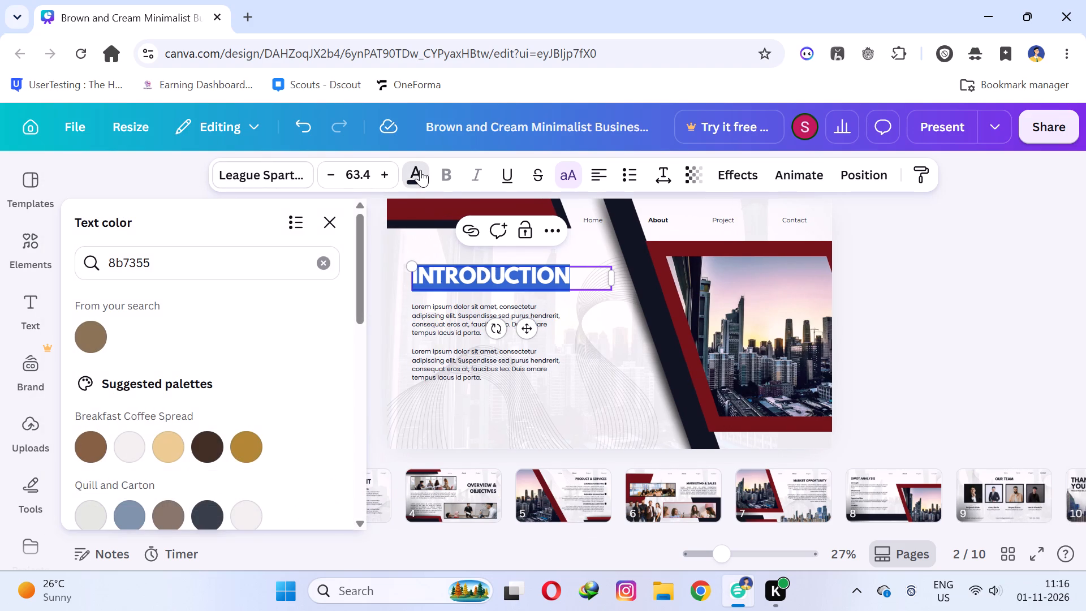
key(a)
key(0)
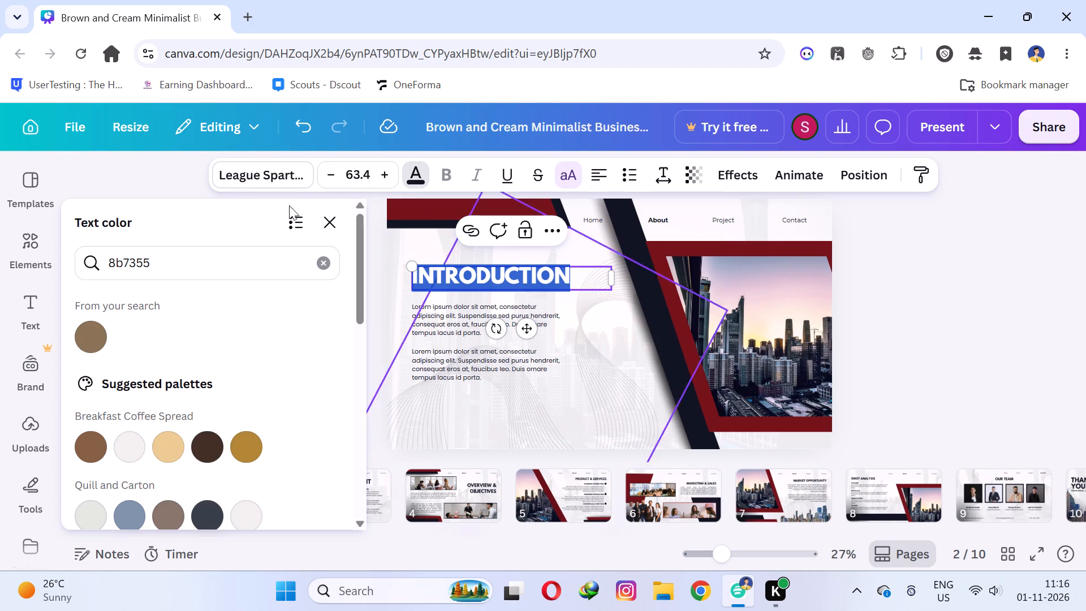
drag(205, 260, 0, 277)
text(a0)
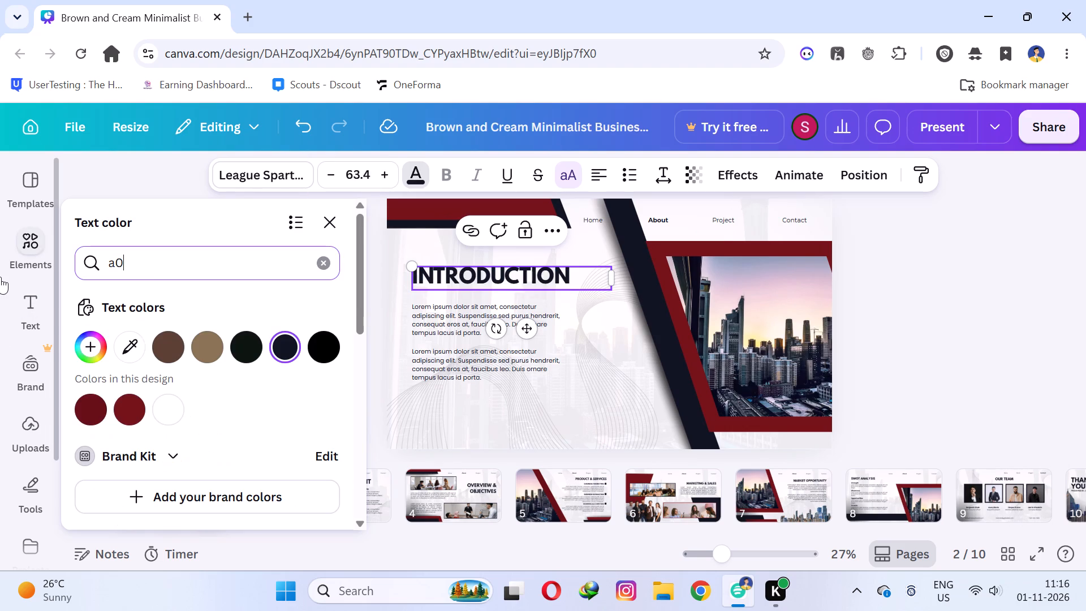
text(522)
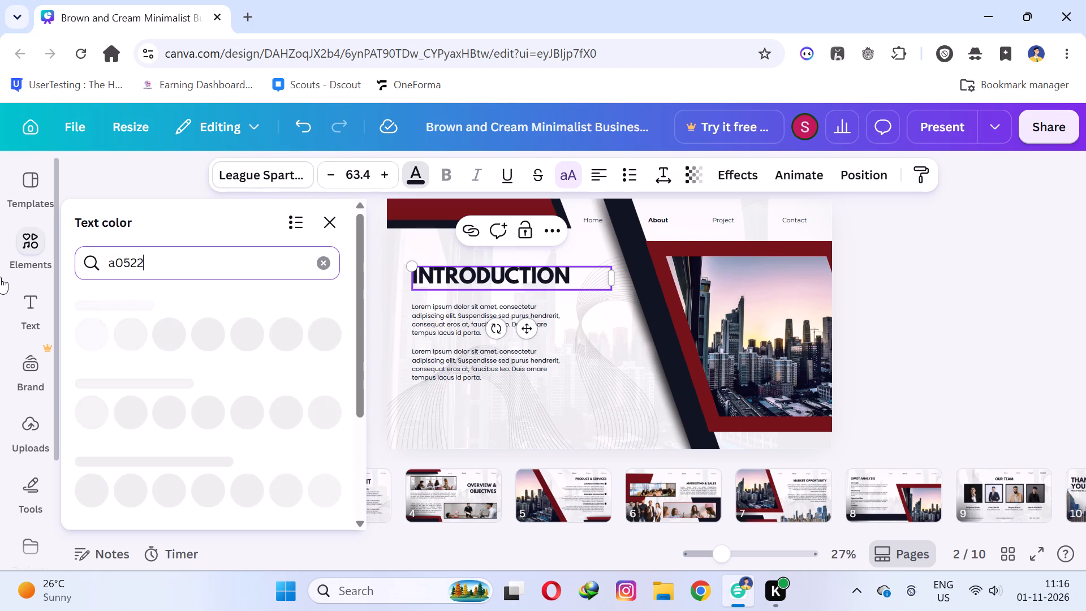
key(d)
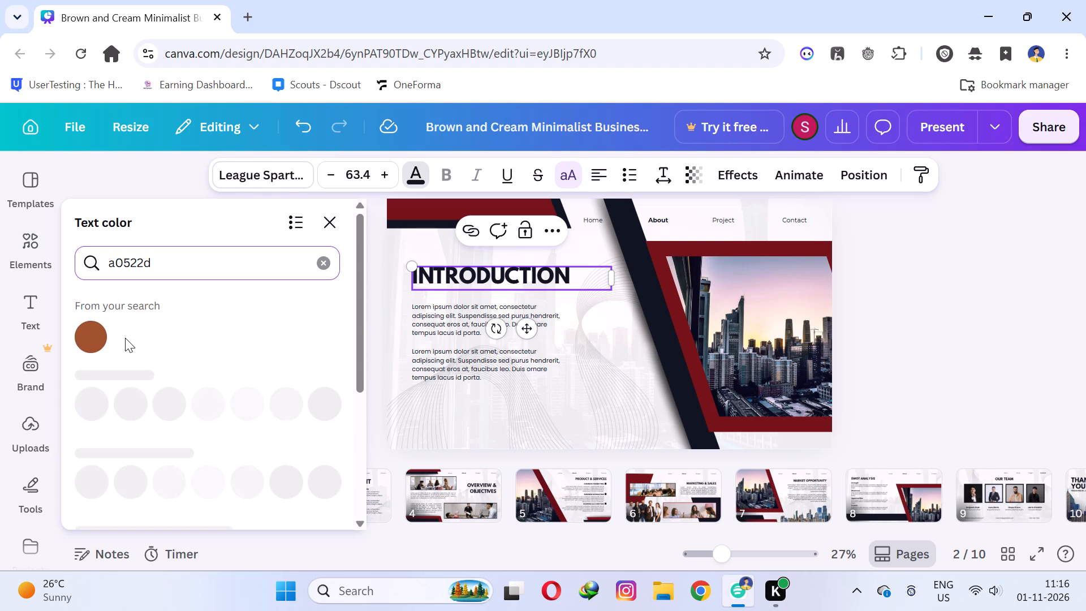
click(126, 338)
click(98, 339)
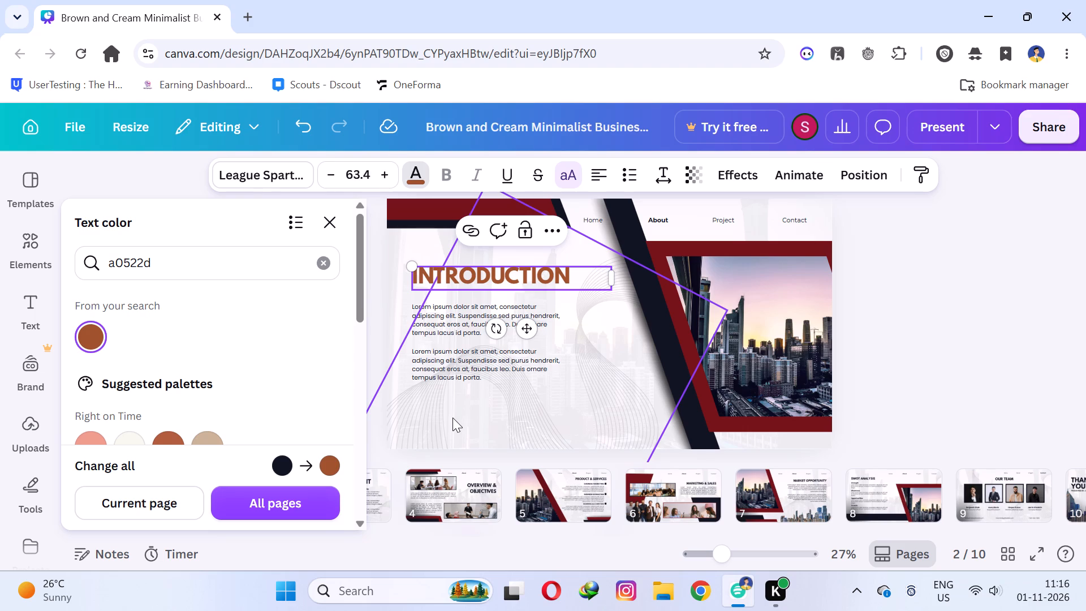
click(992, 266)
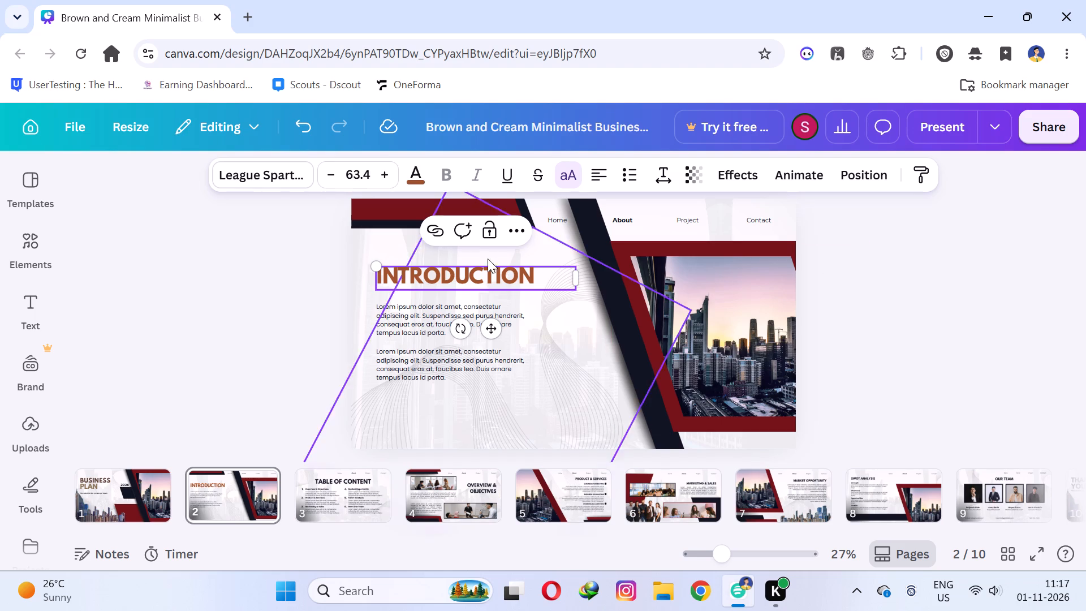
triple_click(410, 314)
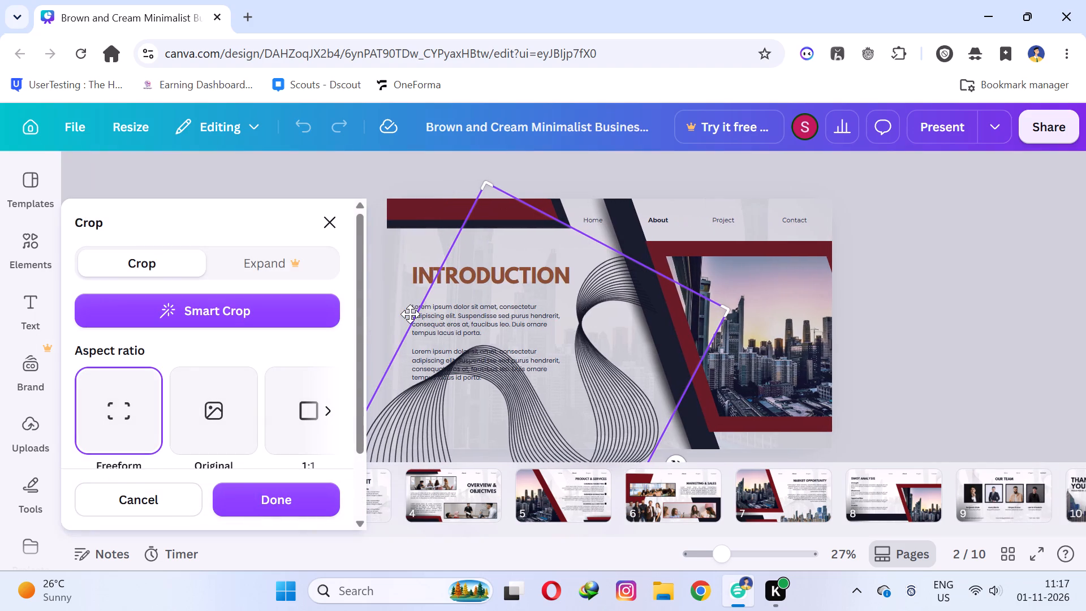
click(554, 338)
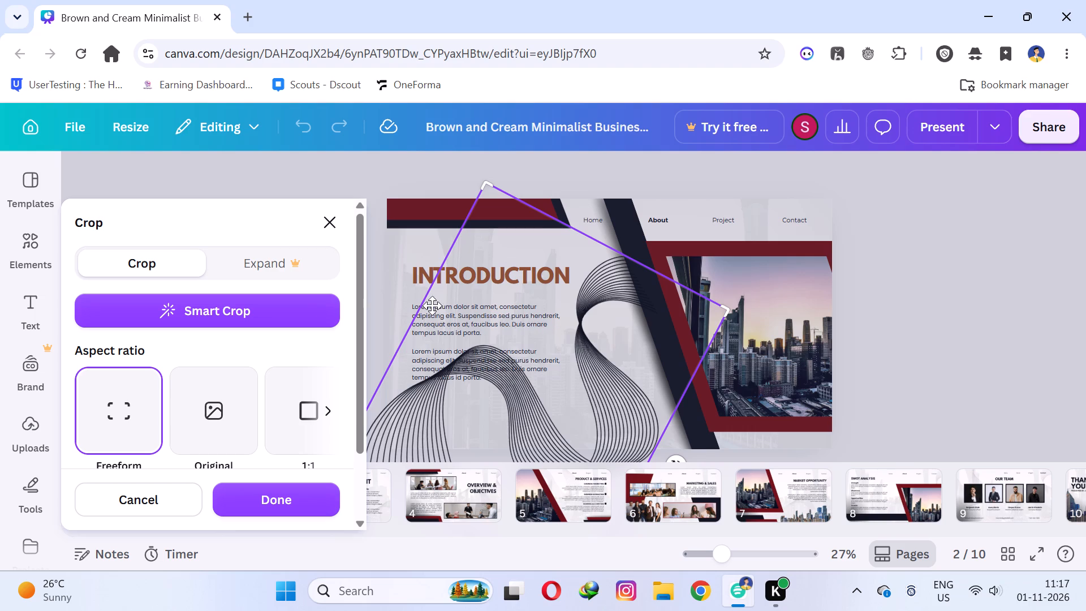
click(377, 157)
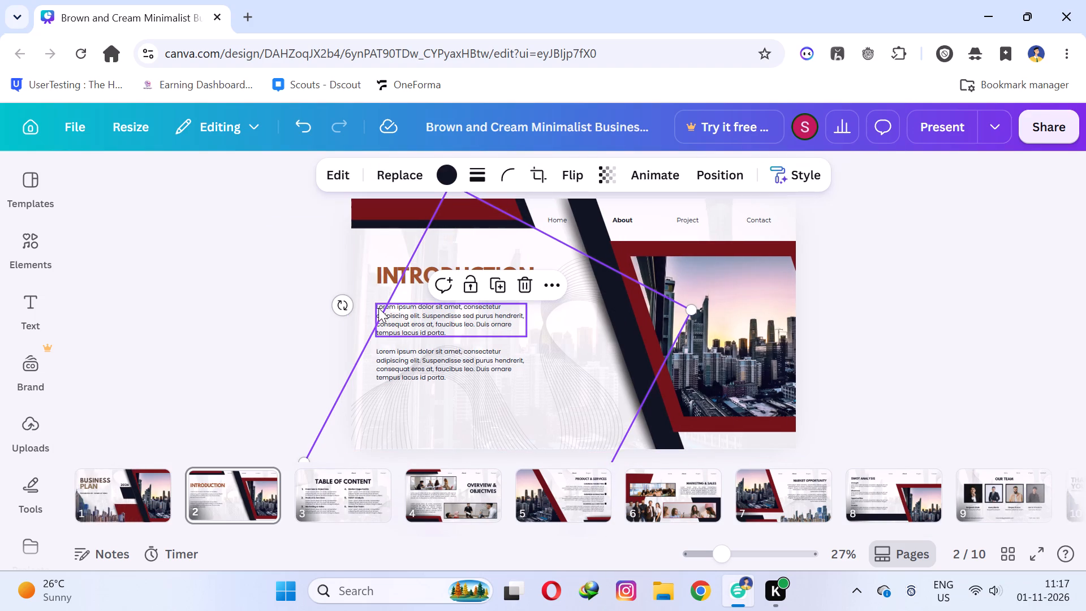
Change the text color of the first body paragraph under the INTRODUCTION heading to dark brown 3e2723.
click(378, 308)
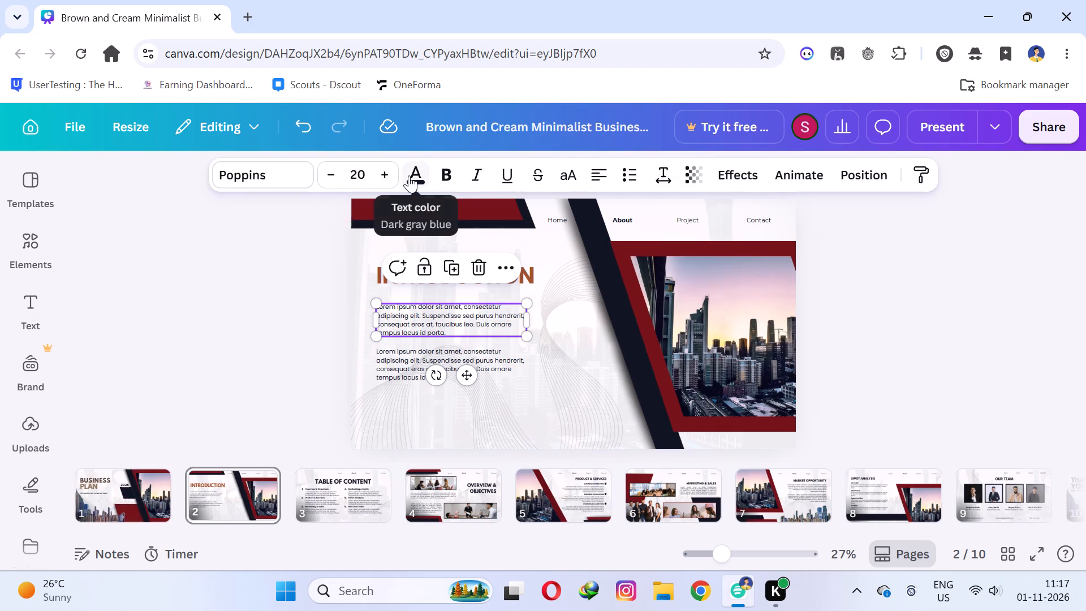
click(409, 175)
drag(178, 266, 0, 268)
key(BackSpace)
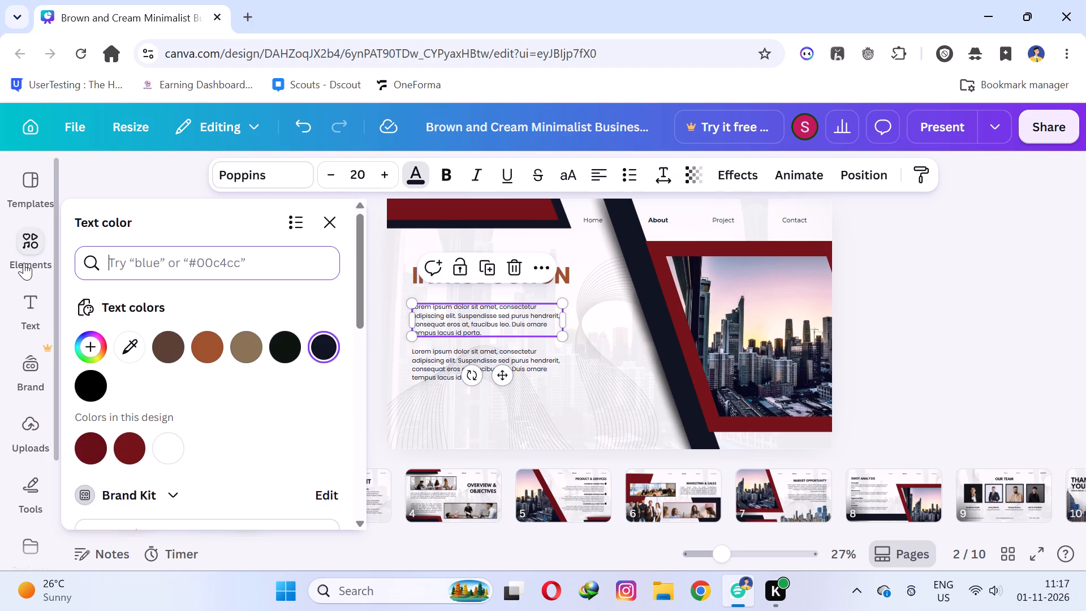
click(154, 255)
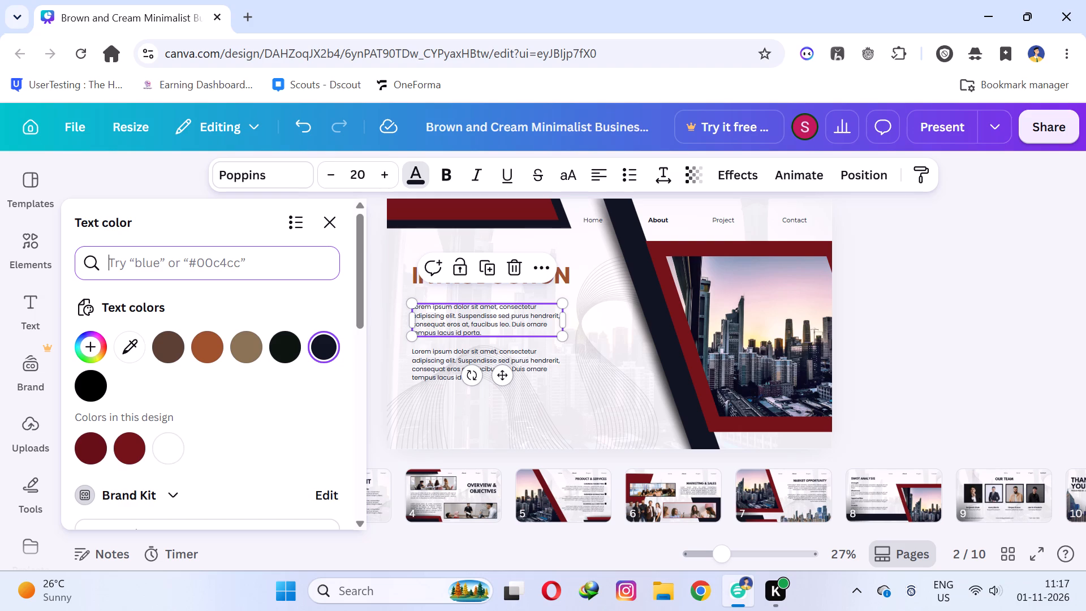
text(3e)
text(272)
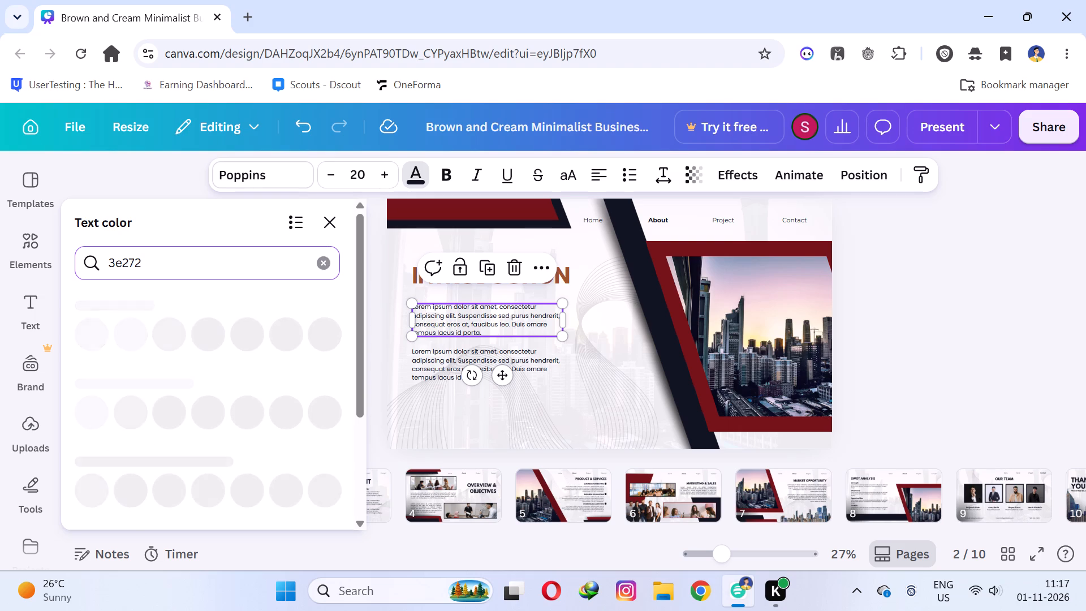
key(3)
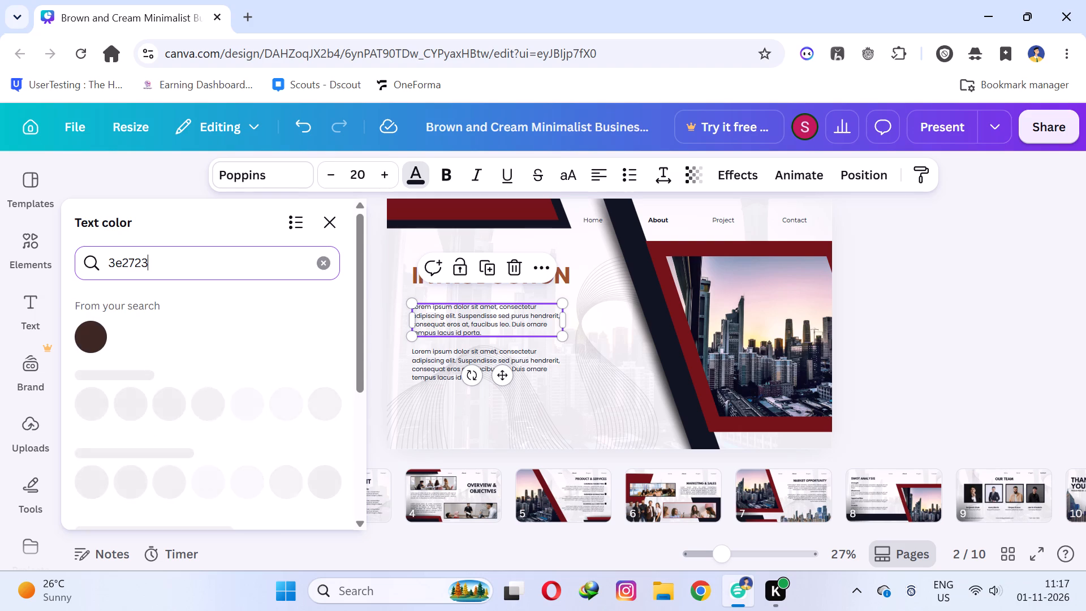
click(78, 319)
click(95, 336)
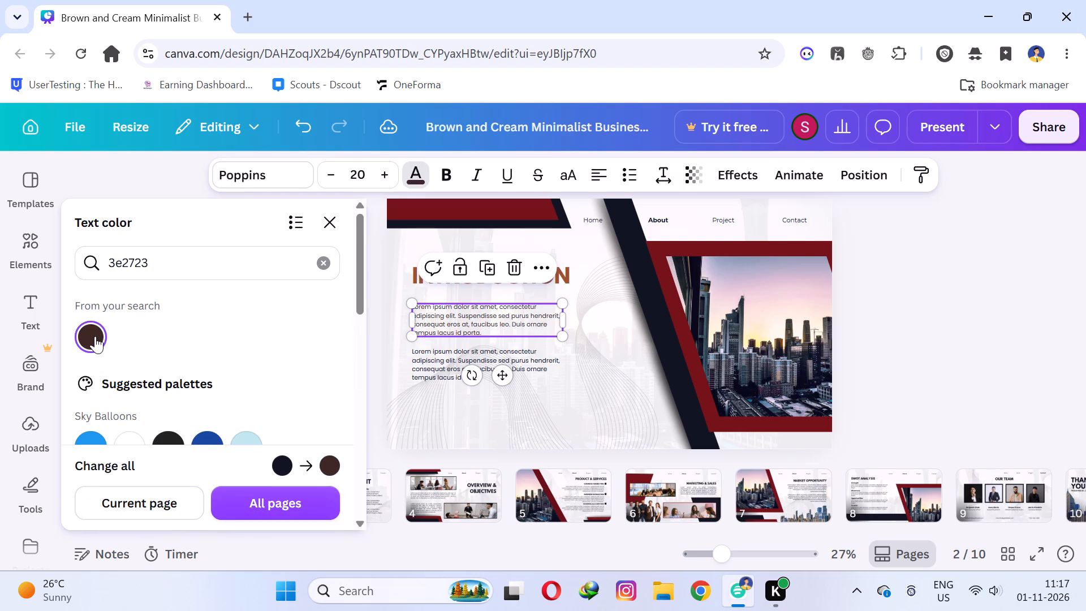
click(602, 380)
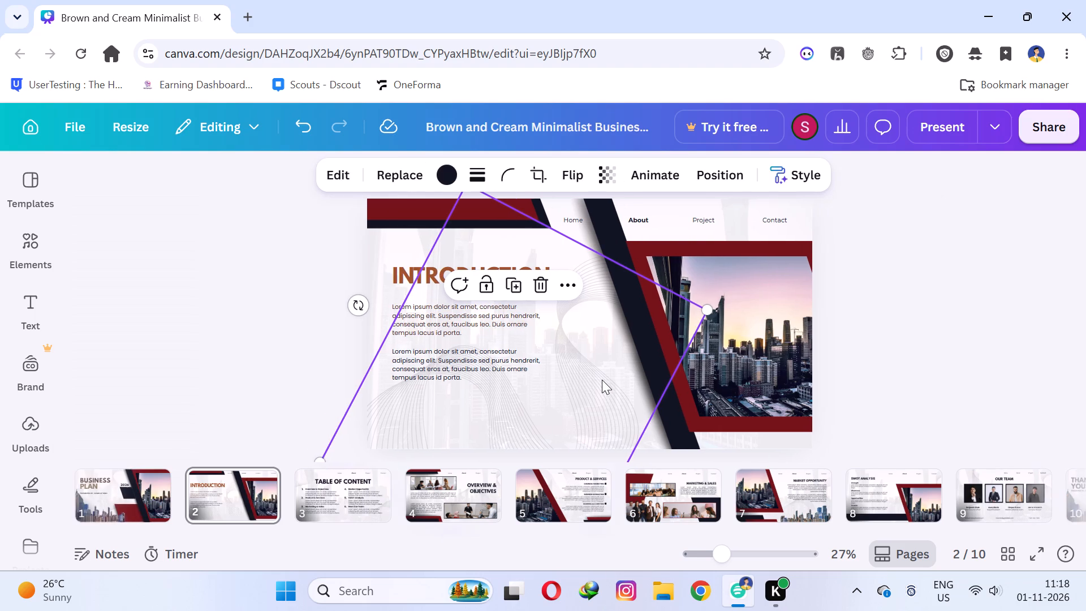
Select the second body paragraph under the INTRODUCTION heading.
click(412, 357)
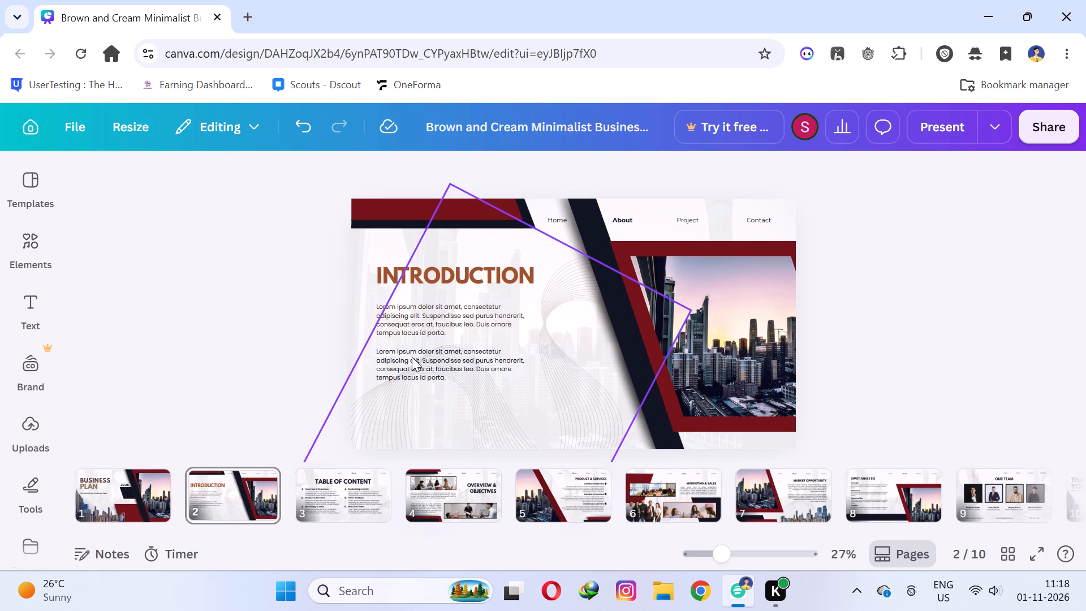
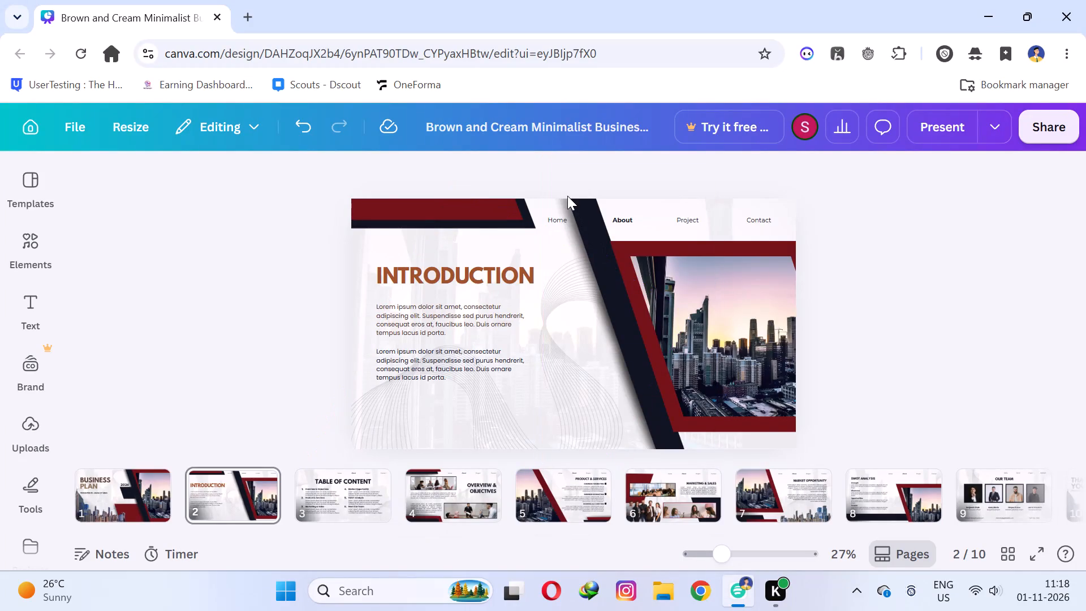
Increase the font size of the grouped Home, About, Project and Contact navigation text to 25.
click(545, 220)
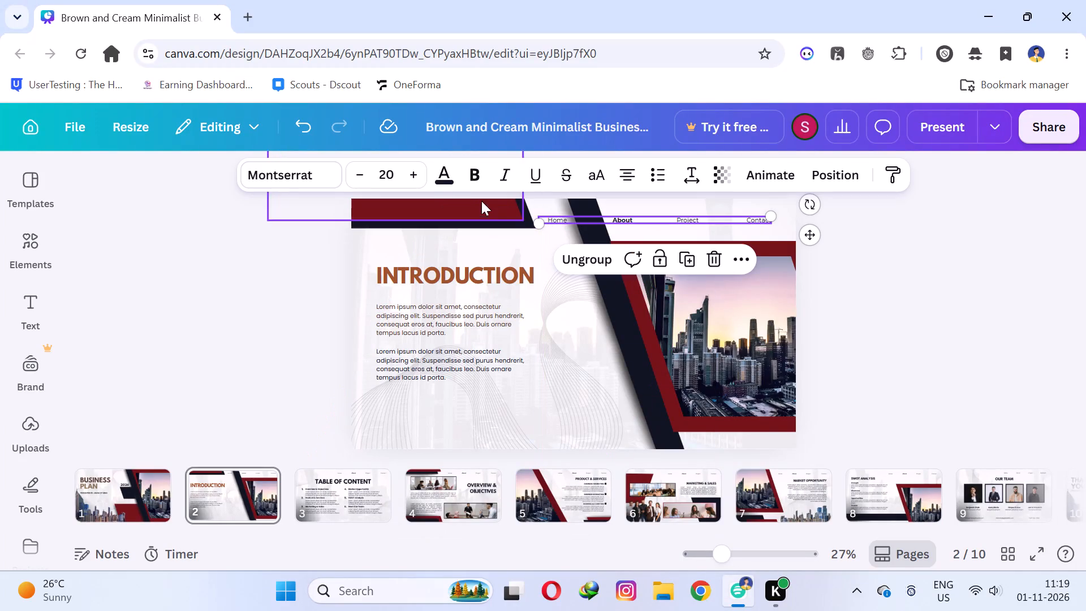
click(412, 178)
double_click(412, 178)
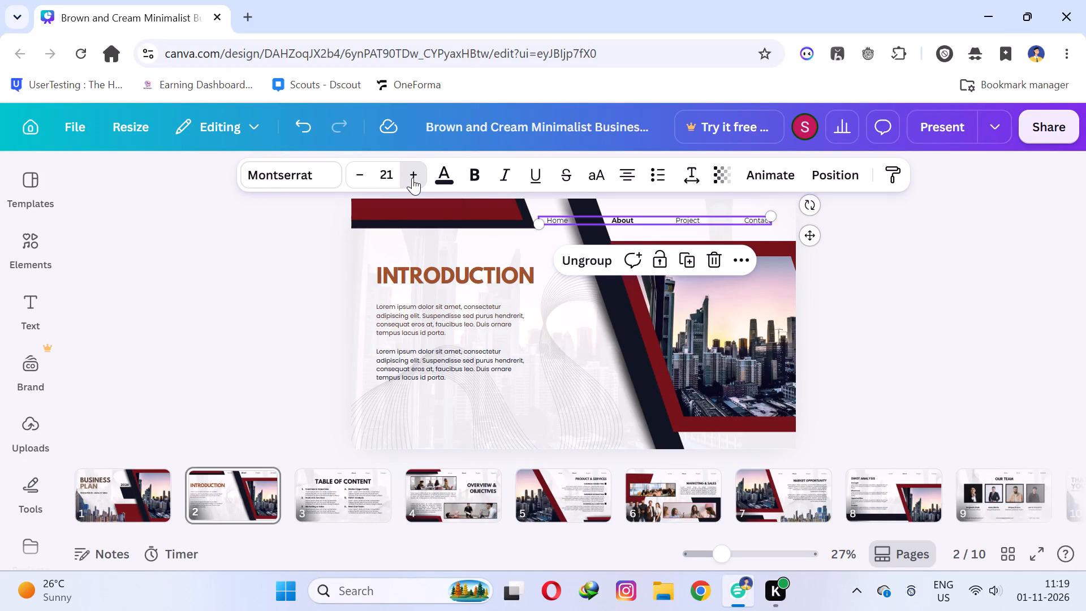
click(412, 178)
click(412, 178)
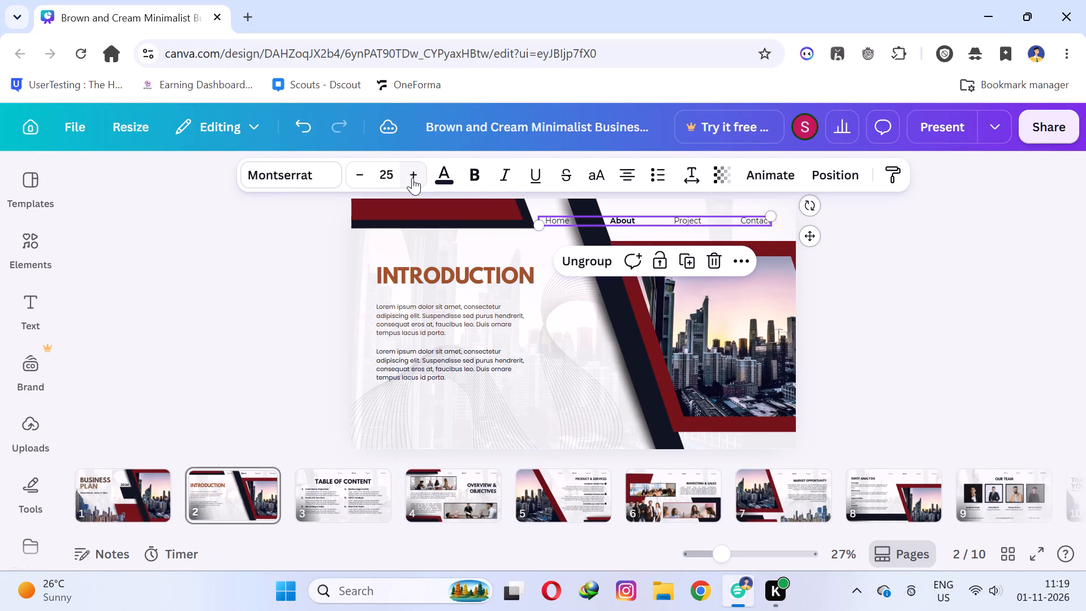
click(1085, 274)
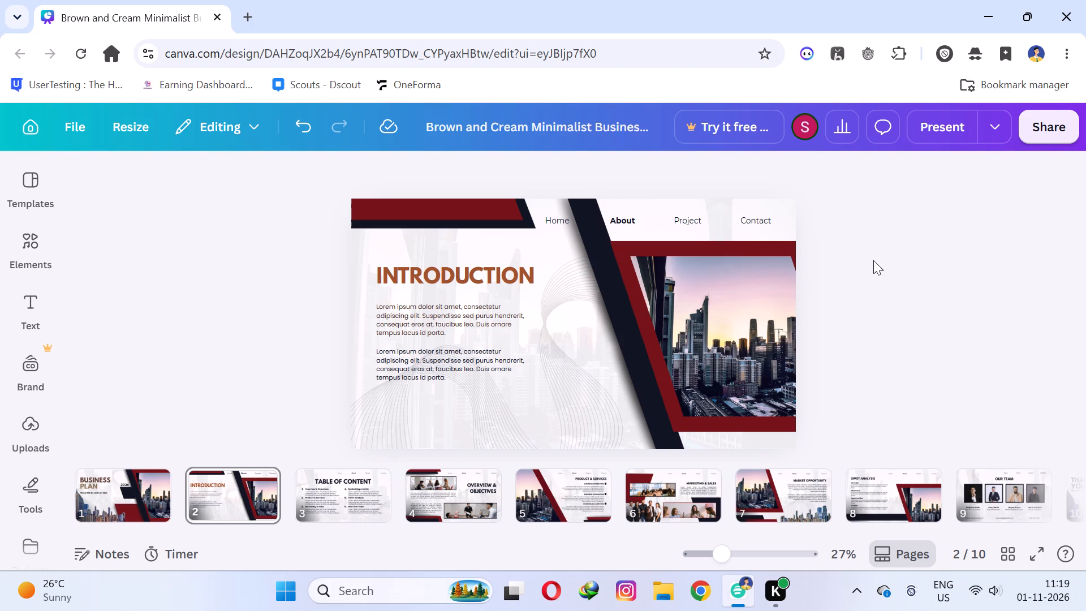
Make the grouped Home, About, Project and Contact navigation text bold.
click(553, 220)
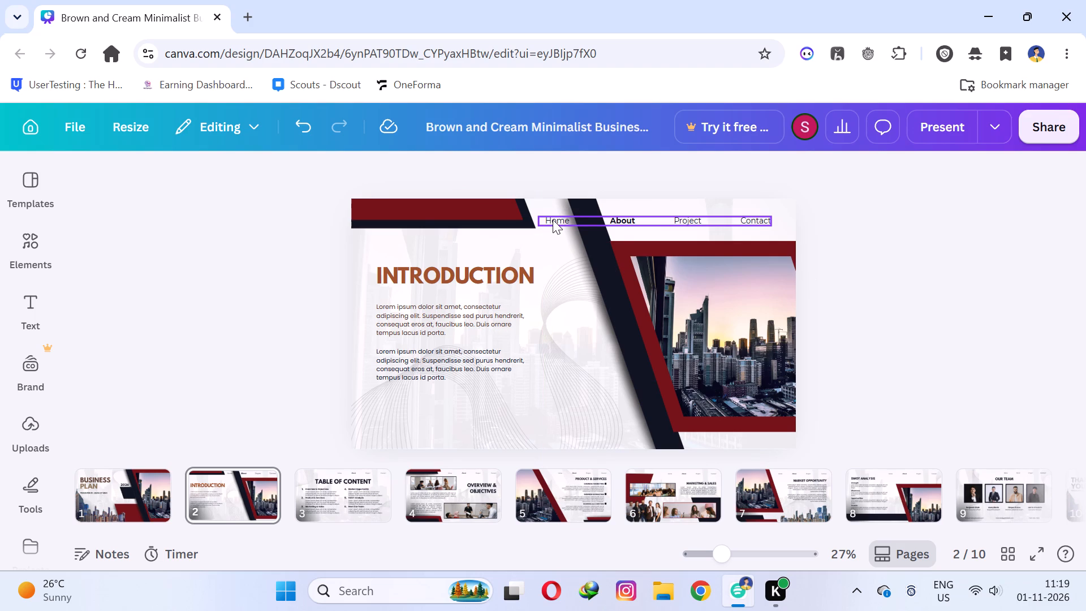
click(467, 171)
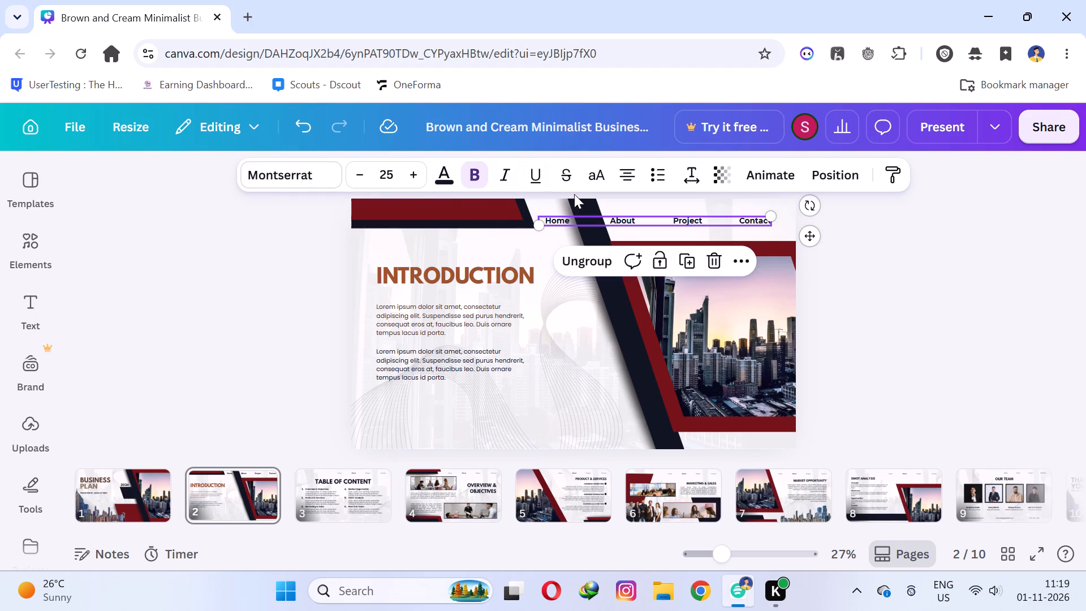
click(948, 261)
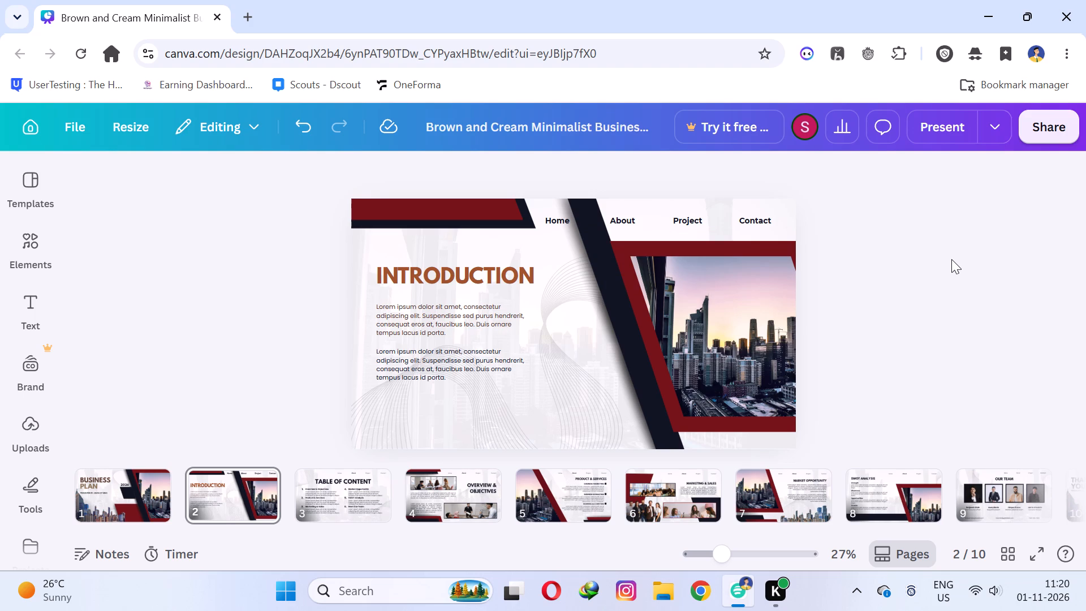
Apply an animation to the wavy line graphic behind the INTRODUCTION text.
click(400, 216)
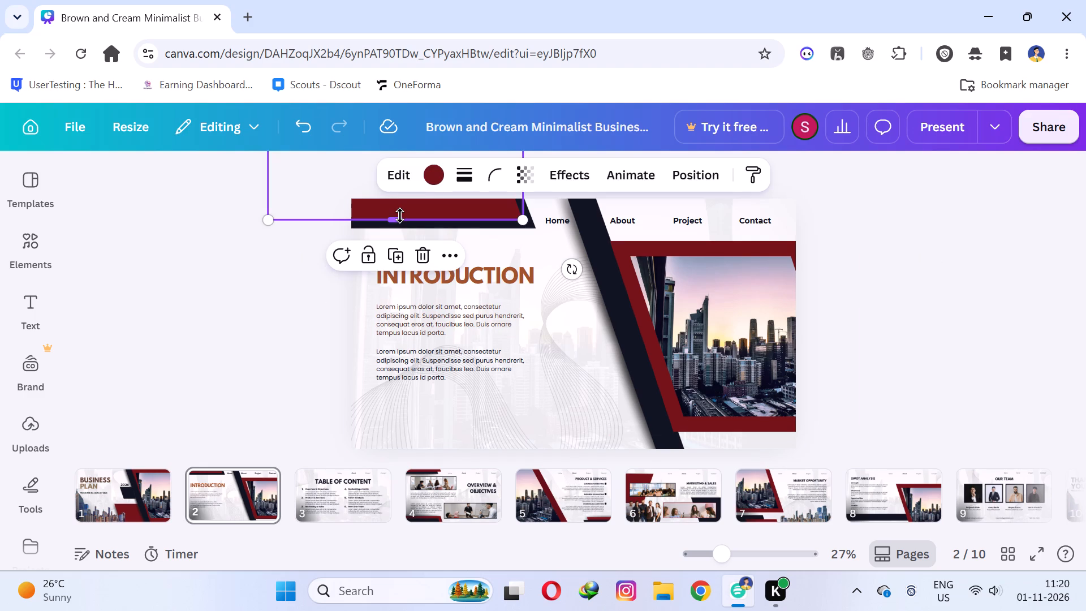
click(502, 274)
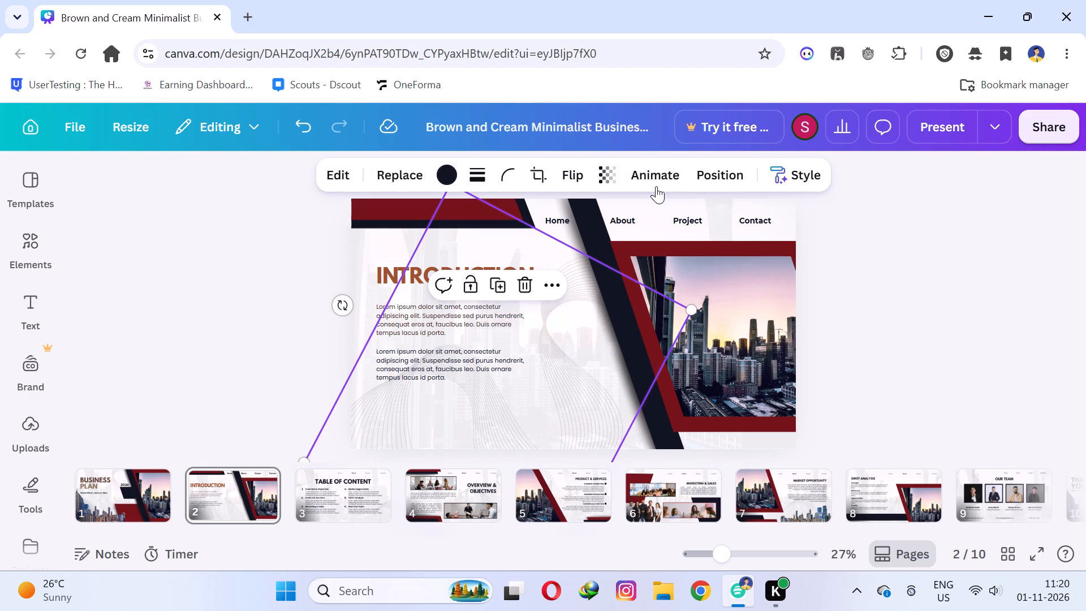
click(656, 183)
scroll(214, 459, down, 1)
click(214, 455)
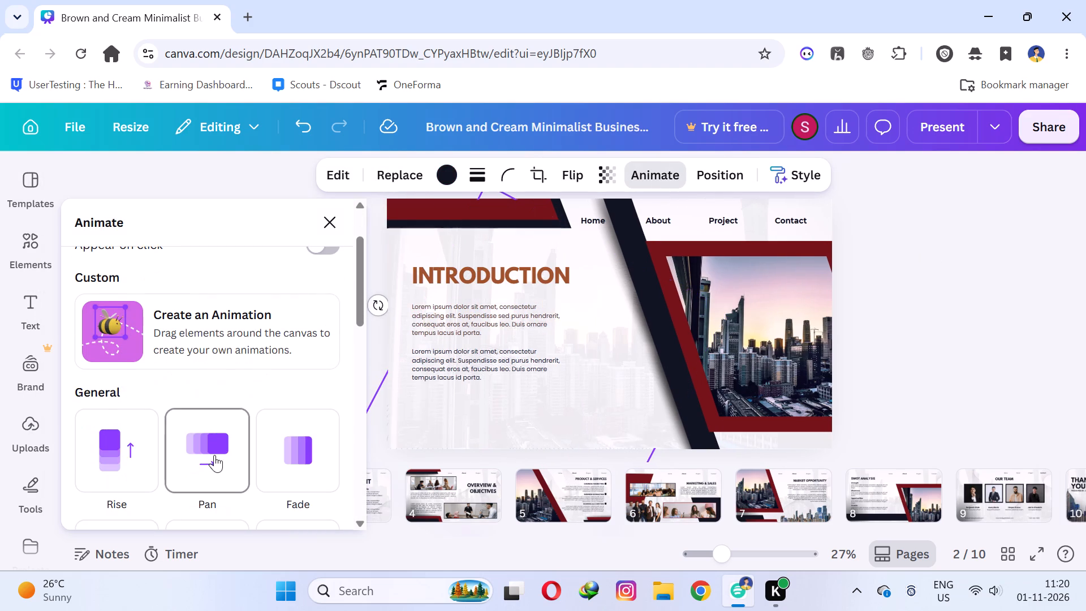
Apply a text animation to the INTRODUCTION heading, using the Both timing and Word writing style.
click(429, 271)
scroll(142, 335, down, 1)
scroll(144, 335, up, 2)
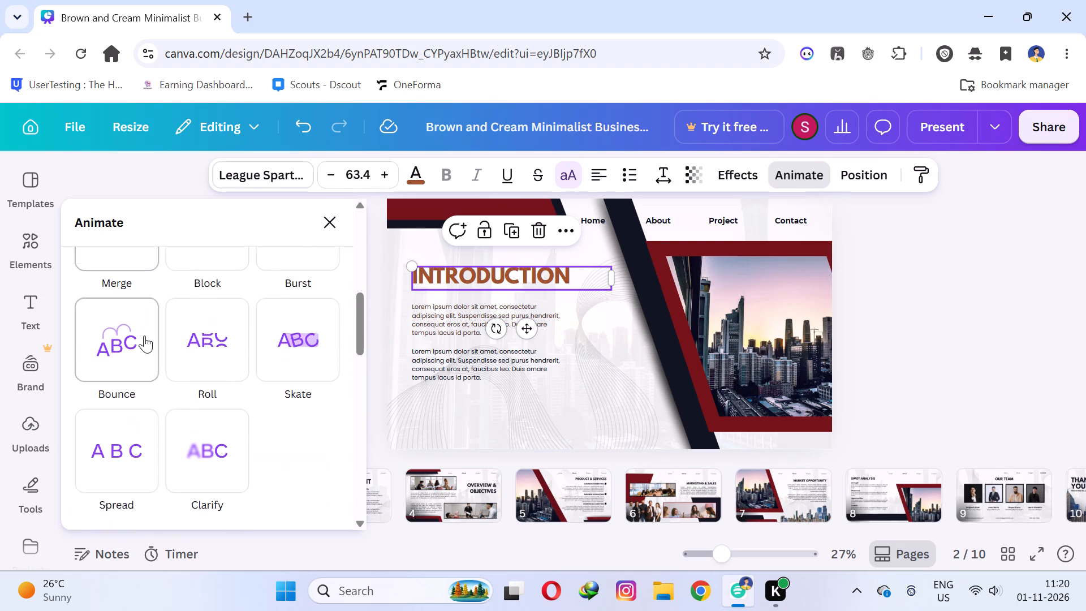
scroll(182, 343, up, 2)
click(194, 431)
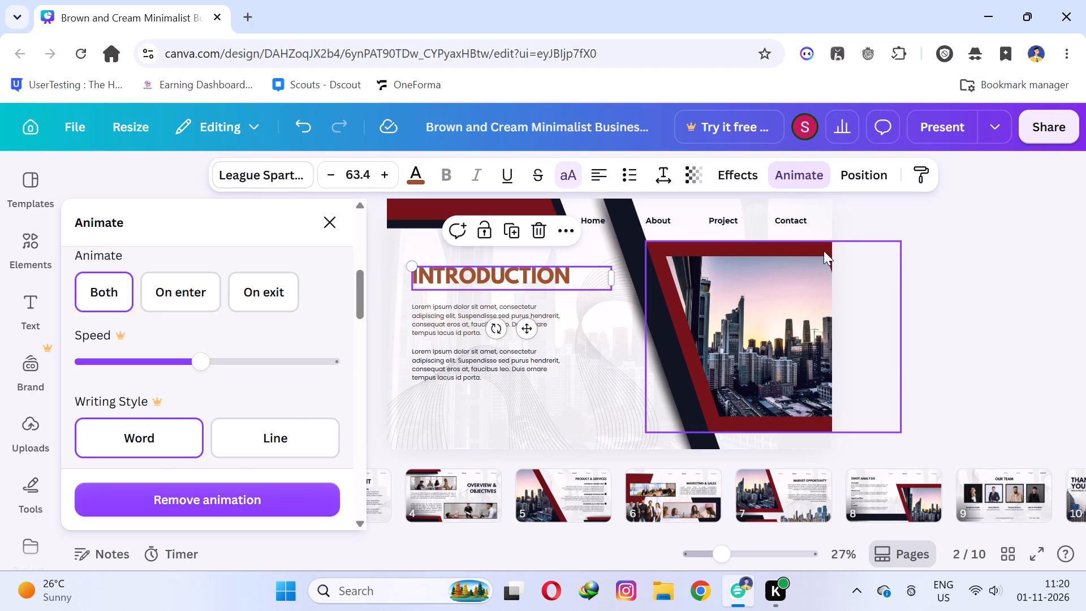
click(967, 286)
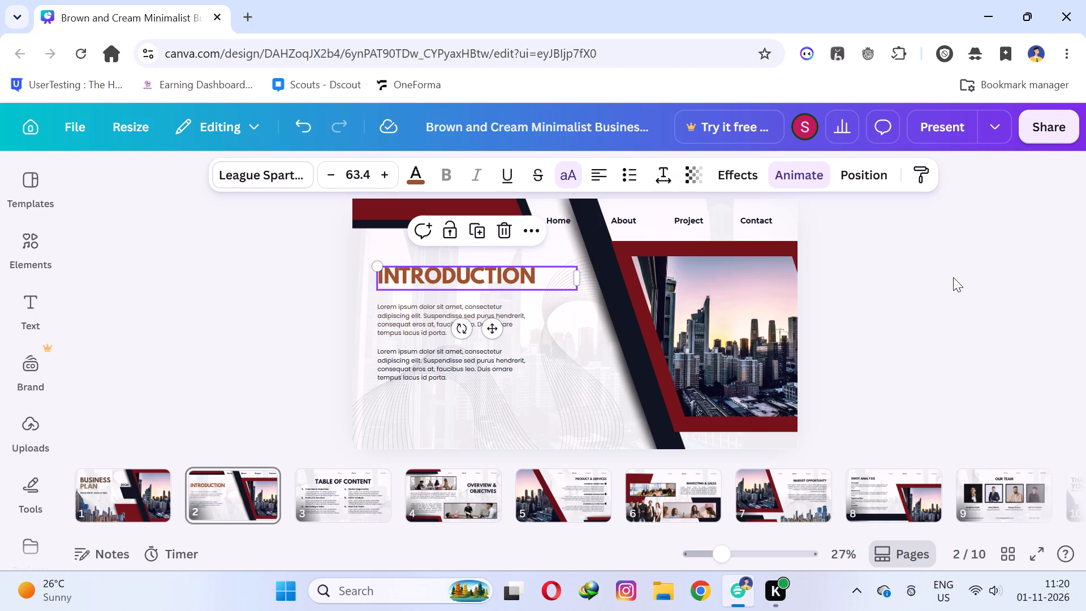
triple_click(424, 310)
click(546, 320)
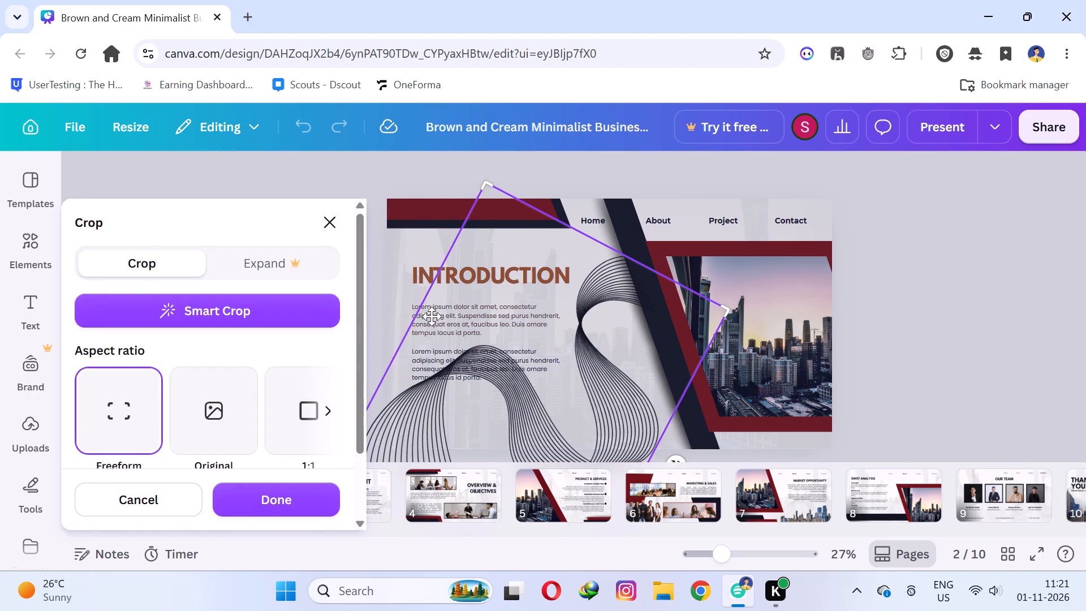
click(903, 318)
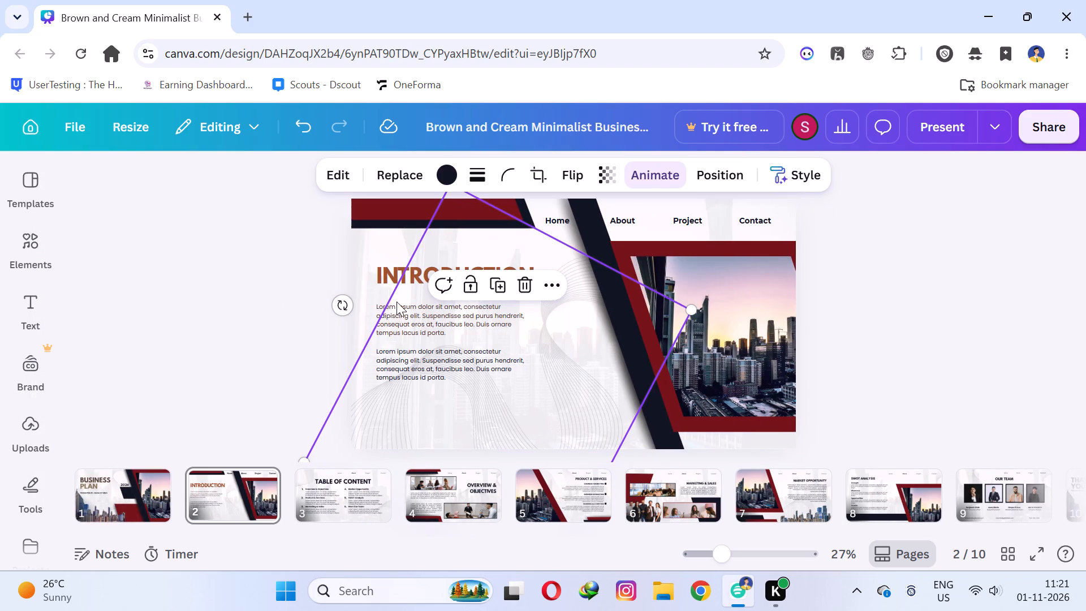
Replace the first body paragraph under the INTRODUCTION heading with "this is or business. we work for you".
click(383, 304)
double_click(383, 304)
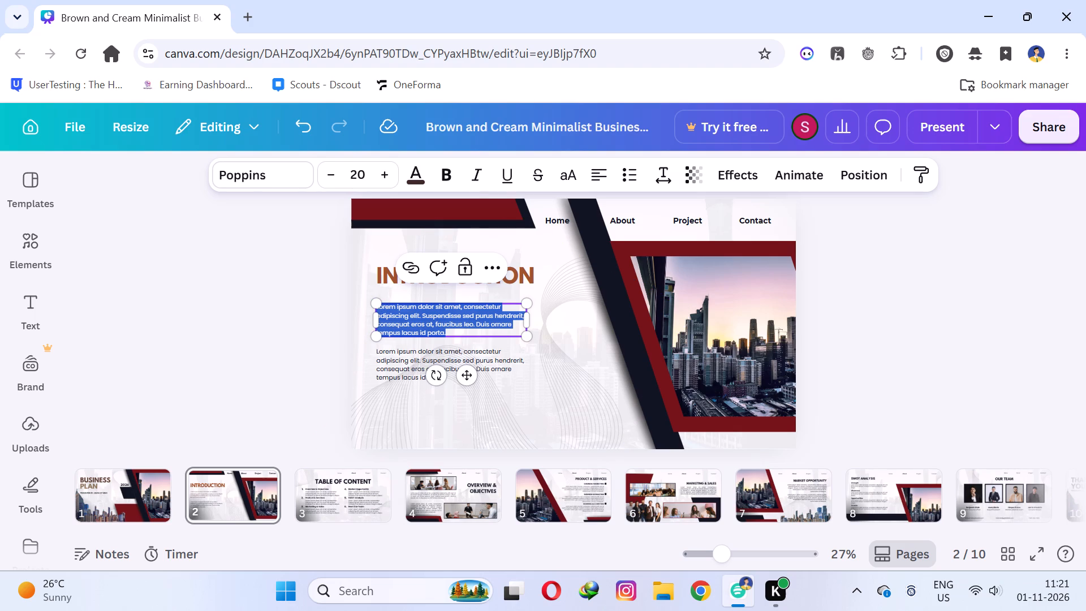
text(this is)
key(space)
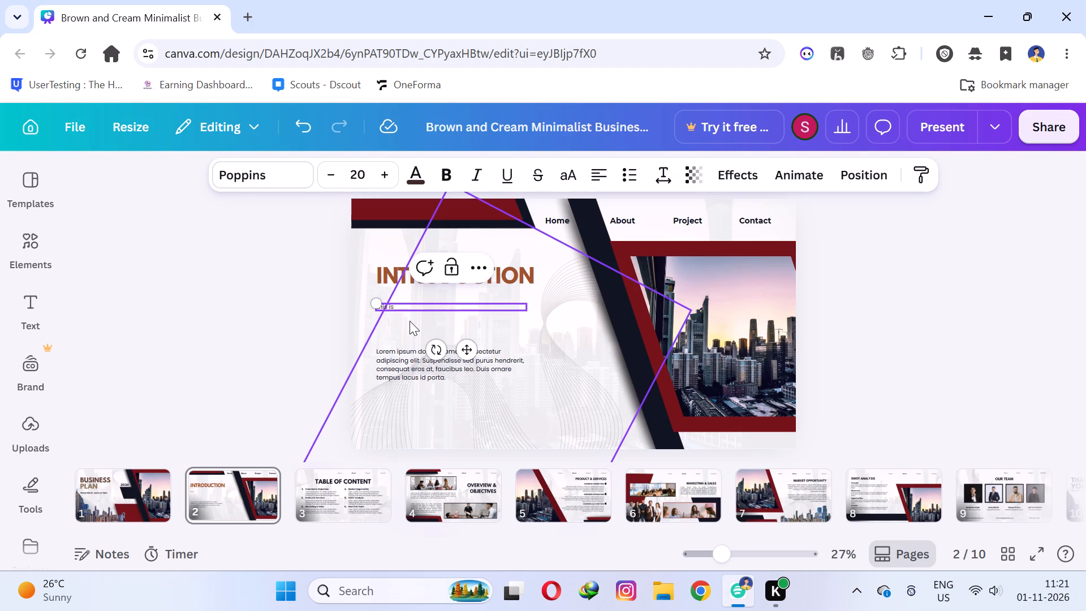
text(or business)
text(. we work for you)
click(550, 410)
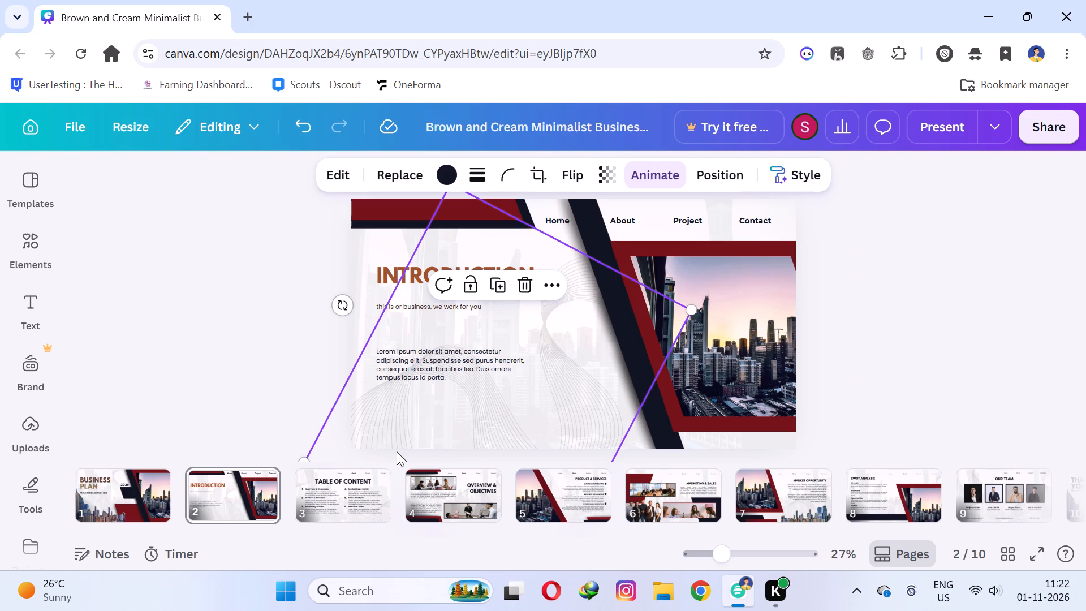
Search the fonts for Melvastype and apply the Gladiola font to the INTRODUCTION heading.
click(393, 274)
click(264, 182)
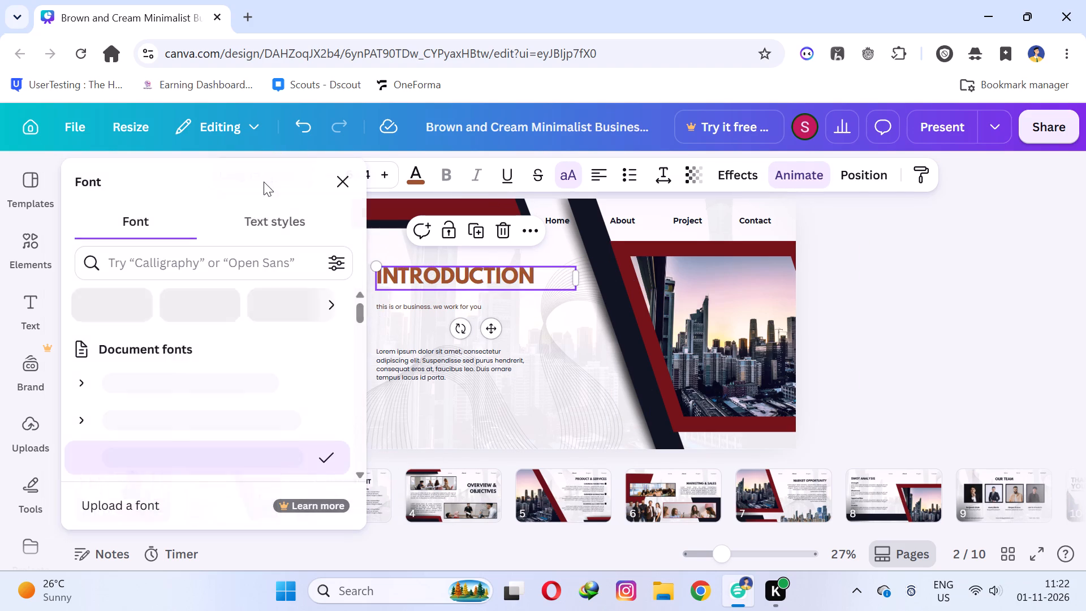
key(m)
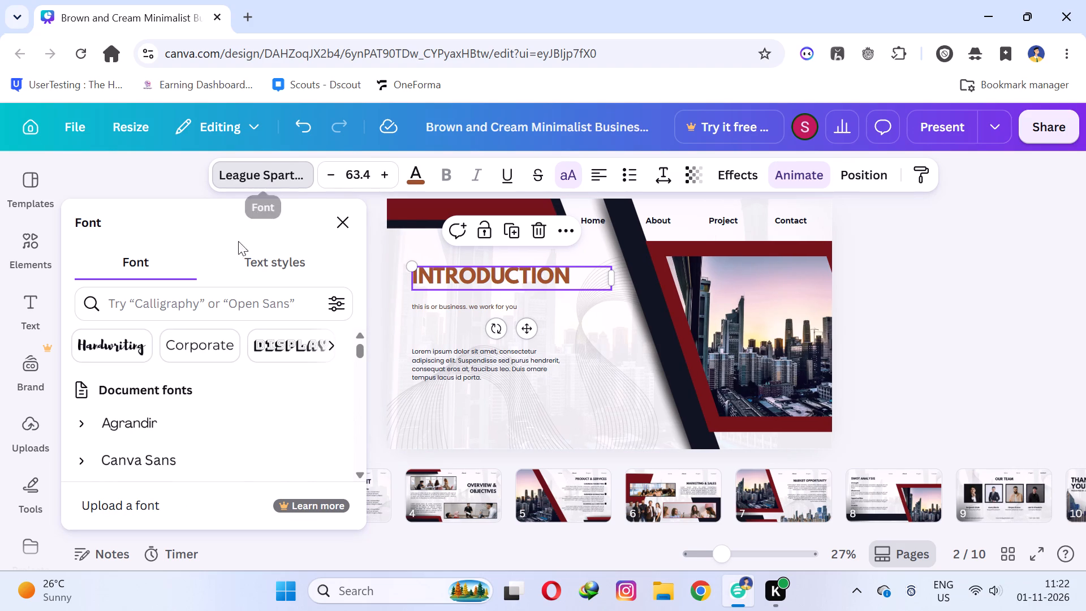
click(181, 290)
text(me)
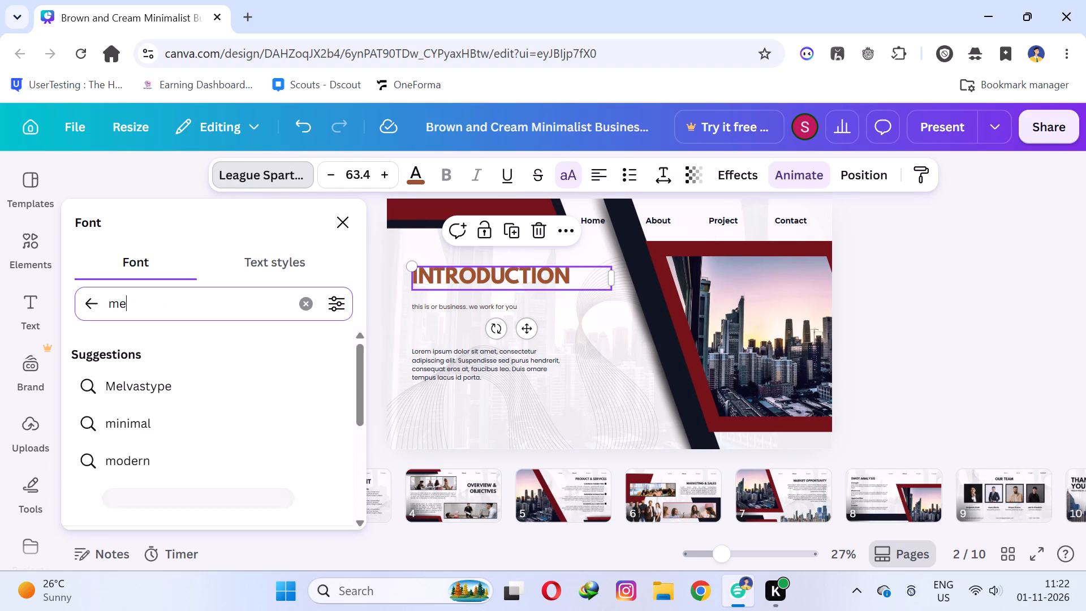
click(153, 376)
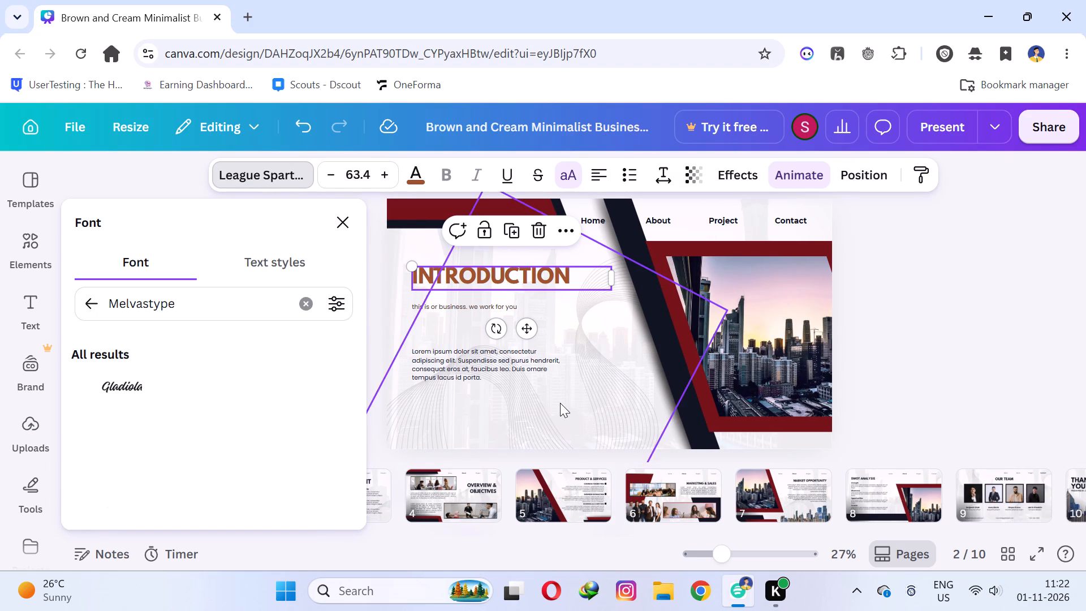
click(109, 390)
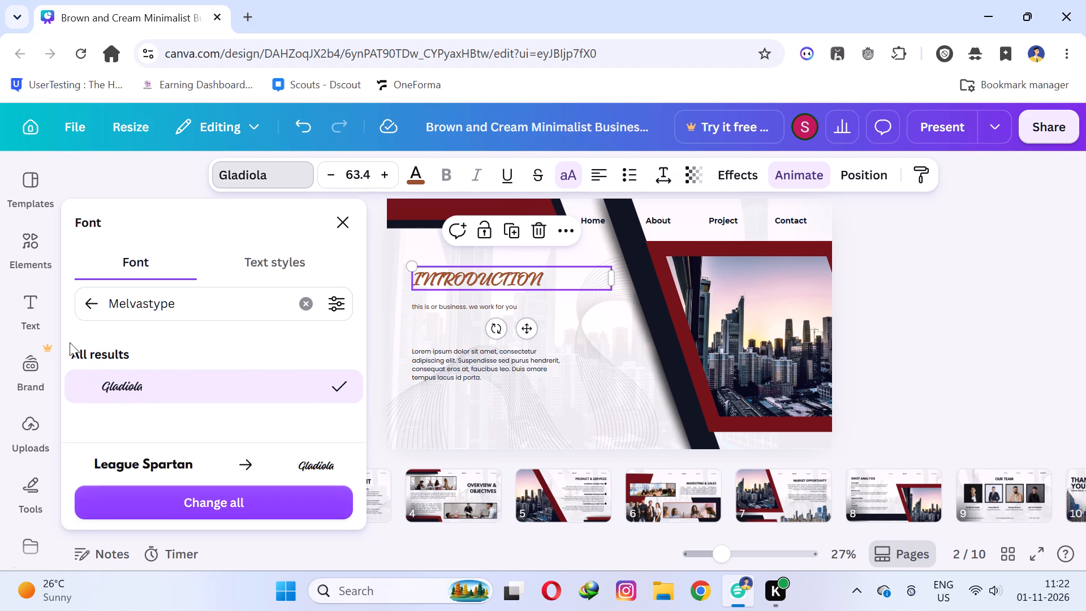
Set the INTRODUCTION heading's font to Agrandir from the document fonts.
click(85, 302)
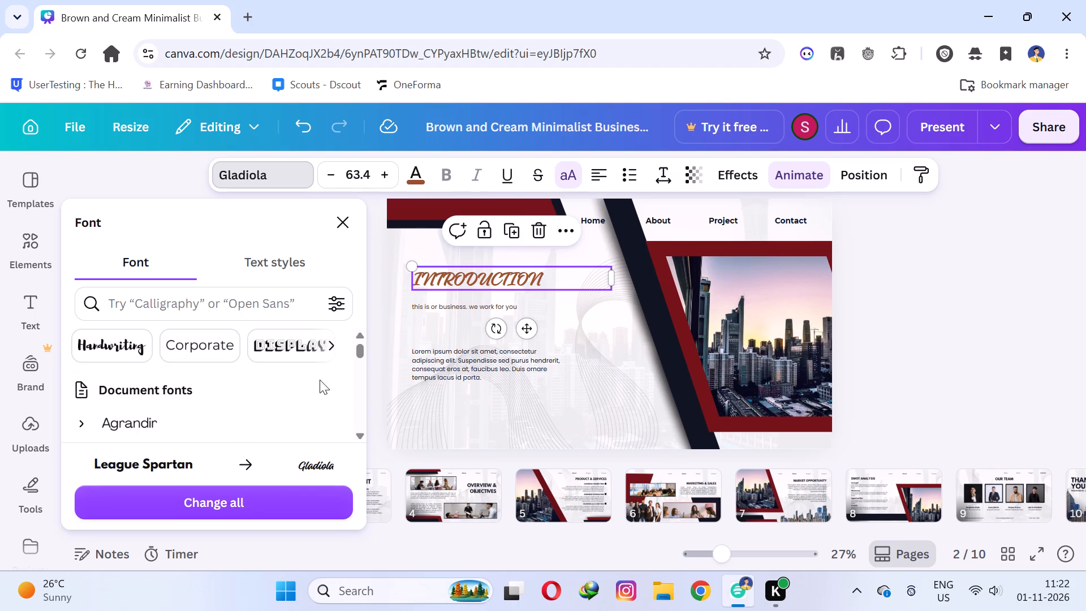
click(112, 412)
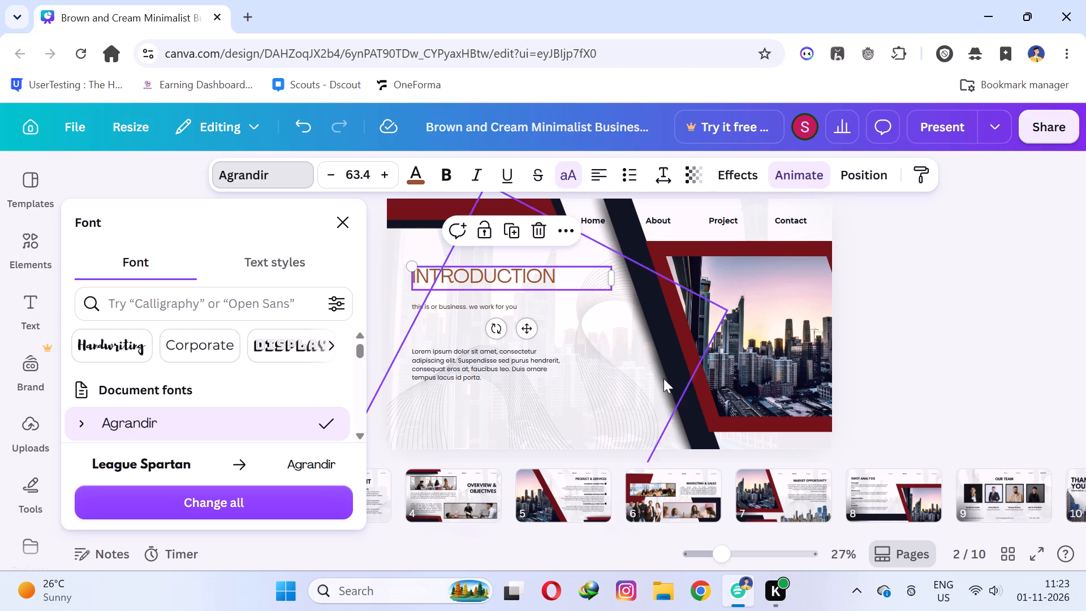
click(992, 324)
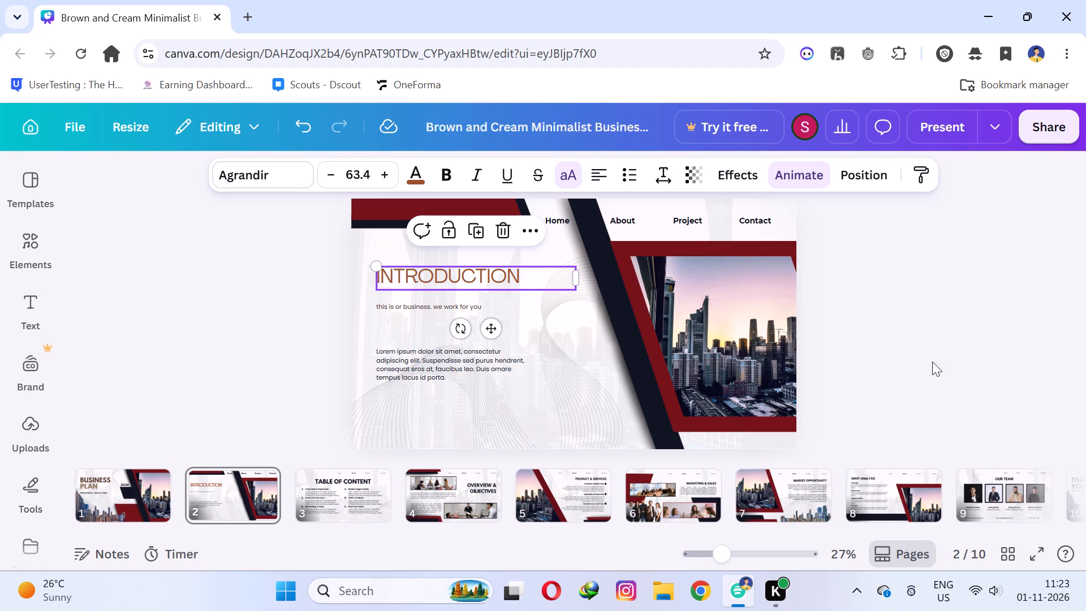
Add a text box reading "our goal" and place it below the second body paragraph.
click(476, 407)
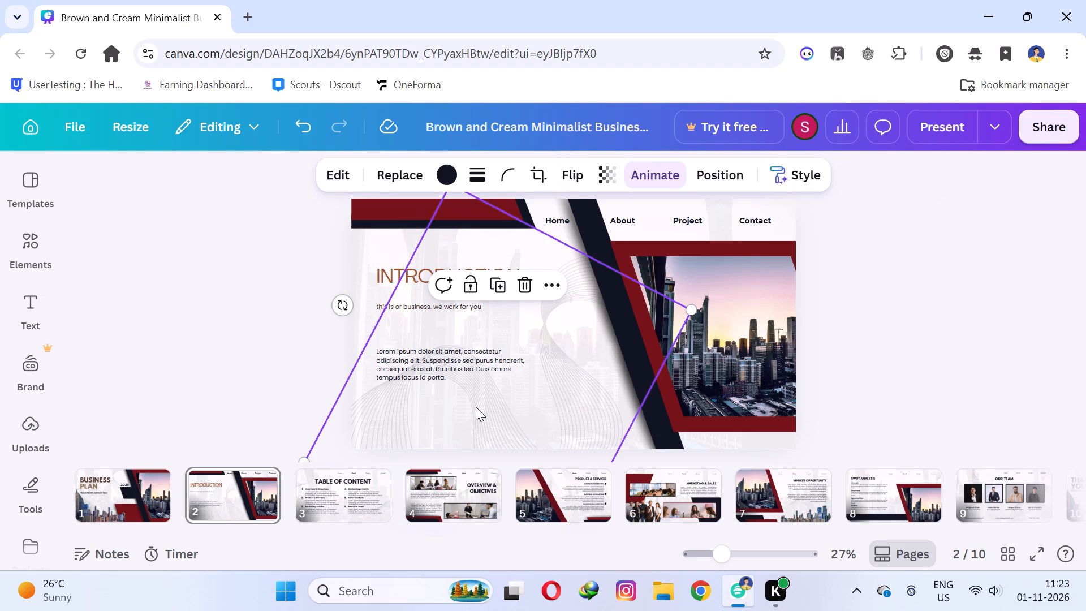
key(t)
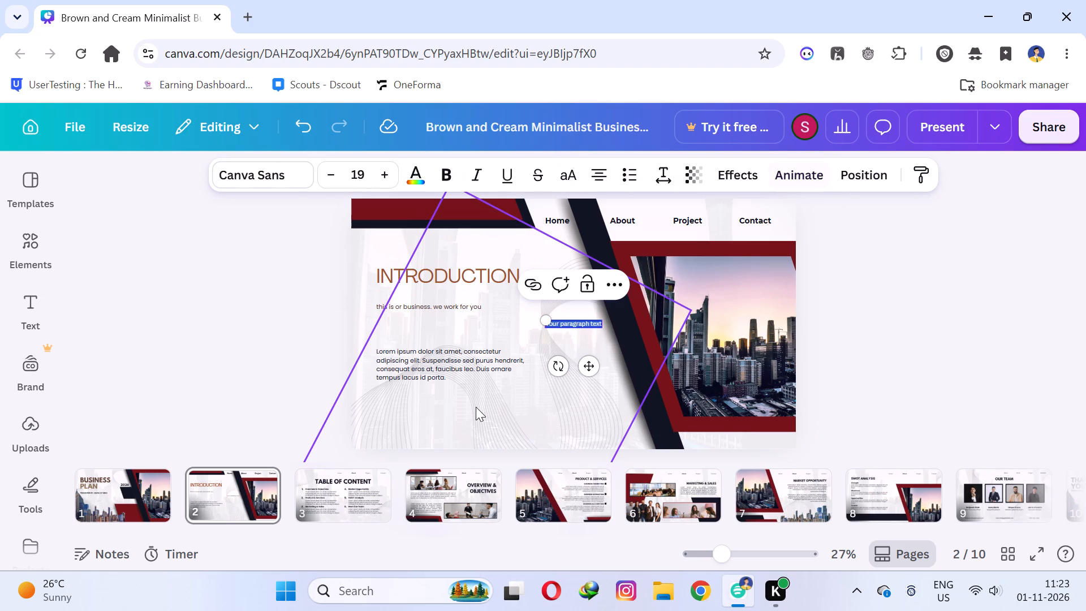
text(our goal)
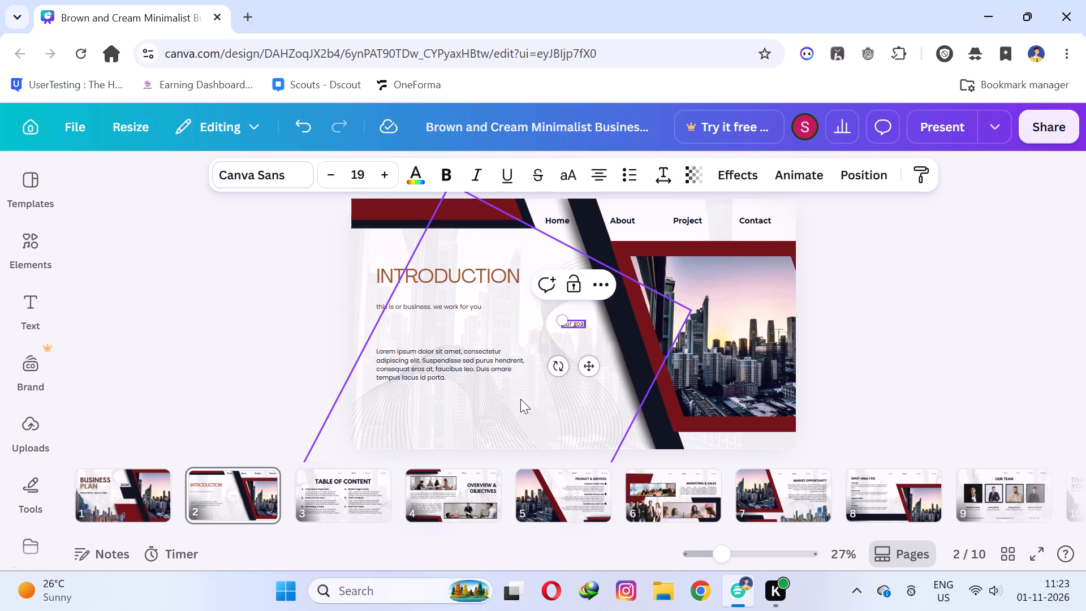
click(522, 399)
drag(576, 326, 410, 432)
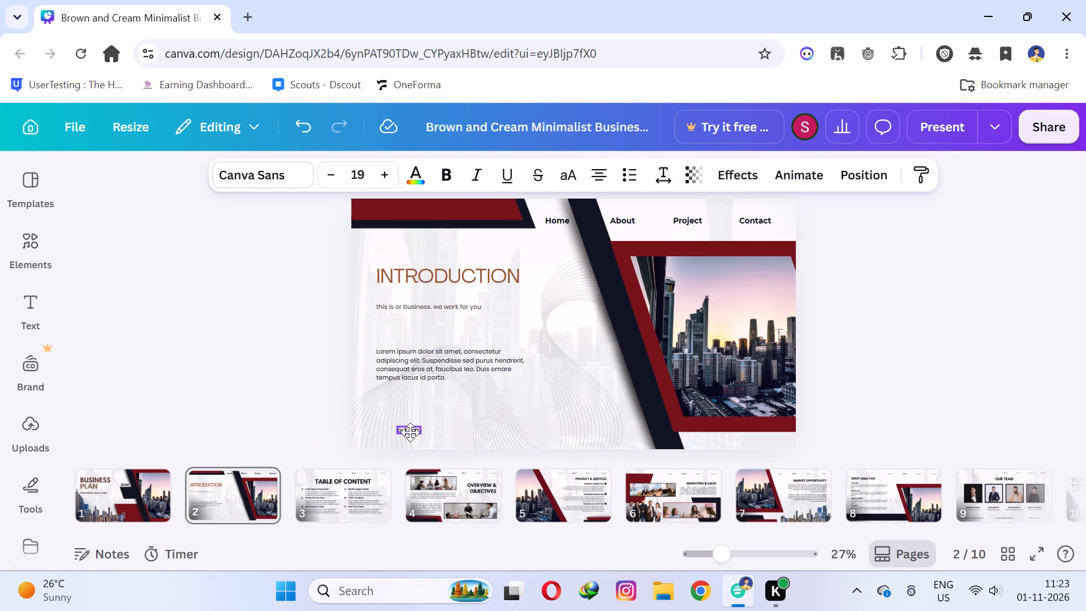
drag(410, 432, 398, 420)
double_click(398, 420)
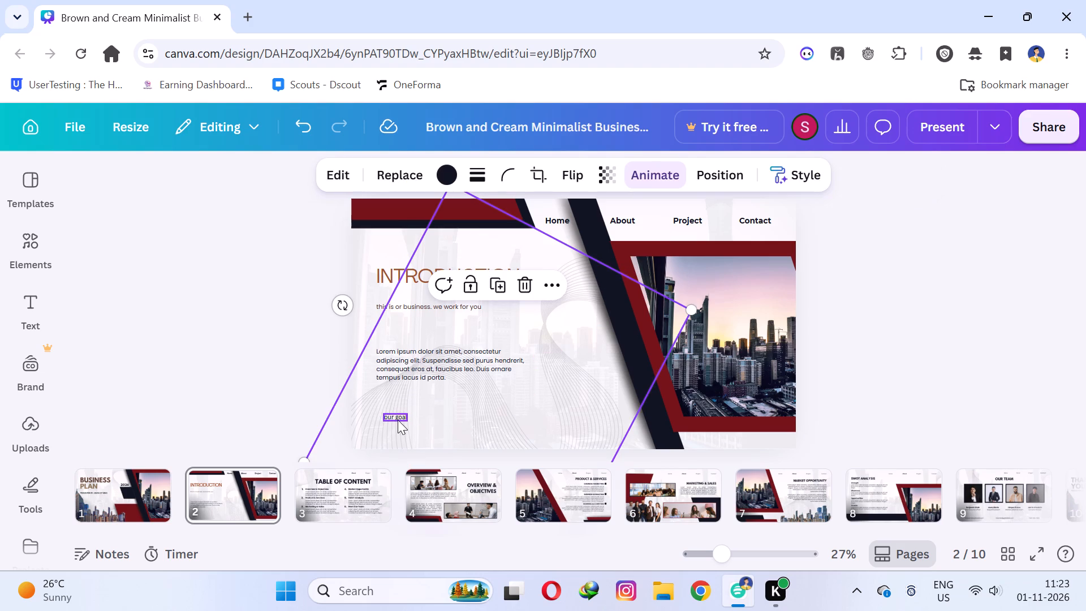
click(1014, 246)
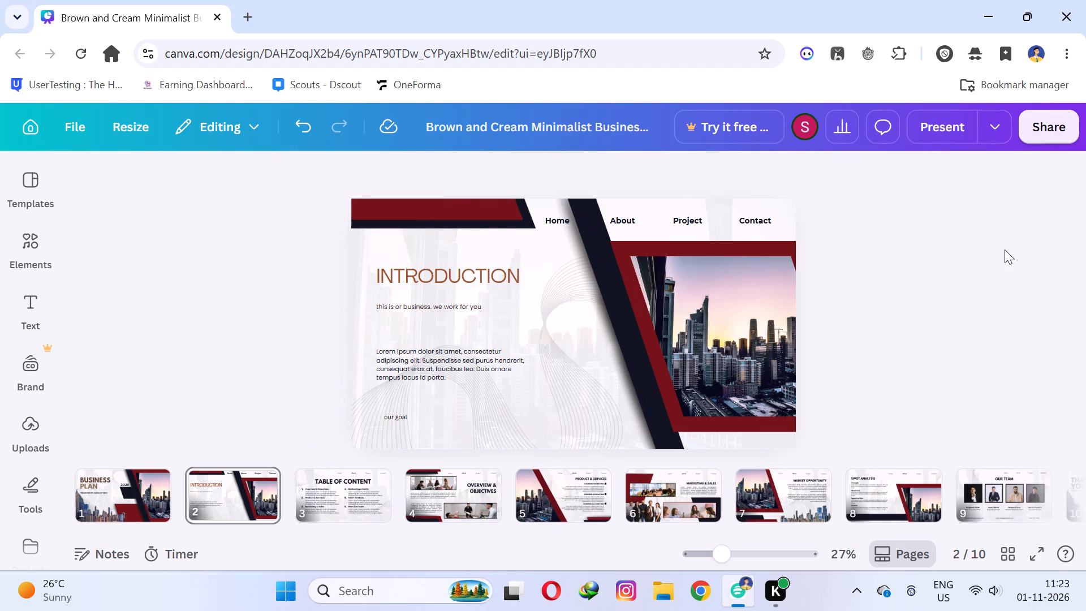
Set the "our goal" text below the second body paragraph to font size 24 and make it bold.
click(399, 414)
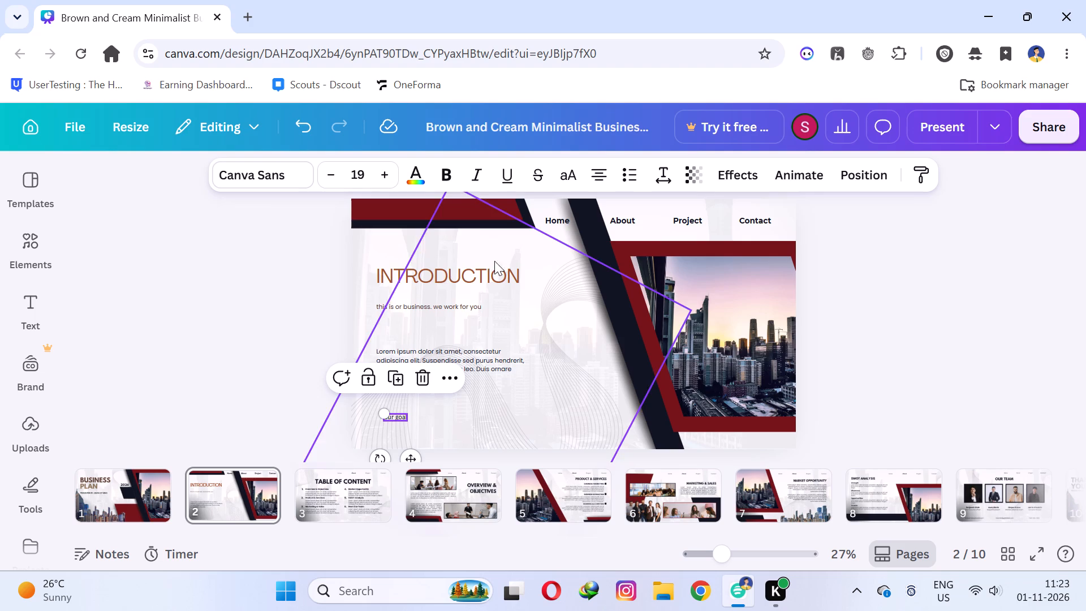
double_click(393, 180)
triple_click(393, 180)
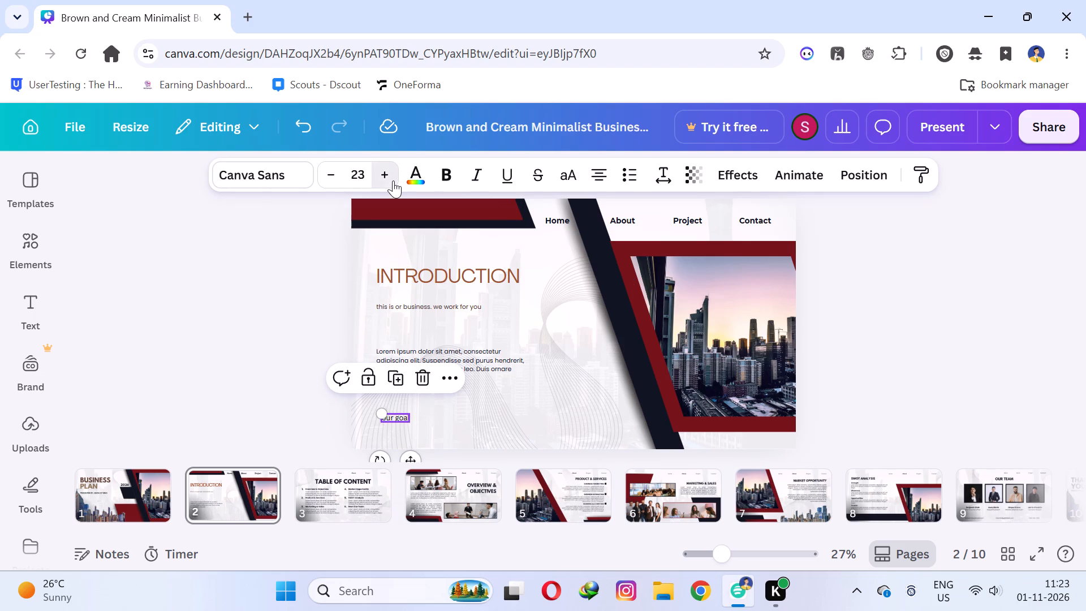
click(247, 334)
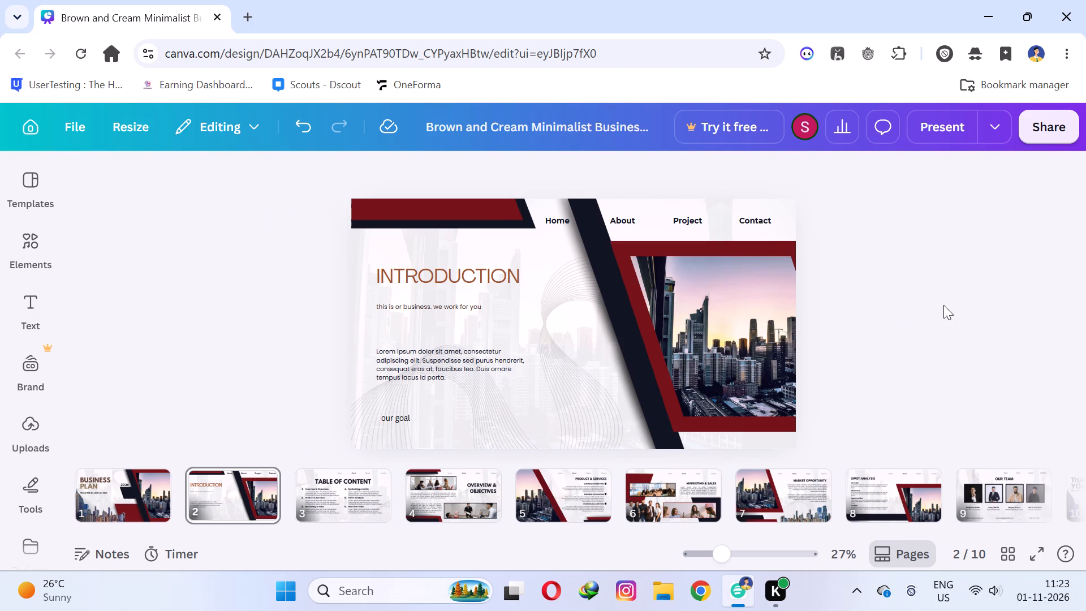
click(391, 419)
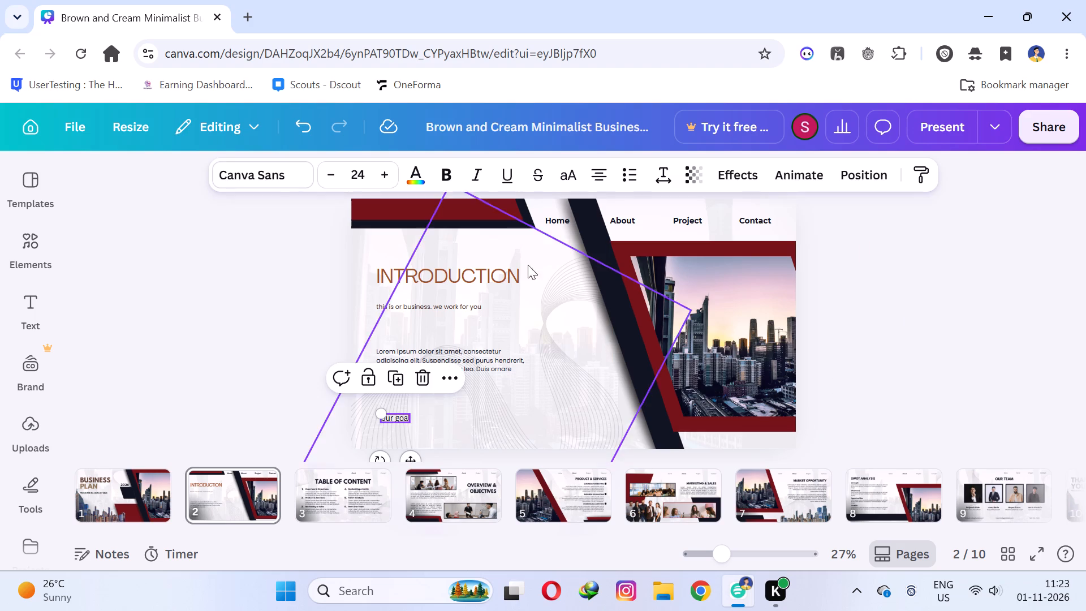
click(450, 179)
click(974, 305)
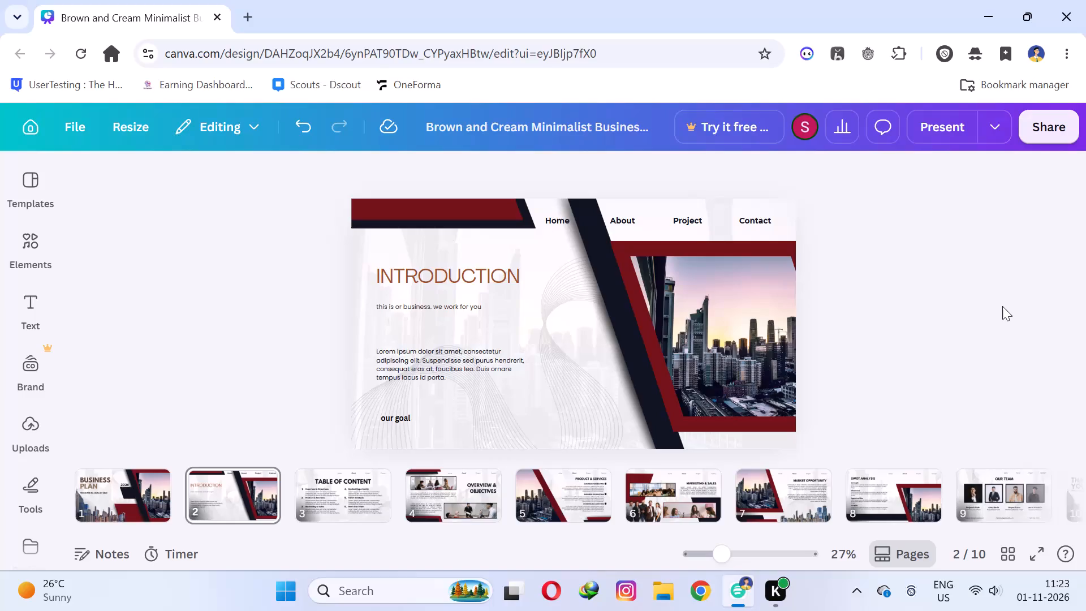
Add a text box reading "sahil dugital service" and place it to the right of "our goal", level with it.
click(475, 398)
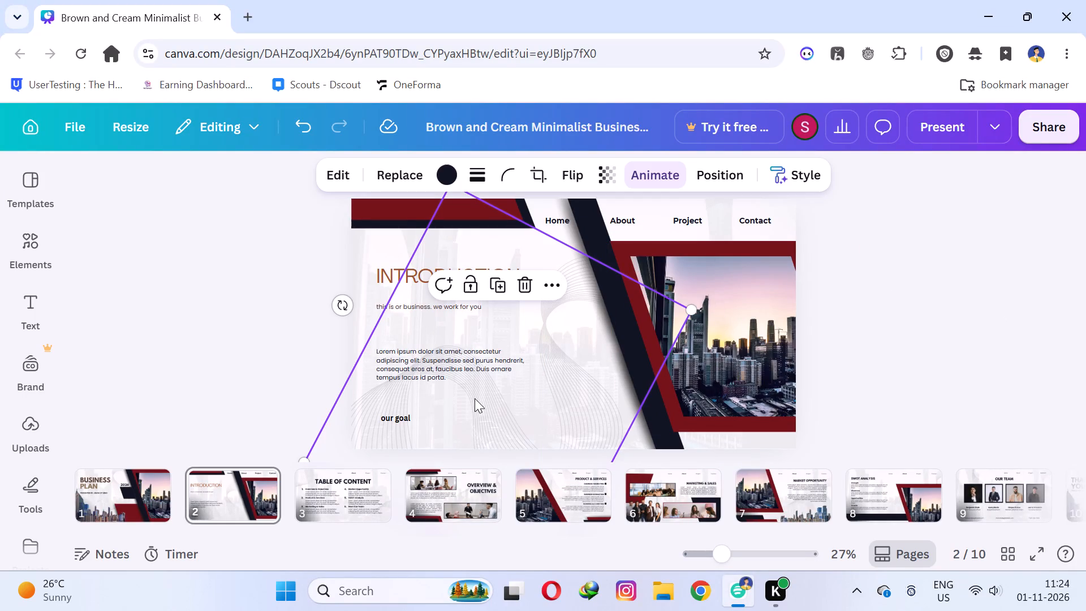
key(t)
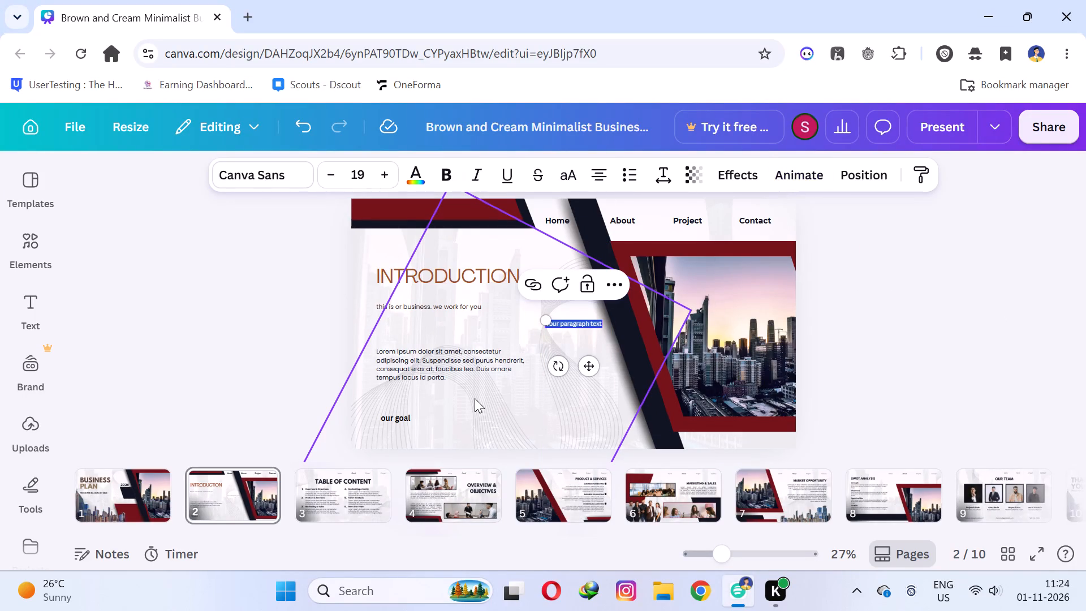
text(sahil dugital service)
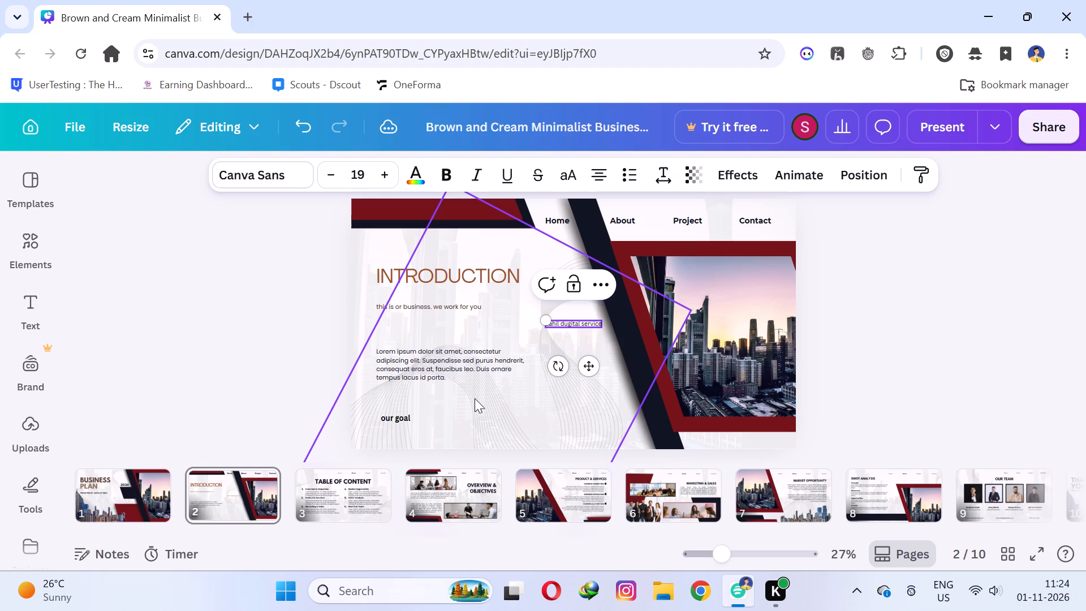
click(544, 391)
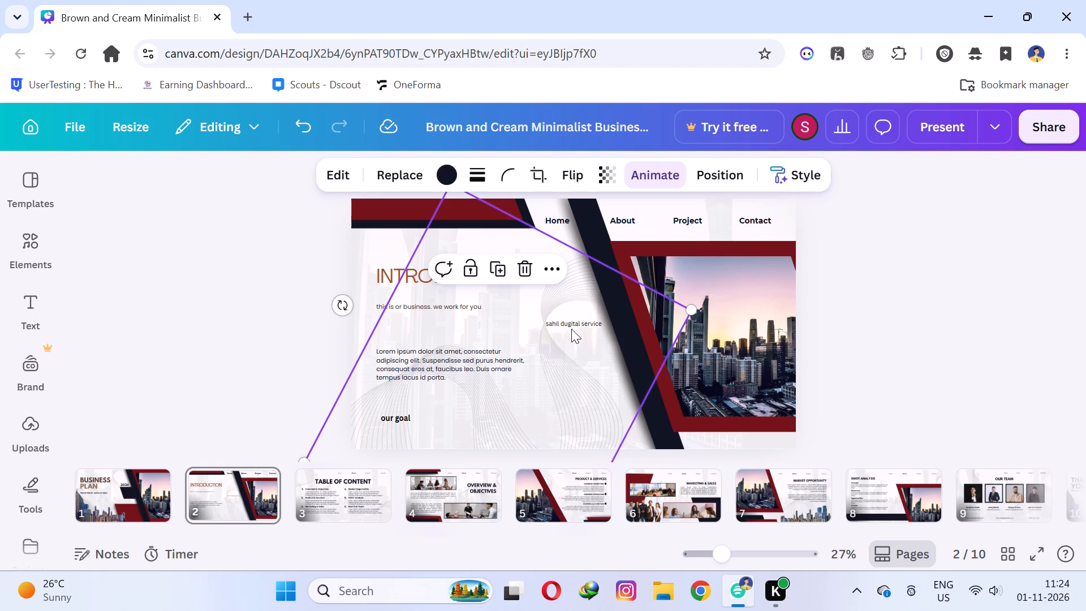
drag(572, 320, 508, 411)
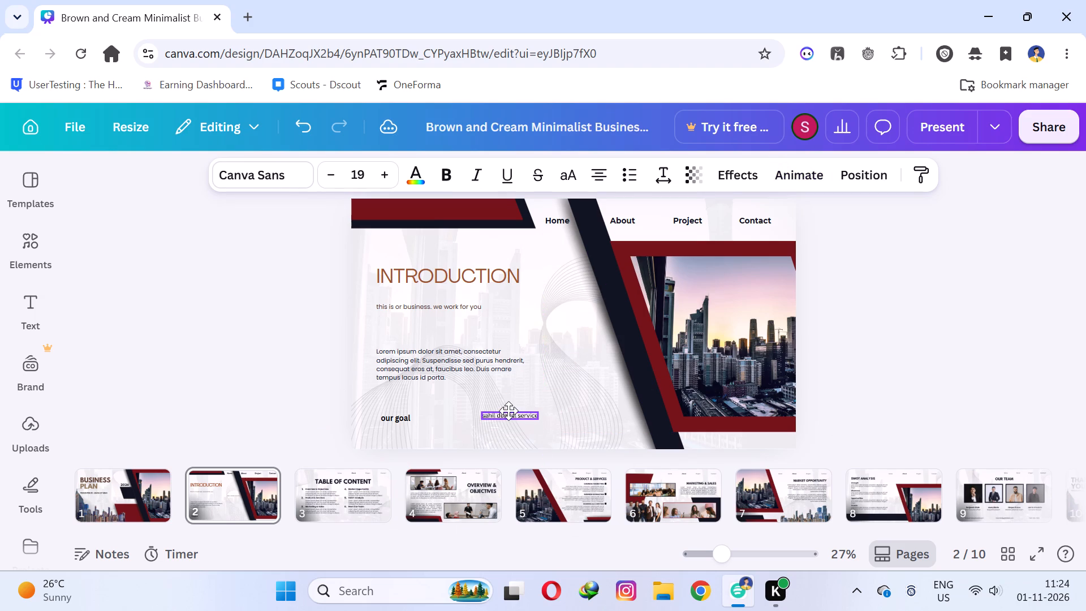
drag(508, 411, 518, 413)
click(516, 415)
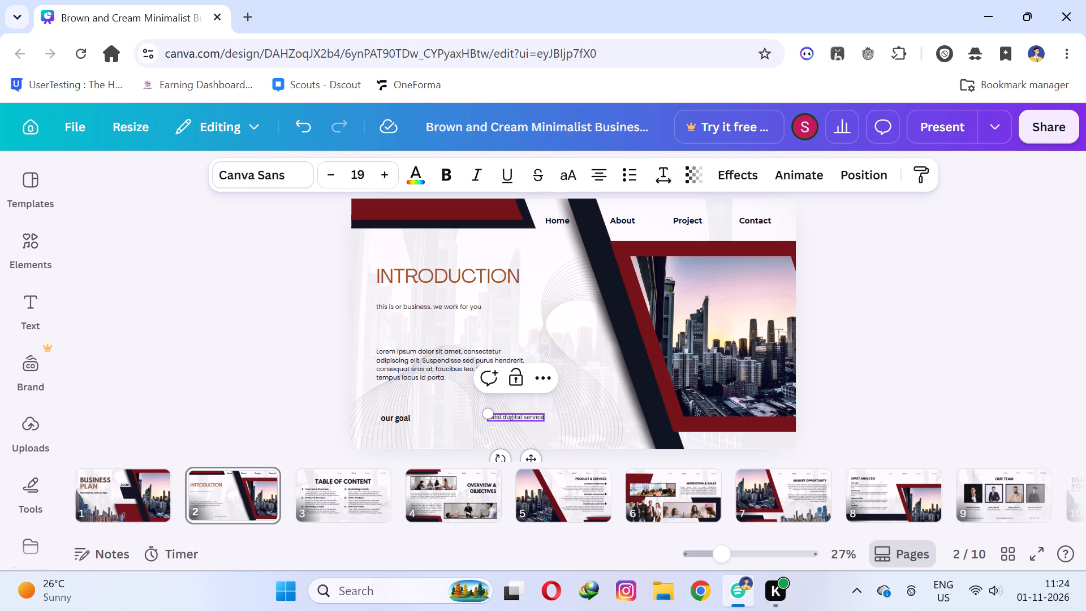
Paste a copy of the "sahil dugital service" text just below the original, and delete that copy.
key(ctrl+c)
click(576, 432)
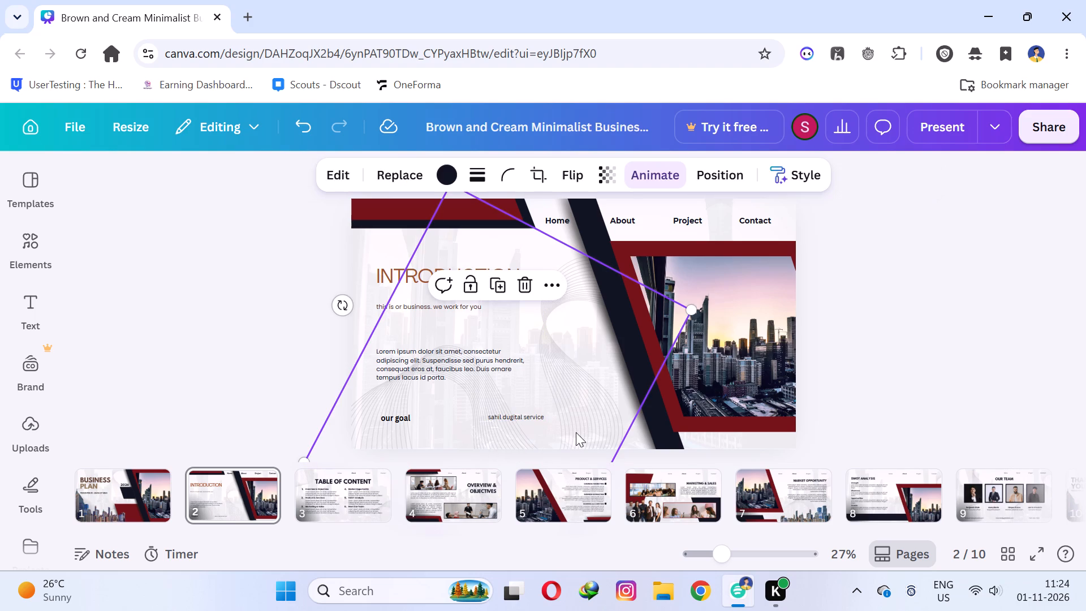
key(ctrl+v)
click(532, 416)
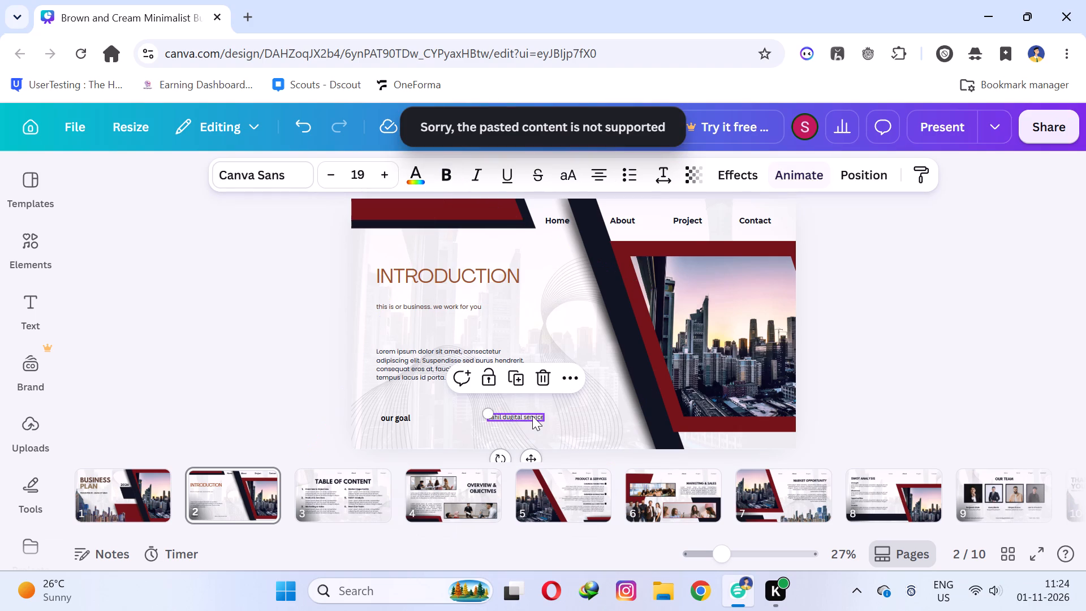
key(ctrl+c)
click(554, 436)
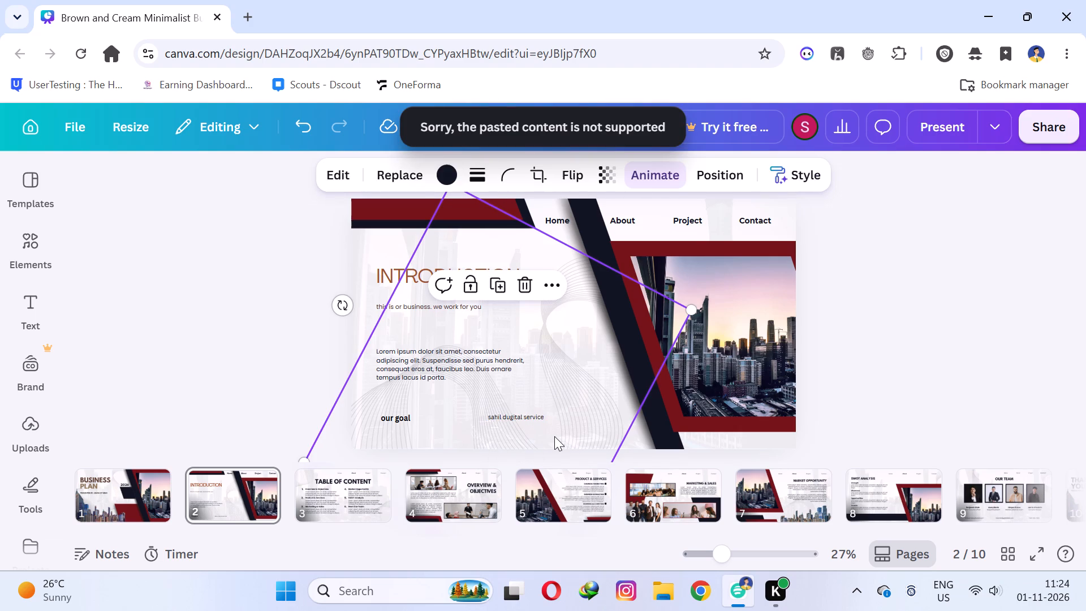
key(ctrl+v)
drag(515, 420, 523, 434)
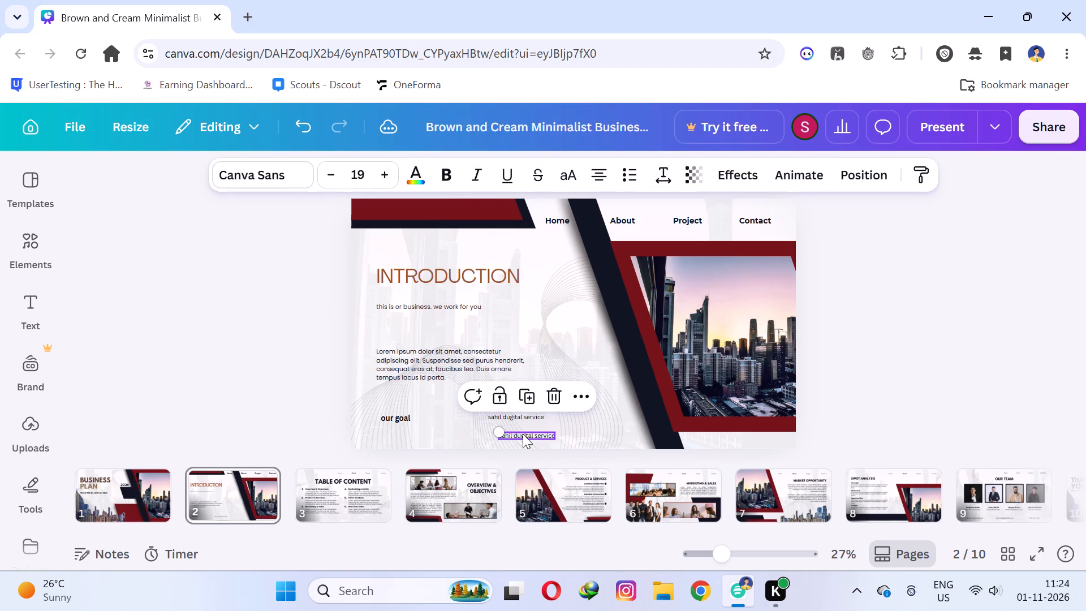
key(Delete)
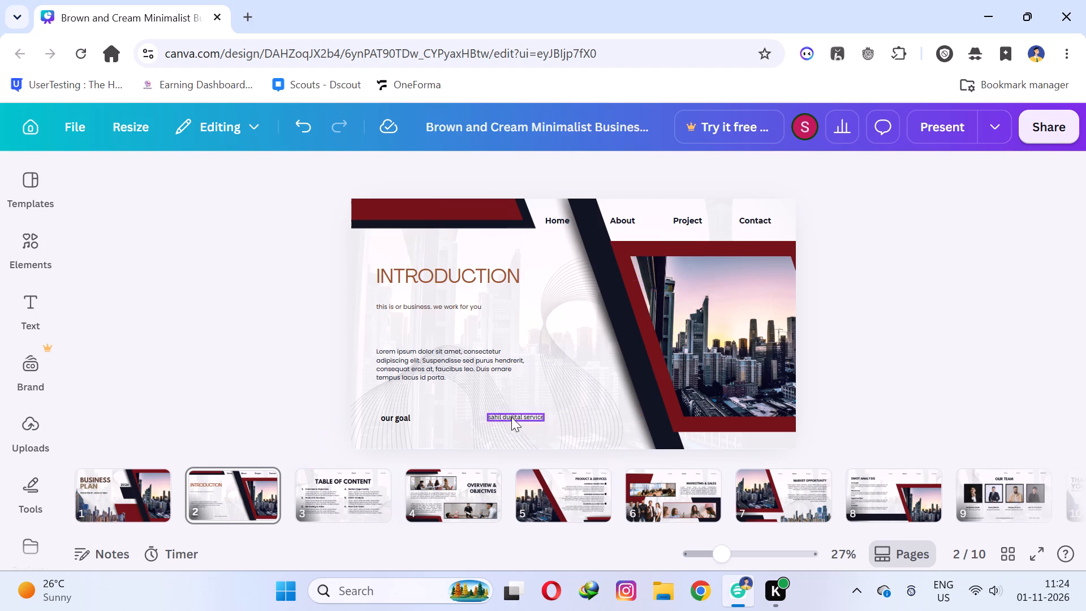
Make the "sahil dugital service" text bold.
click(498, 415)
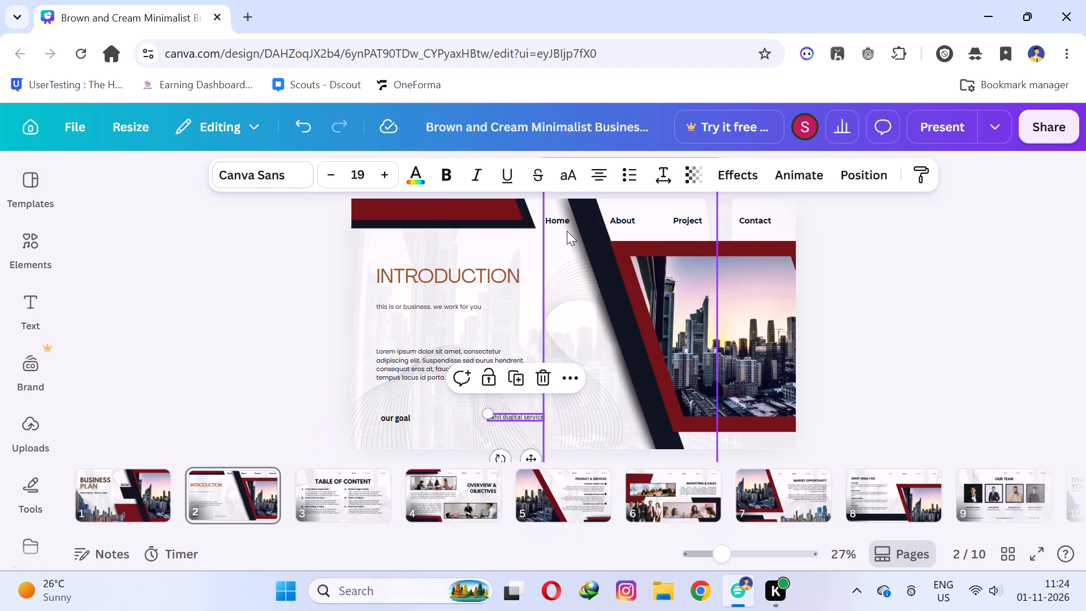
click(454, 176)
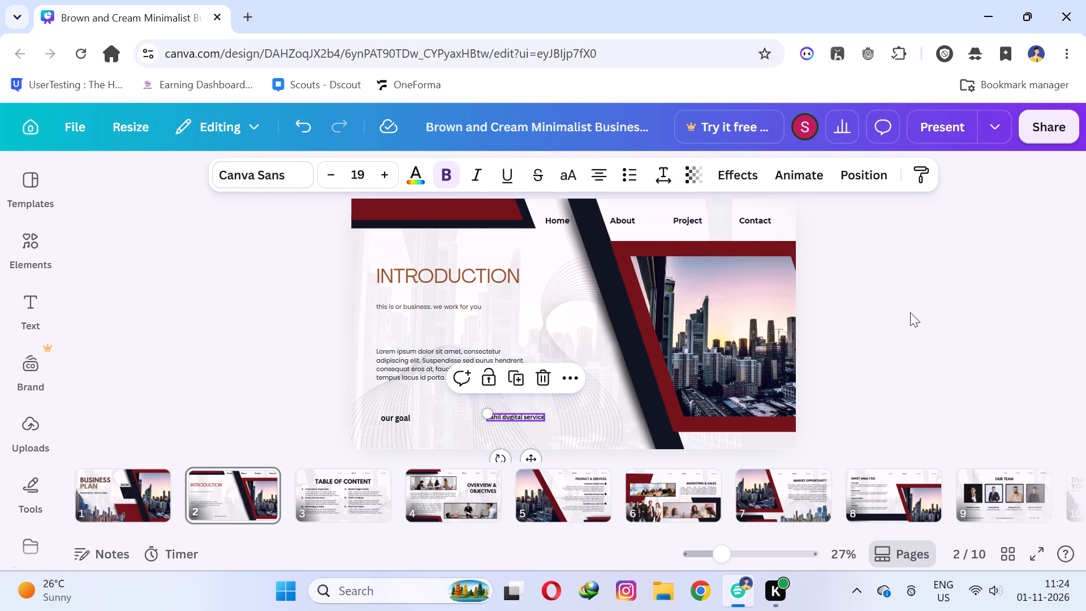
click(917, 308)
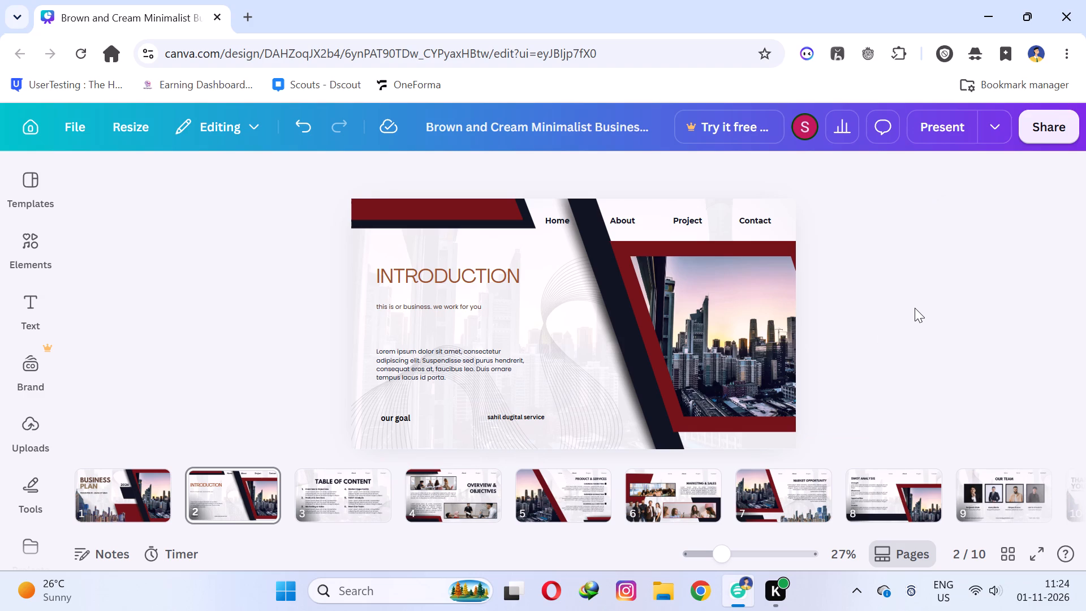
Duplicate the bold "sahil dugital service" text and place the copy to the right of the original, in the same row.
click(537, 416)
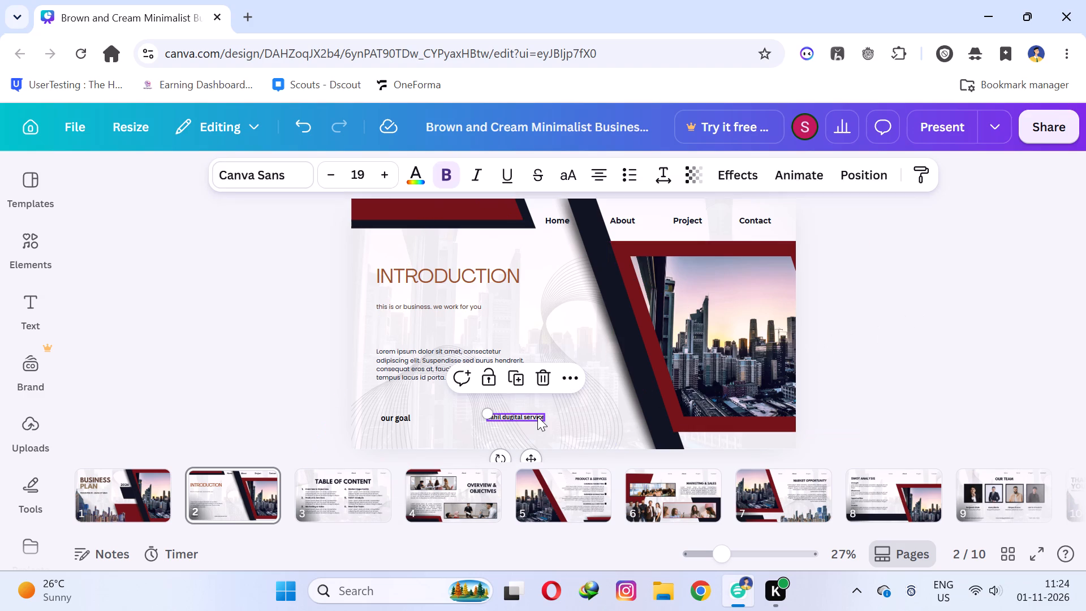
key(ctrl+c)
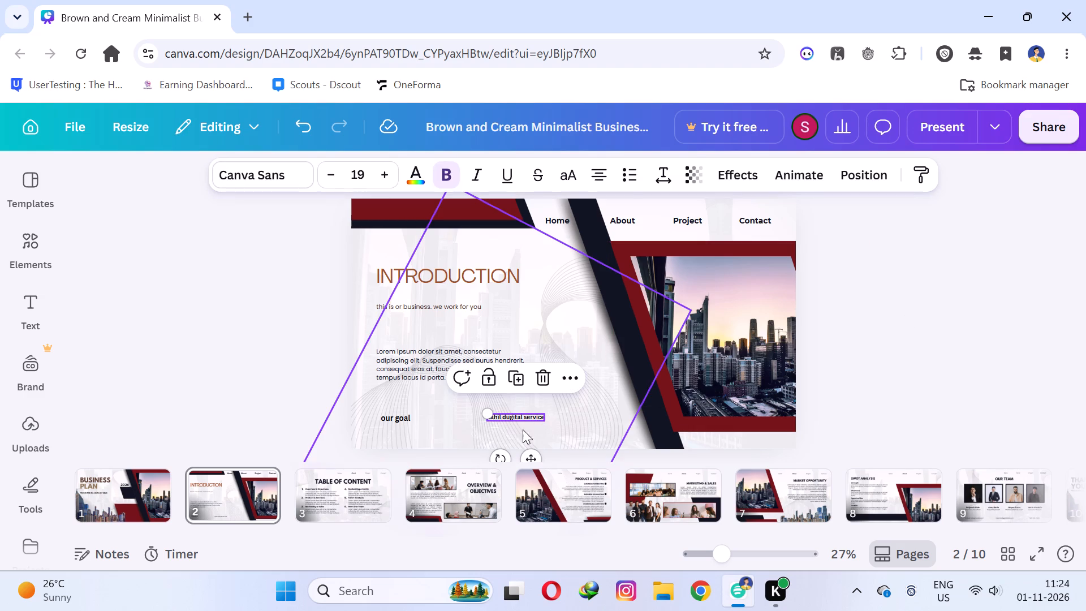
click(534, 431)
key(ctrl+v)
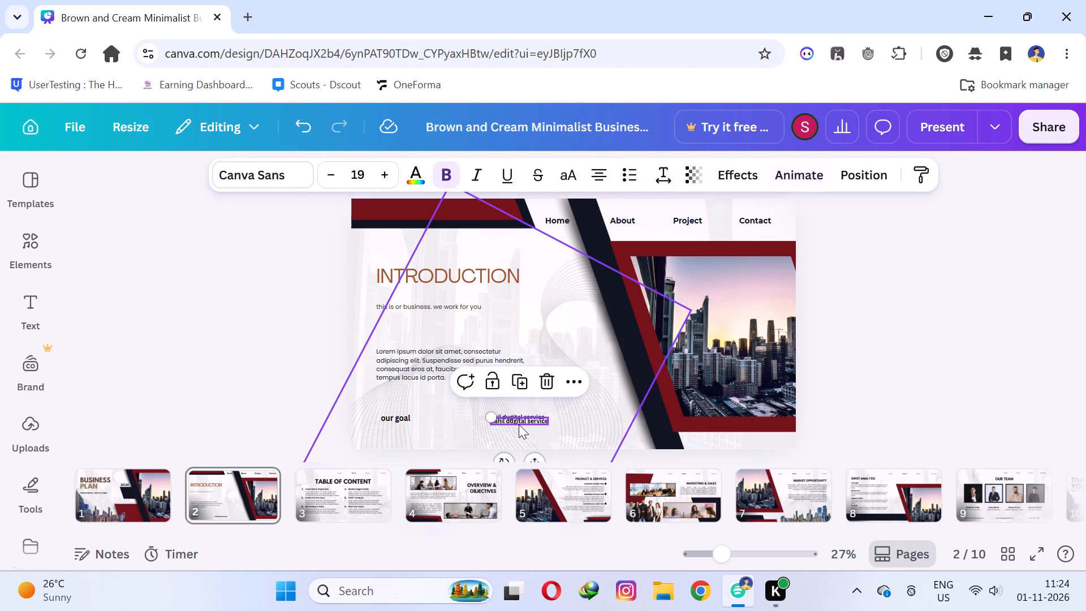
drag(517, 423, 601, 416)
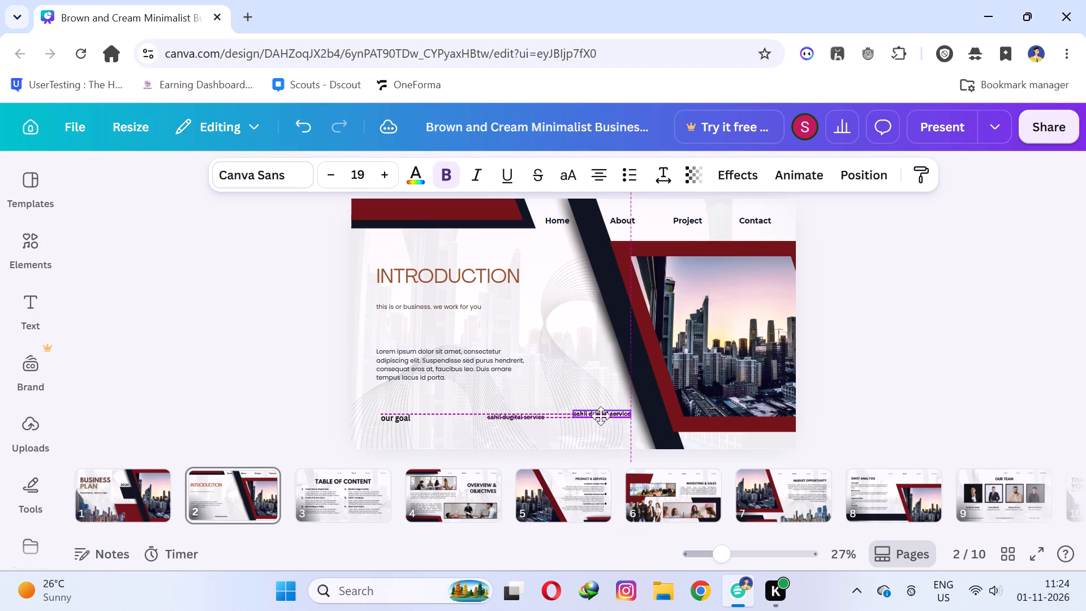
drag(601, 416, 602, 418)
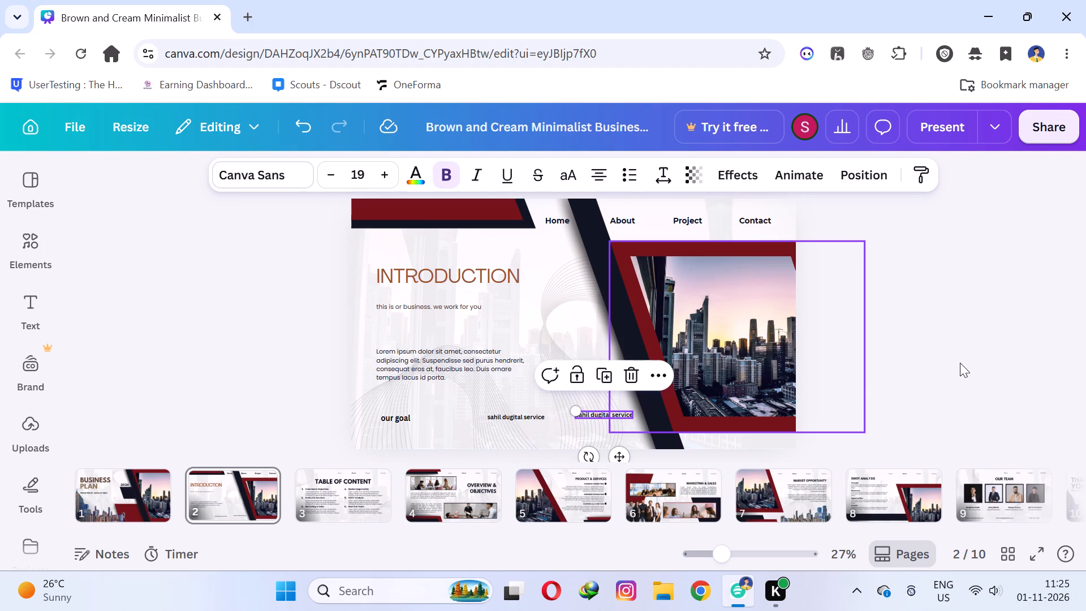
click(594, 416)
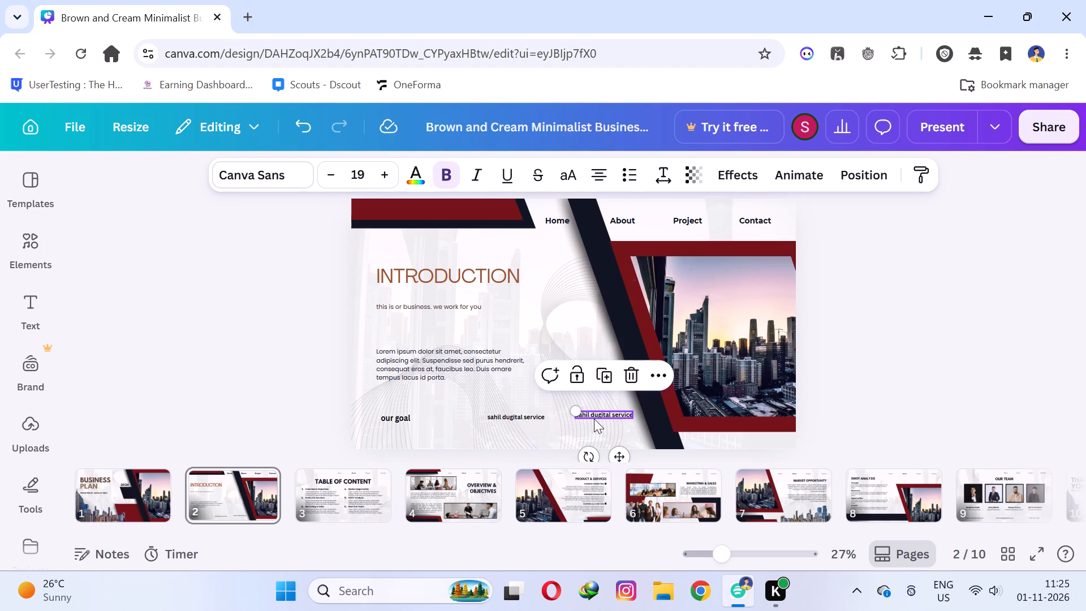
click(592, 414)
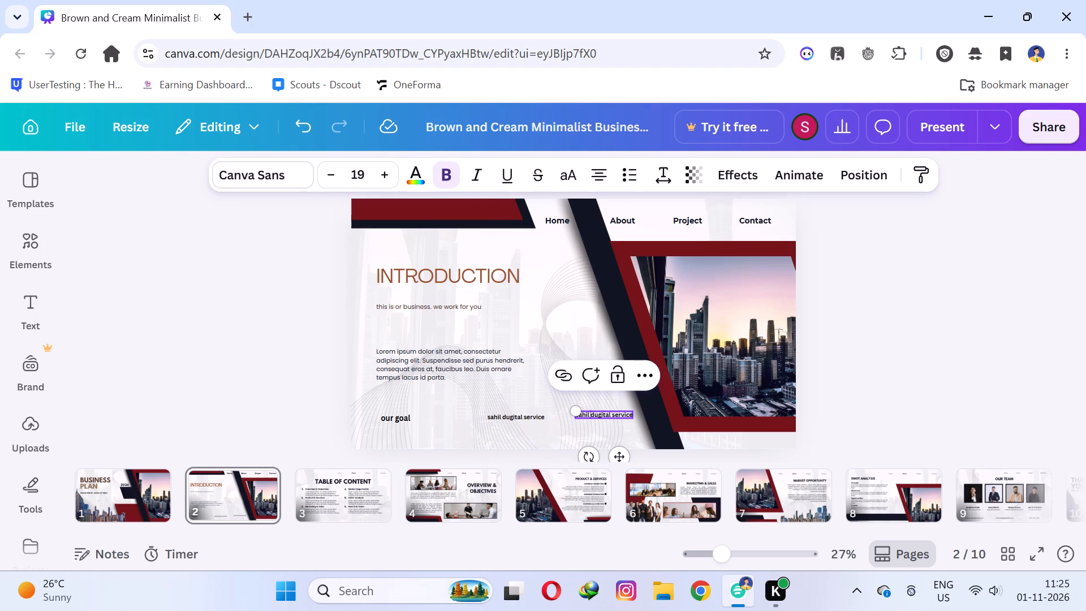
click(539, 384)
drag(584, 412, 591, 415)
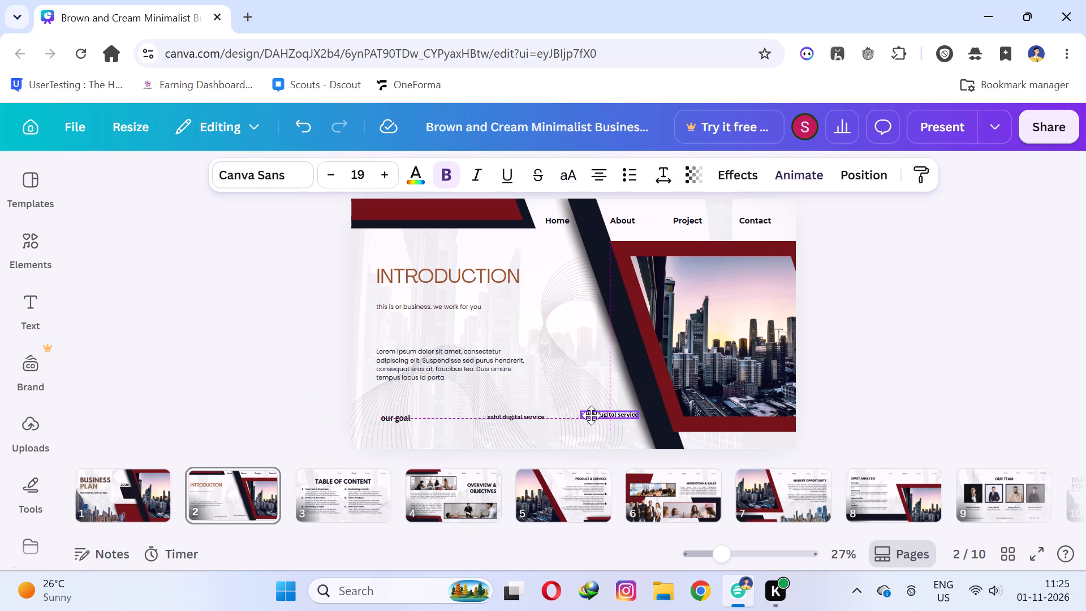
drag(591, 415, 592, 417)
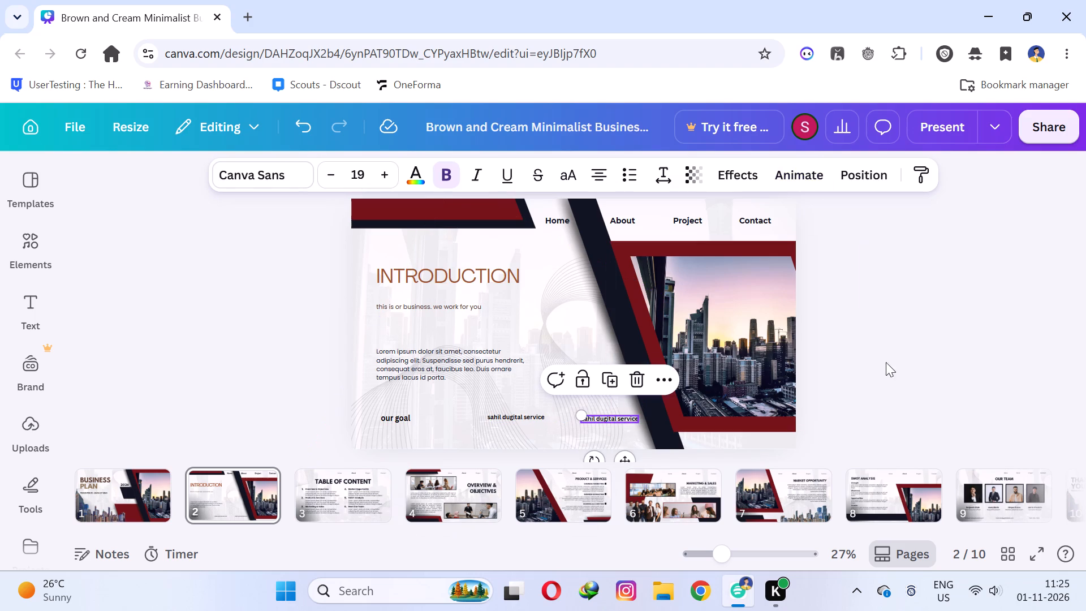
click(936, 329)
Set the transparency of the rightmost "sahil dugital service" copy to 57.
click(598, 415)
click(695, 179)
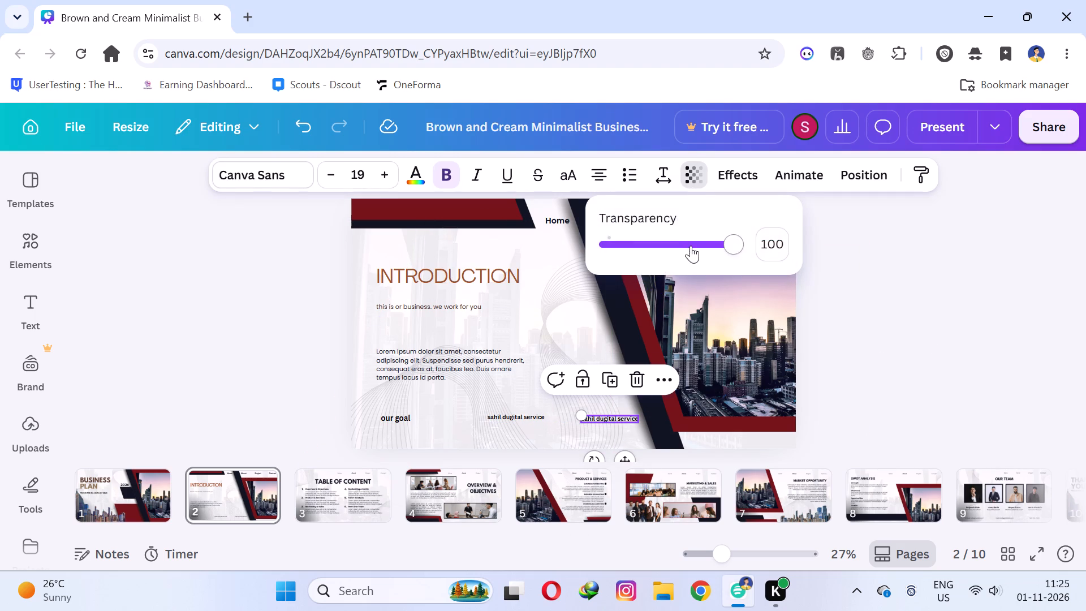
click(691, 246)
click(680, 244)
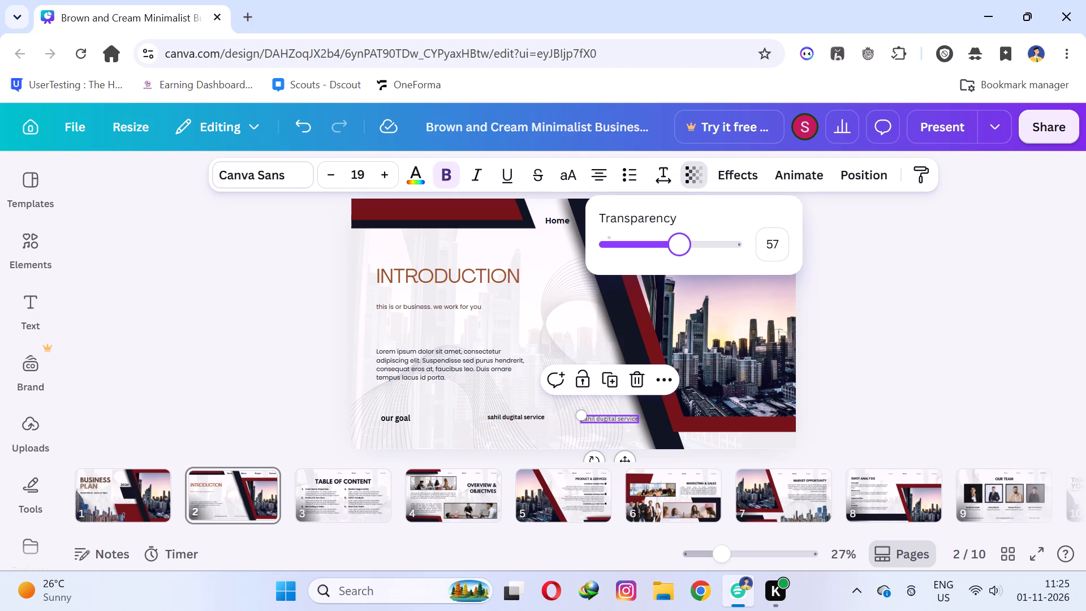
click(943, 247)
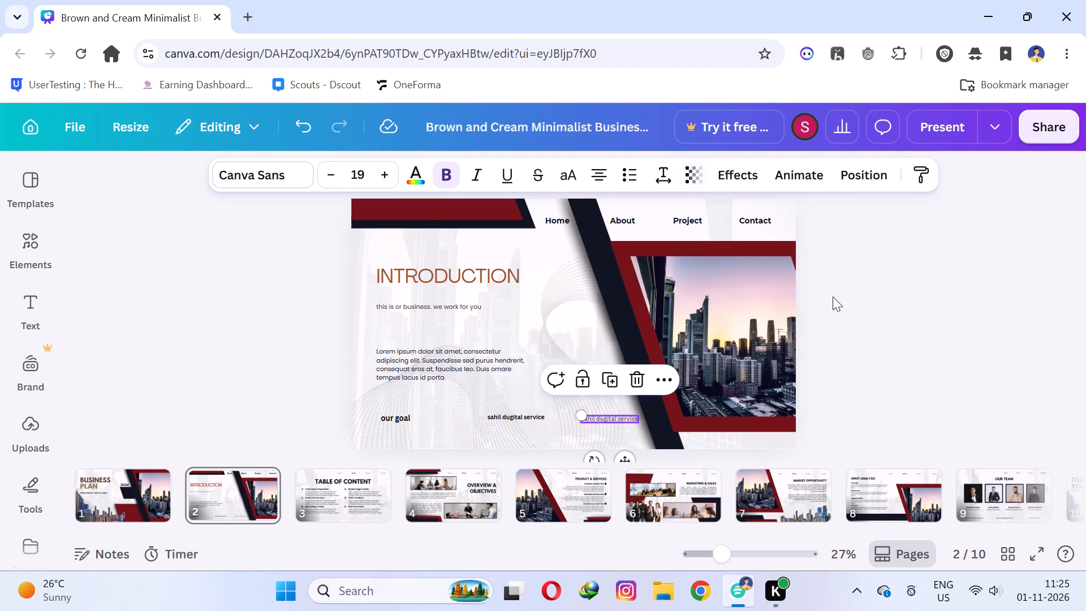
click(558, 303)
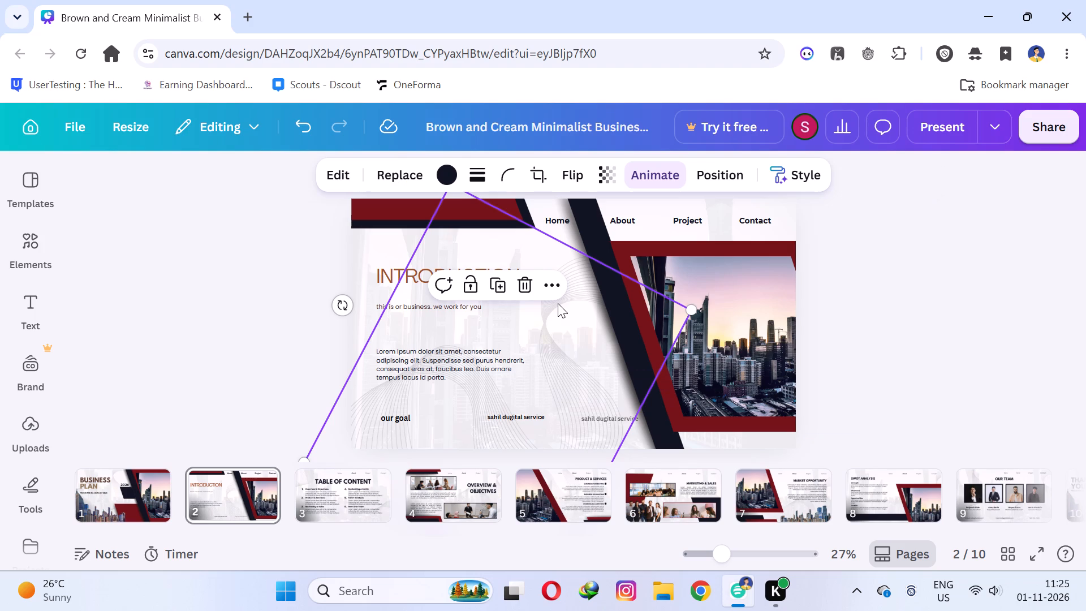
On page 3, change the "TABLE OF CONTENT" title's text colour to #5c4033.
click(337, 502)
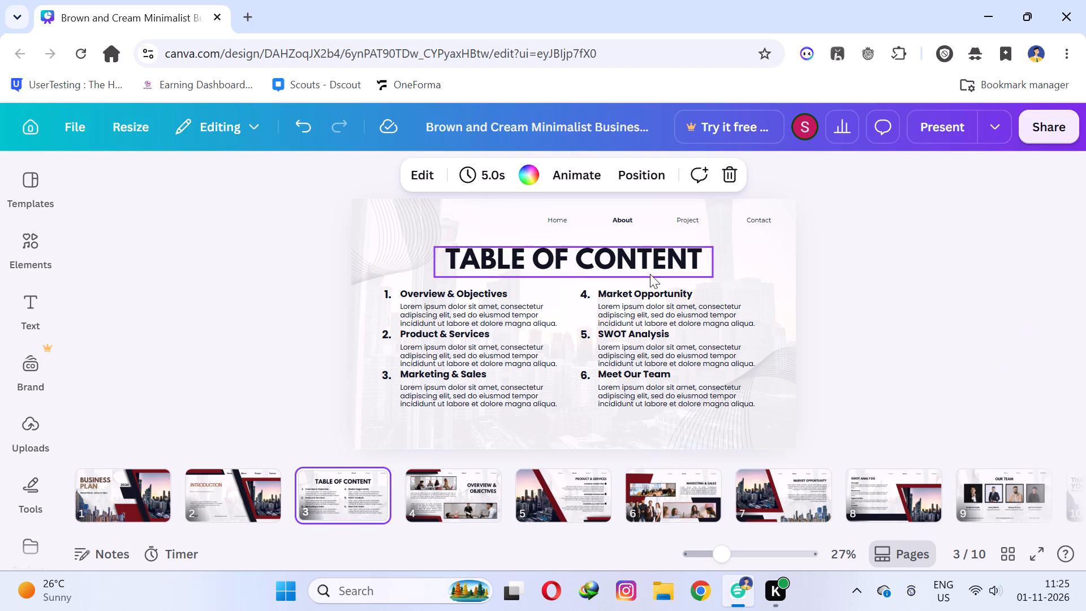
click(558, 269)
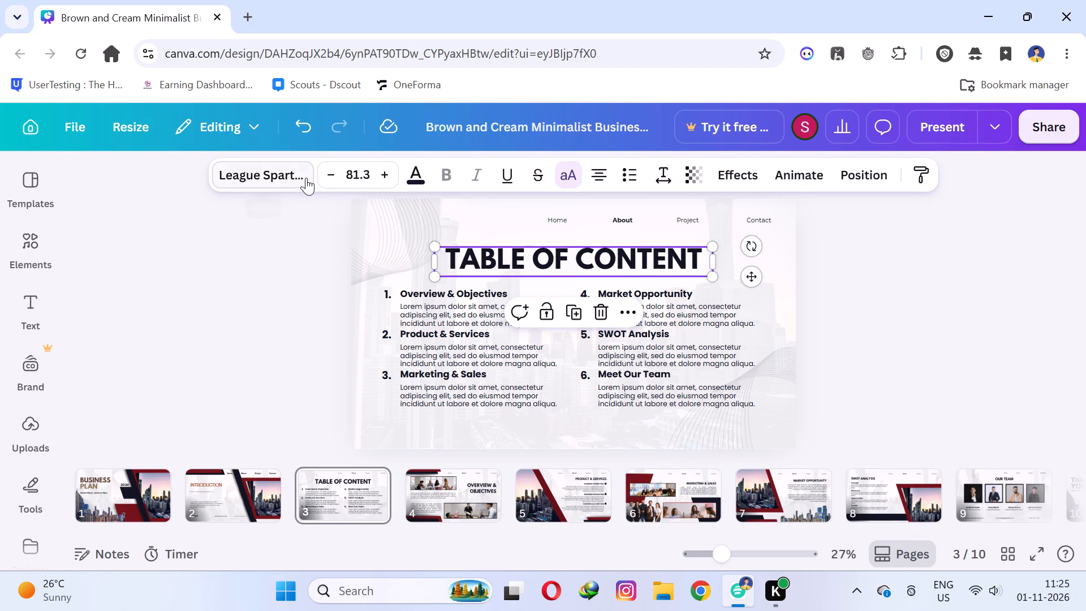
click(414, 174)
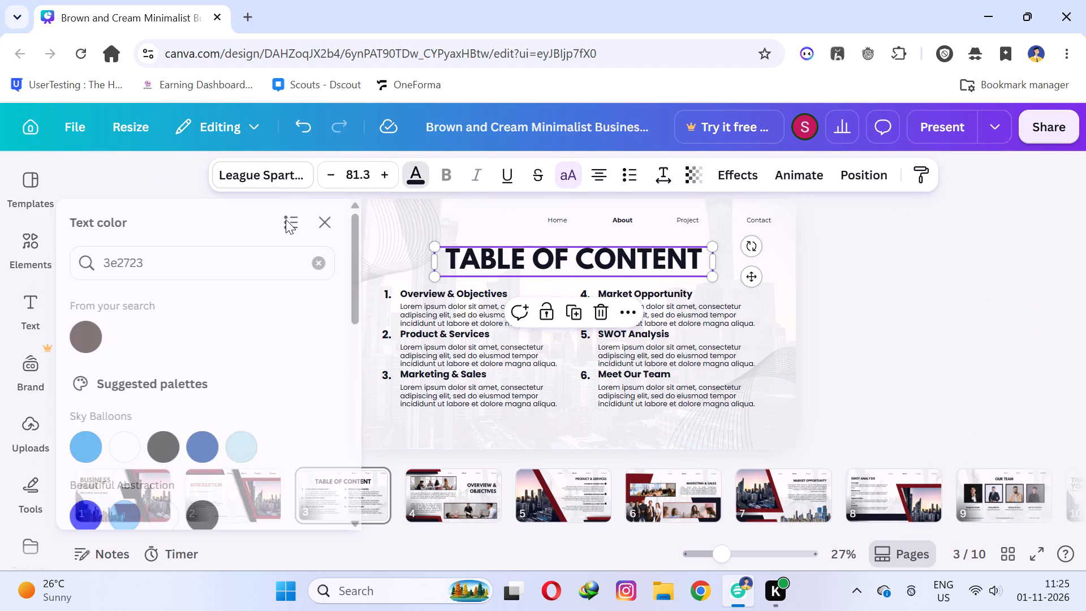
drag(188, 257, 0, 269)
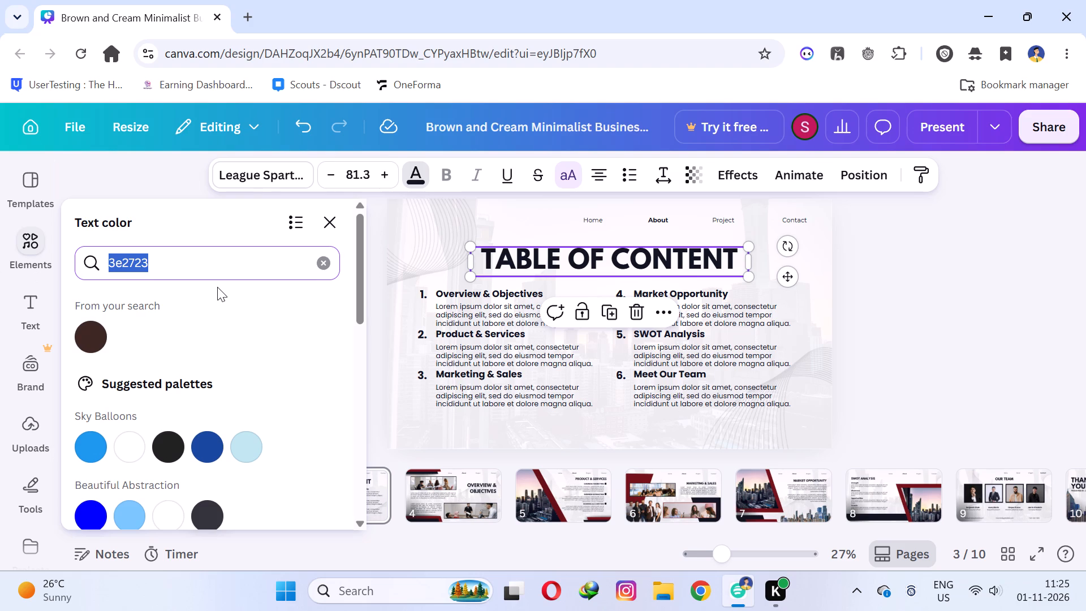
text(5c)
text(4033)
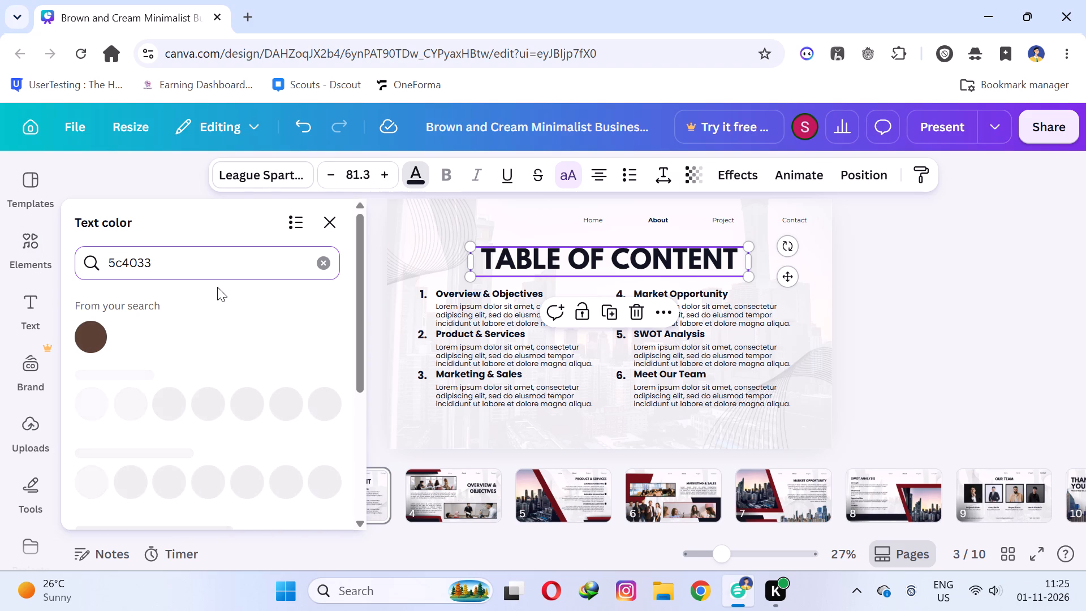
click(111, 336)
click(90, 334)
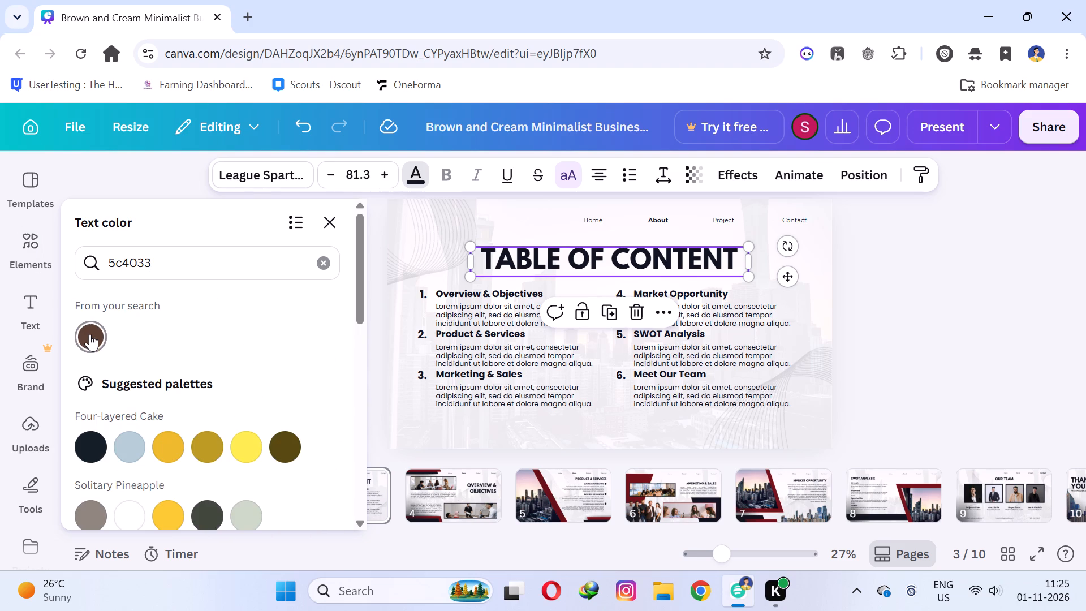
click(919, 274)
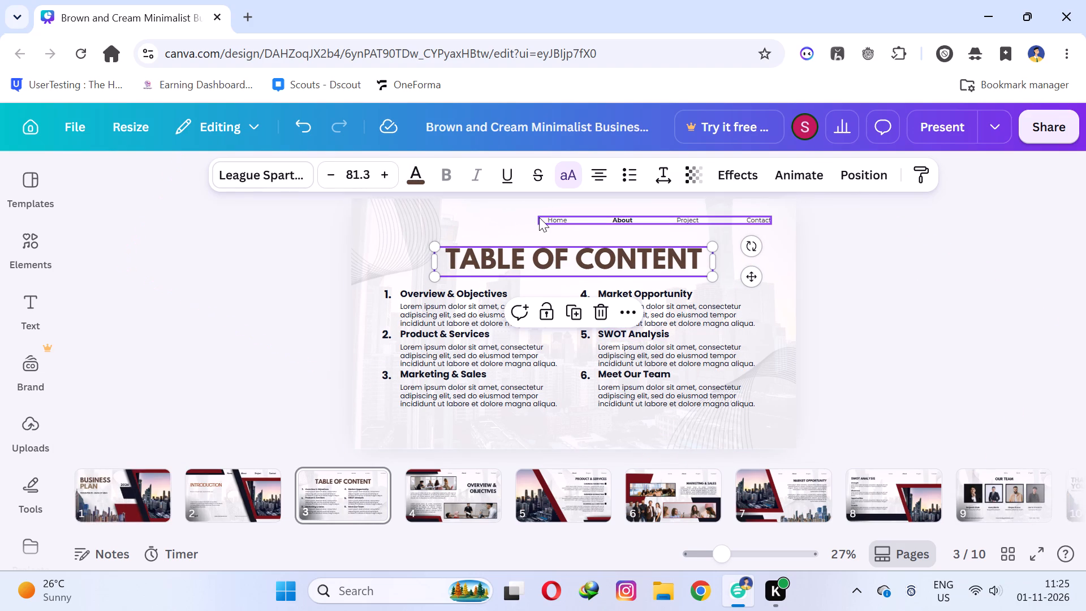
Set the Home/About/Project/Contact navigation text on page 3 to size 25 and make all of it bold.
click(539, 217)
triple_click(404, 163)
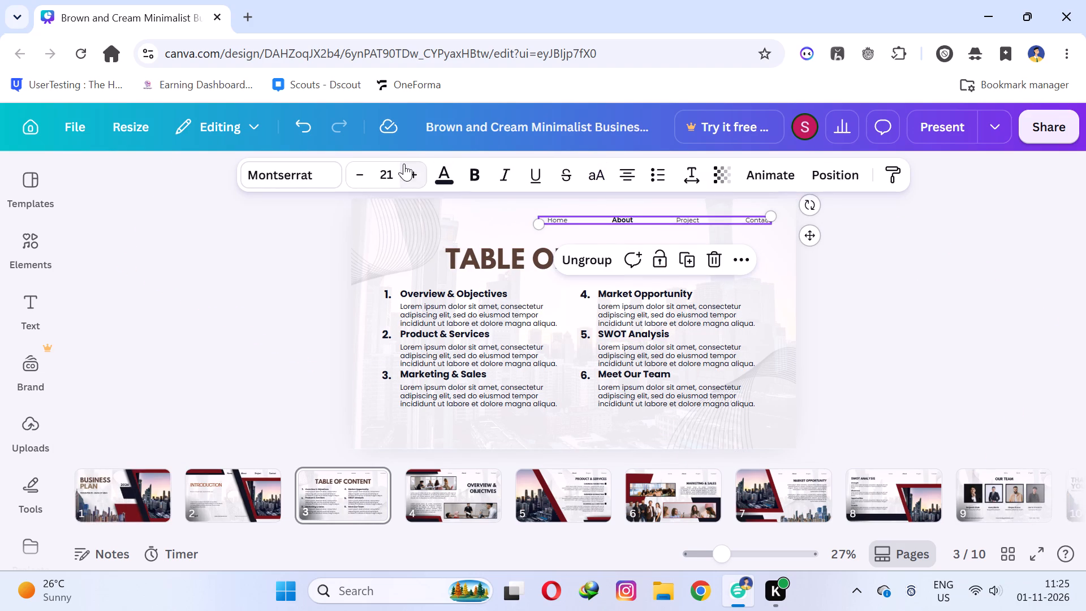
click(404, 163)
click(404, 163)
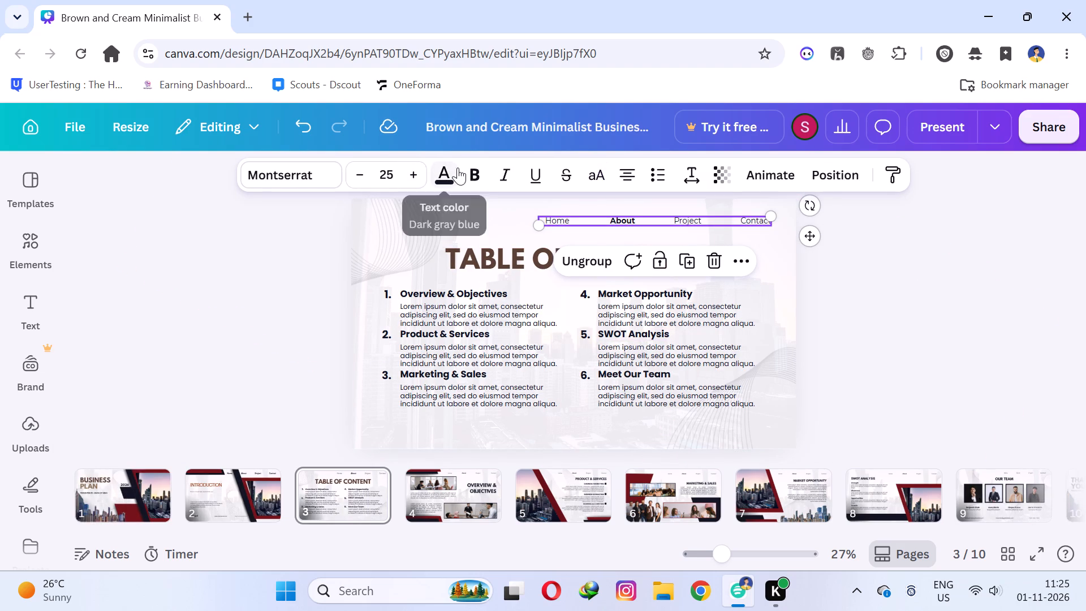
click(466, 167)
click(1021, 272)
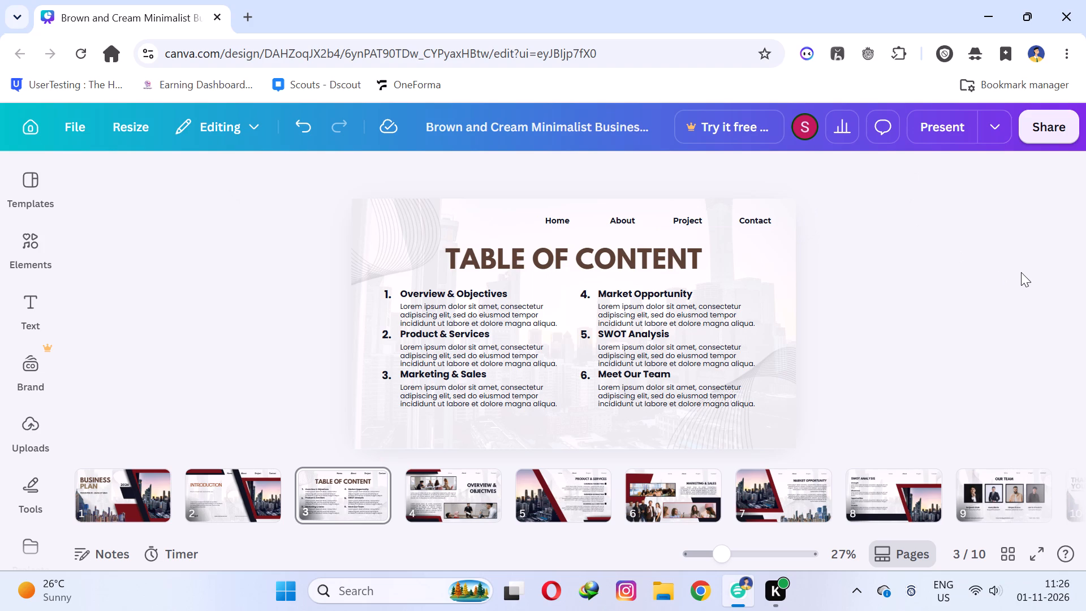
Change the "Overview & Objectives" heading's text colour to #5c4033.
click(450, 295)
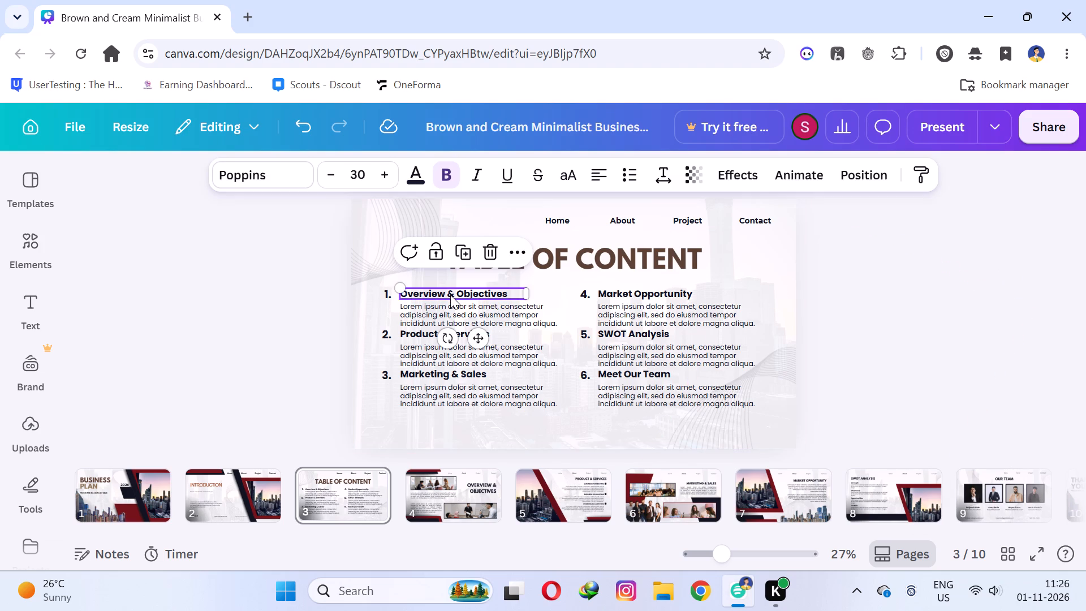
click(409, 171)
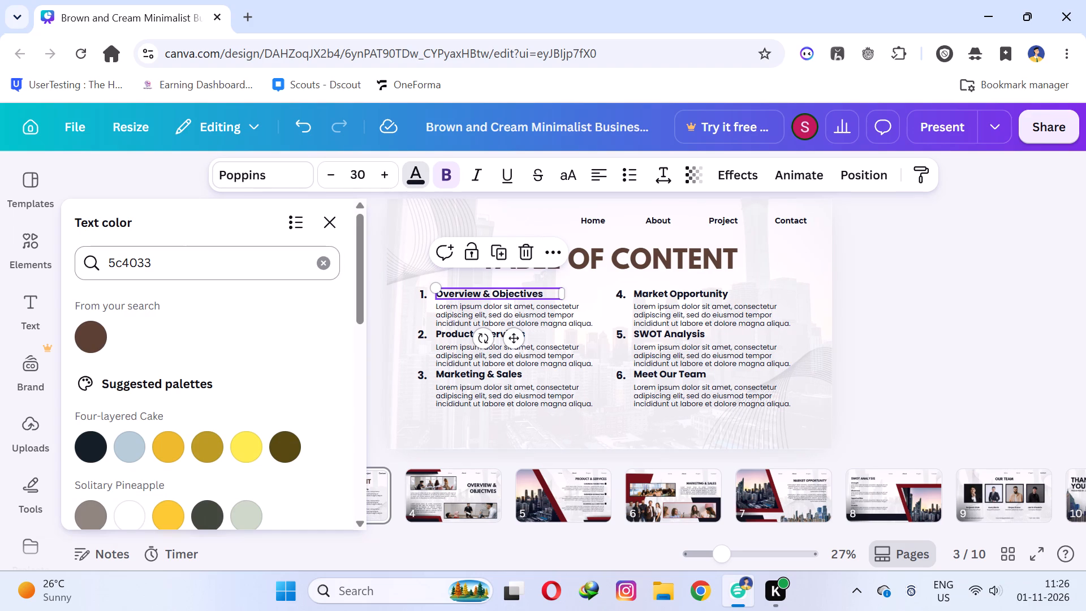
drag(188, 255, 0, 266)
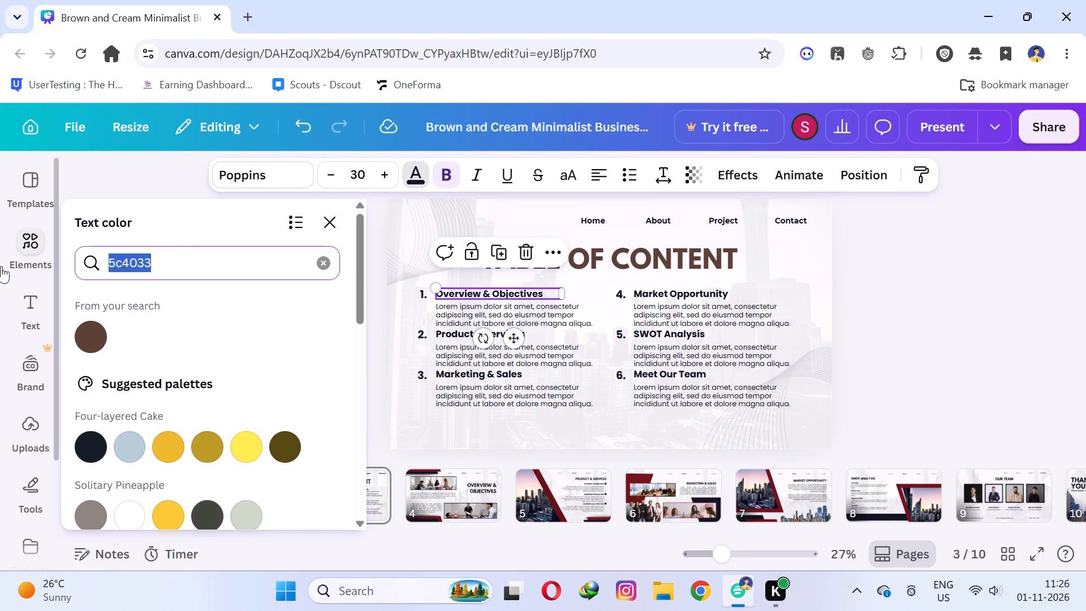
text(5c)
key(4)
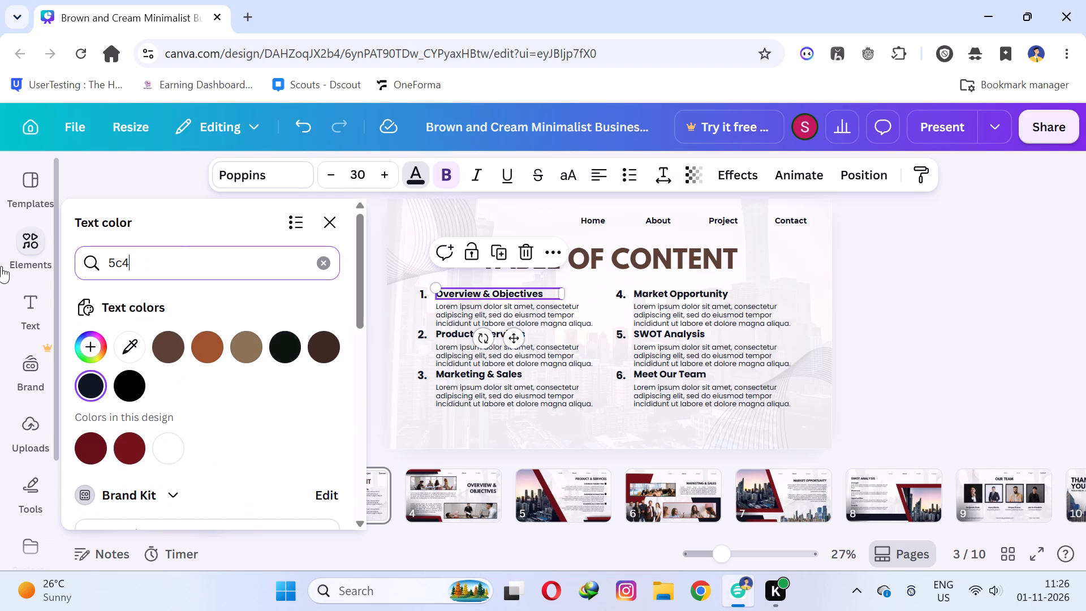
text(033)
click(83, 335)
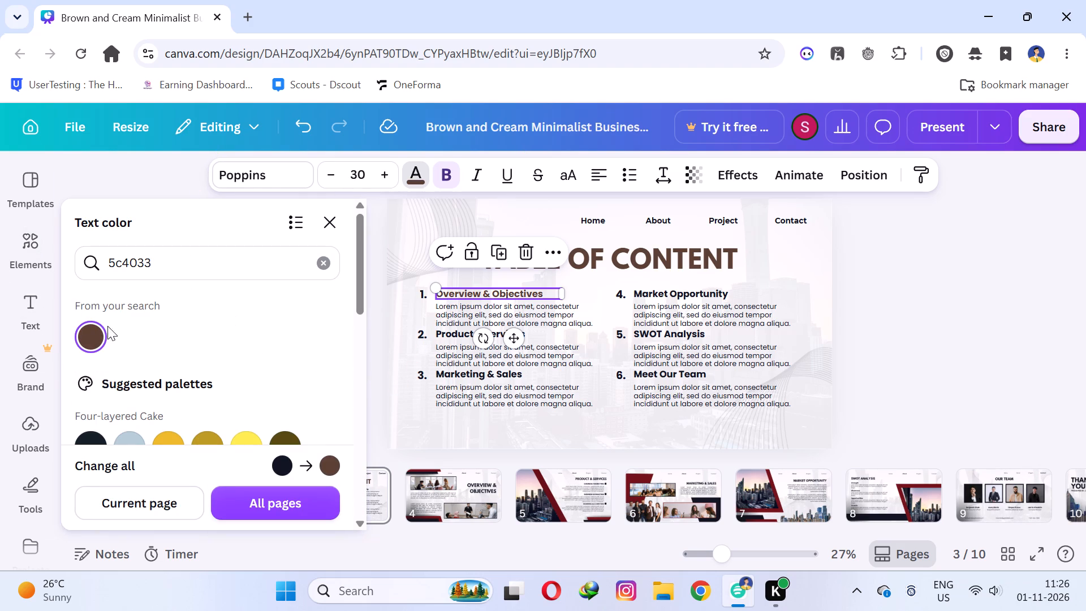
Apply the same #5c4033 text colour to the Product & Services, Marketing & Sales, Market Opportunity, SWOT Analysis and Meet Our Team headings.
click(439, 329)
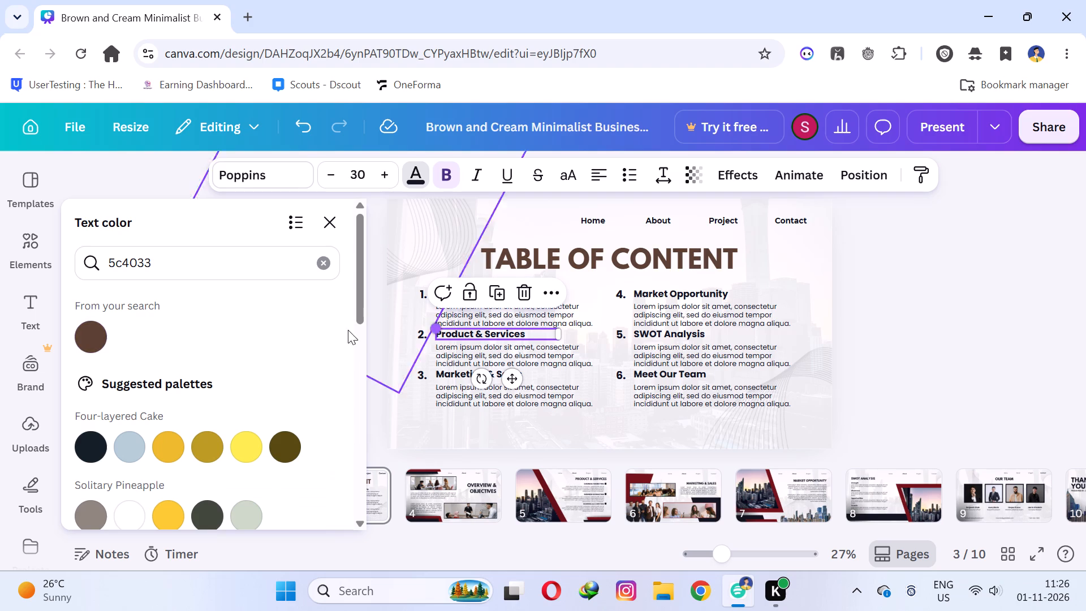
click(80, 335)
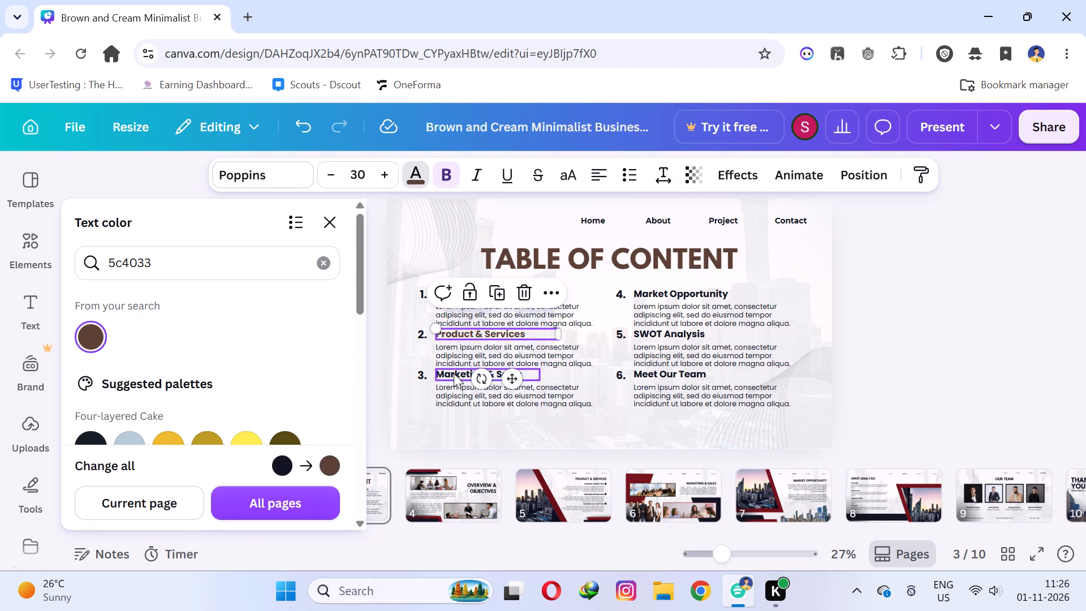
click(452, 375)
click(77, 341)
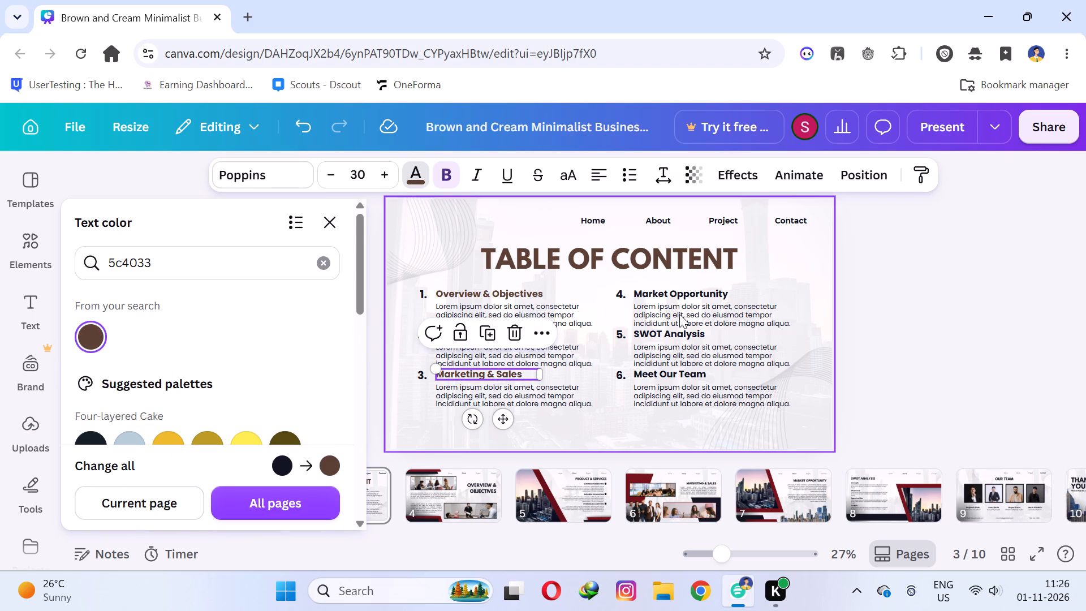
click(688, 298)
click(91, 333)
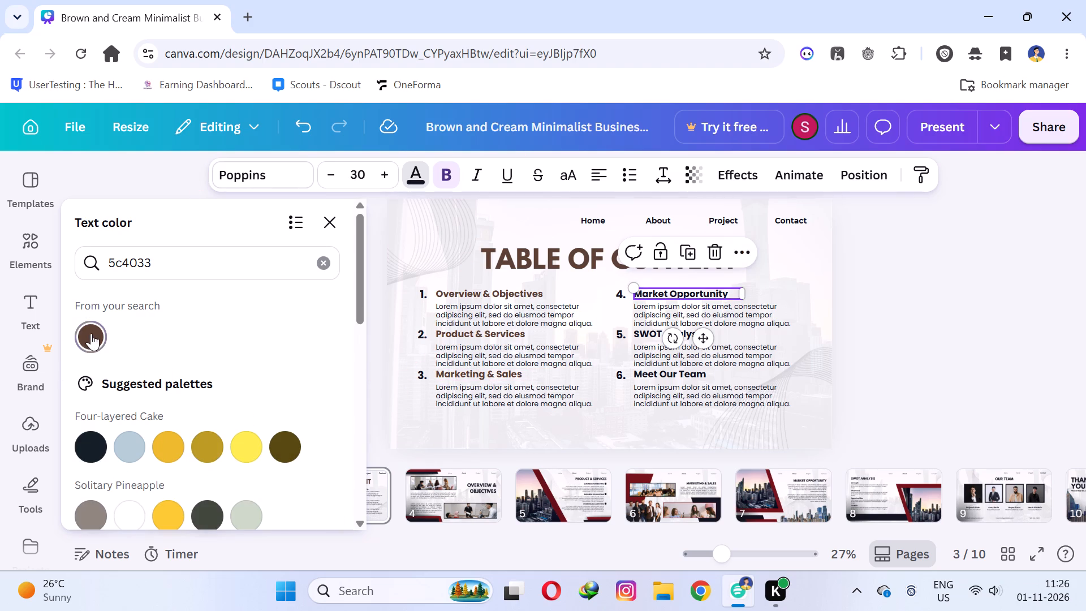
click(646, 334)
click(84, 341)
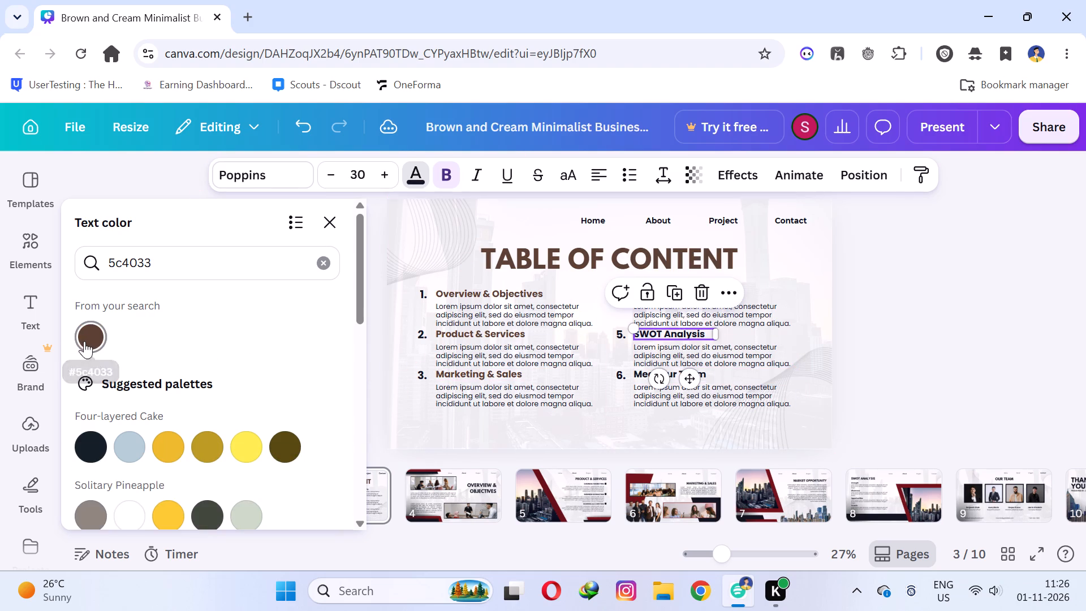
click(640, 380)
click(101, 340)
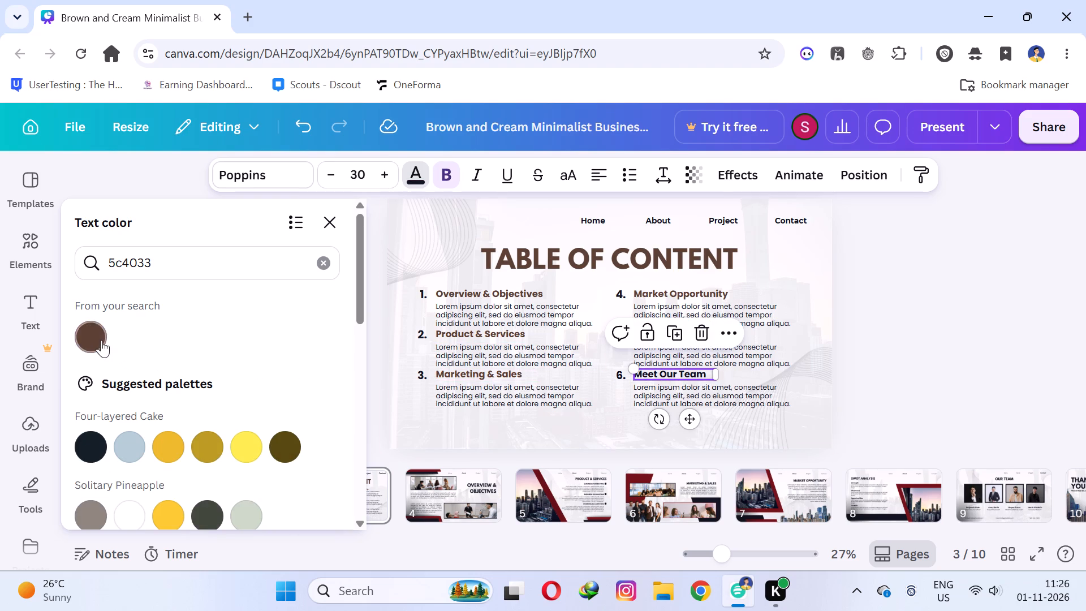
click(1019, 308)
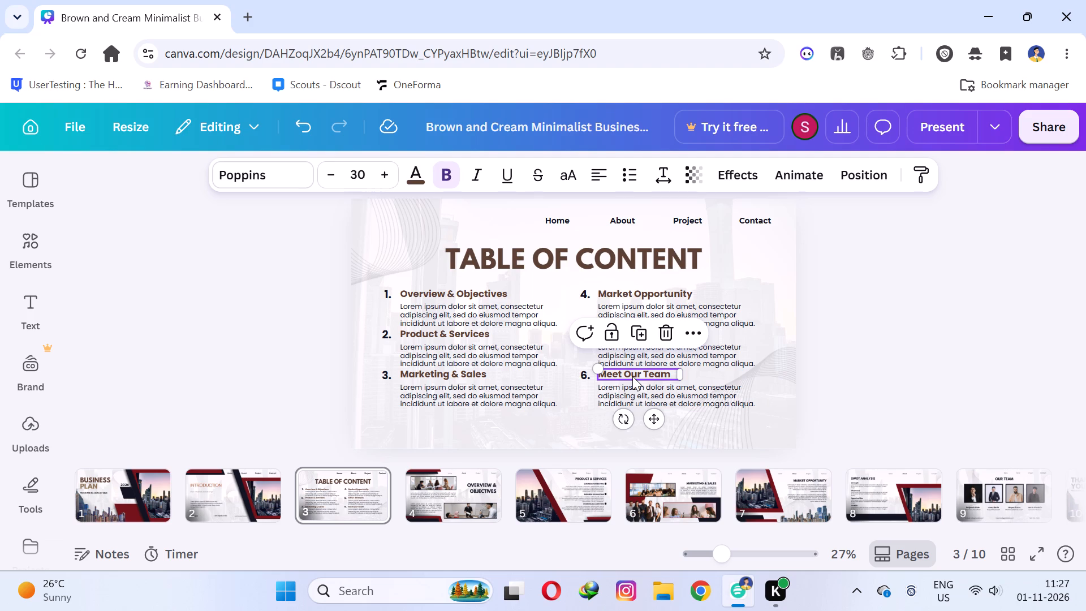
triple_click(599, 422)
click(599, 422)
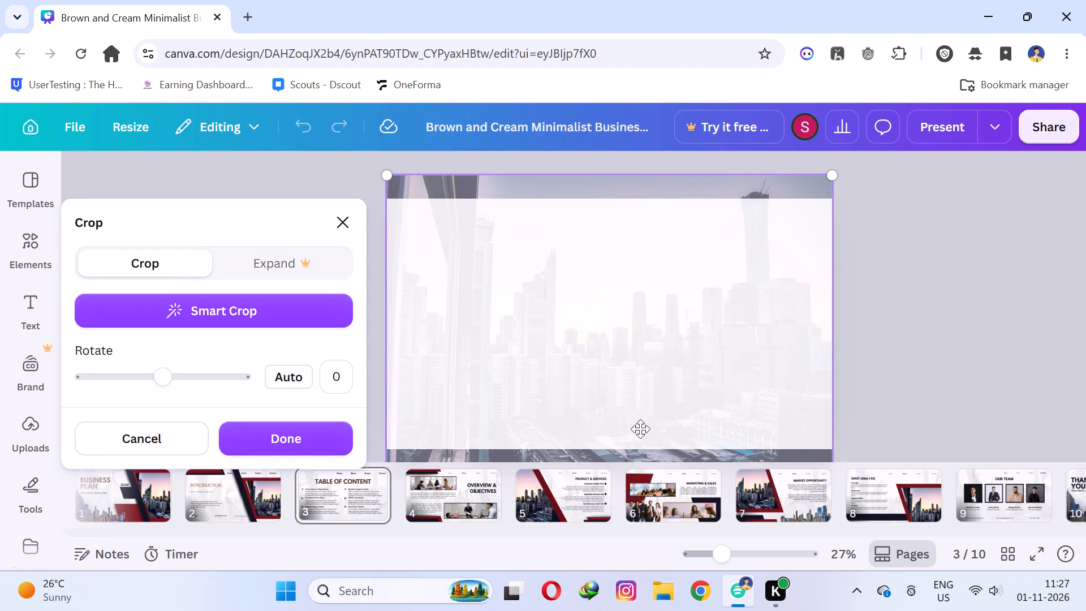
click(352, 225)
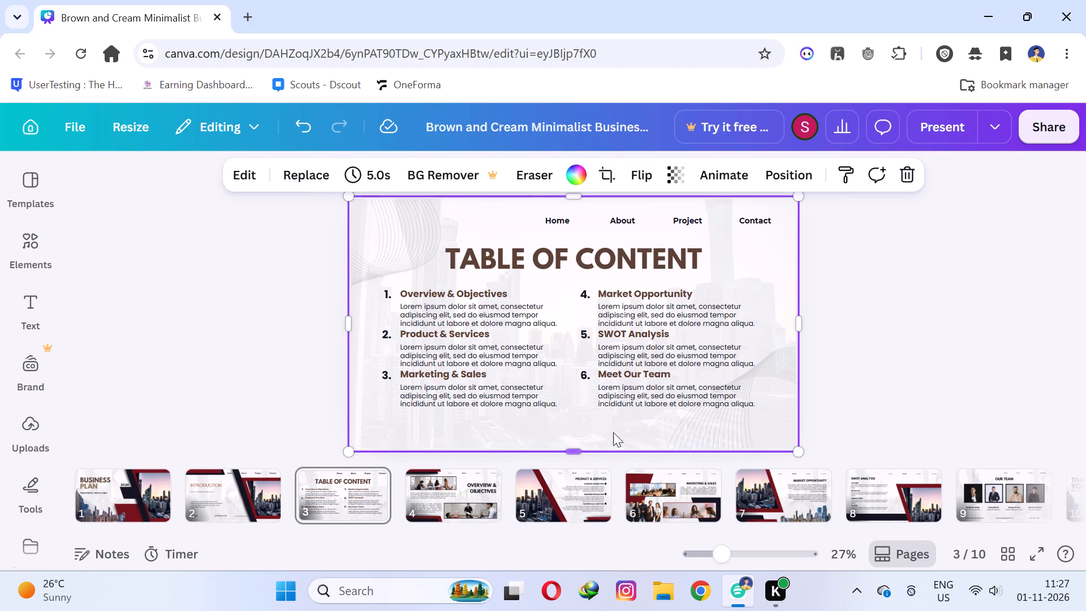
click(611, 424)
Replace the sixth heading, "Meet Our Team", with "growth plan".
triple_click(627, 372)
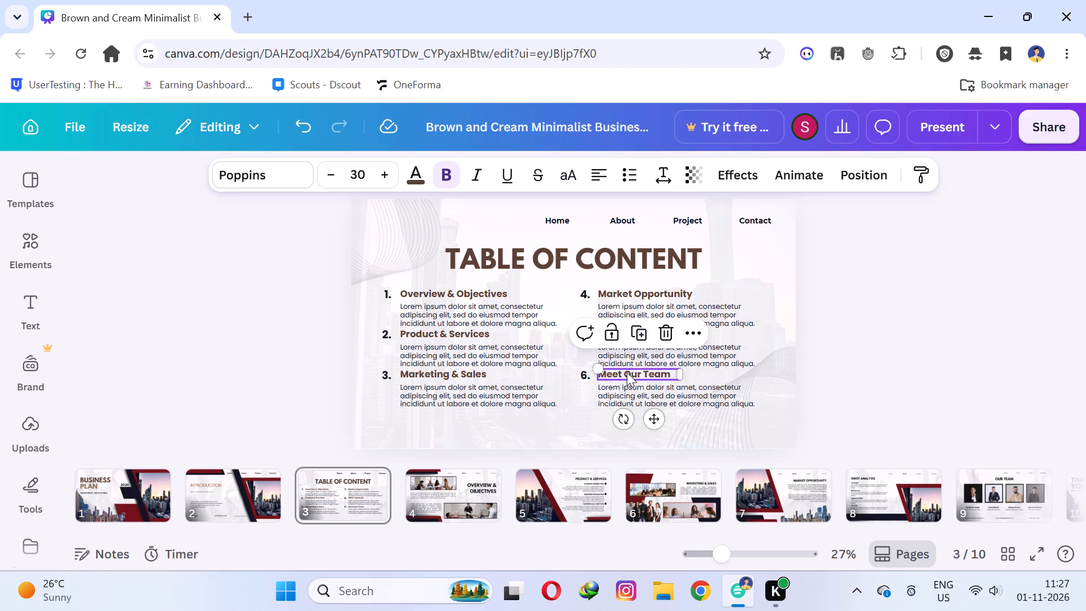
text(grow)
text(th plan)
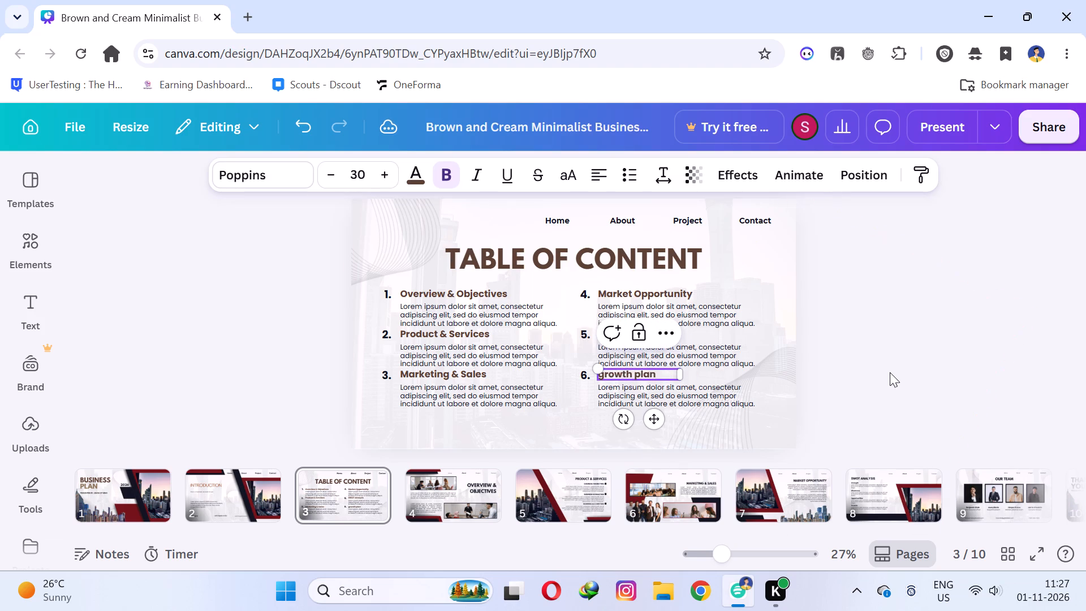
click(890, 372)
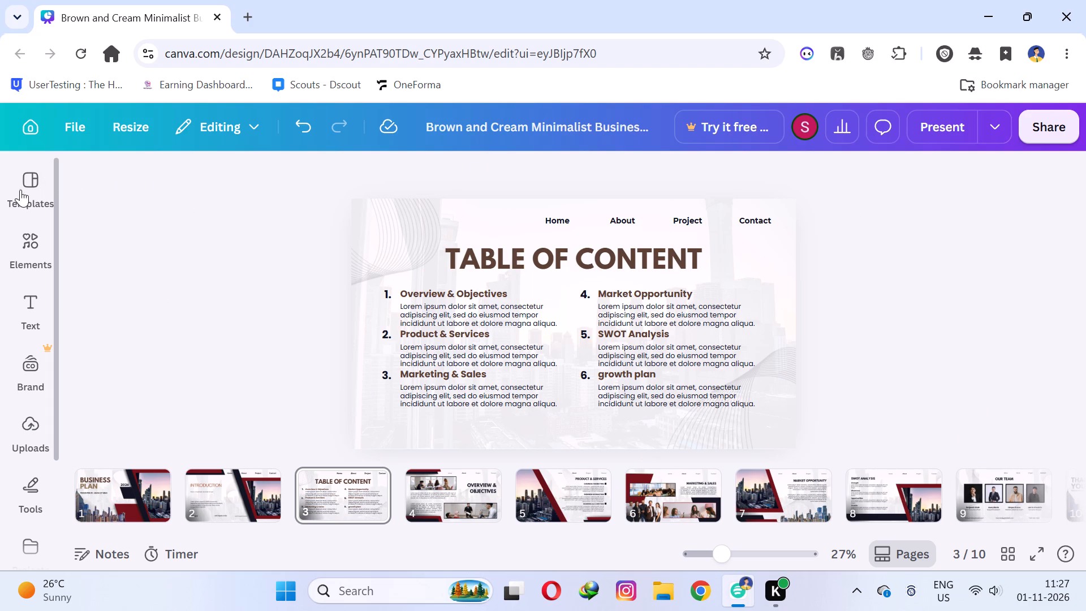
Search the design elements for "number" and look through the results.
click(24, 251)
click(145, 192)
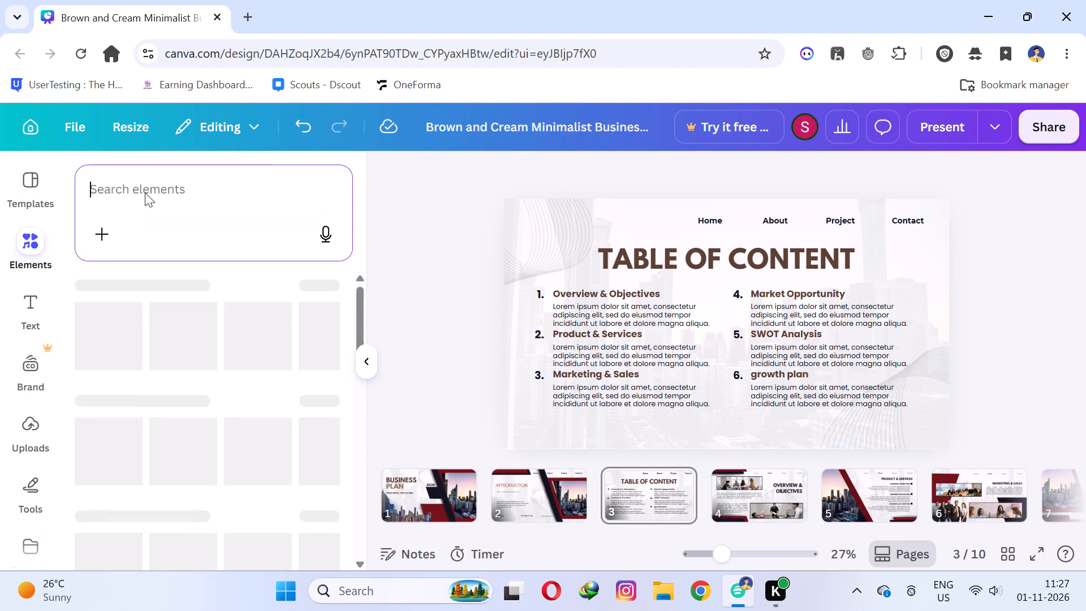
text(number)
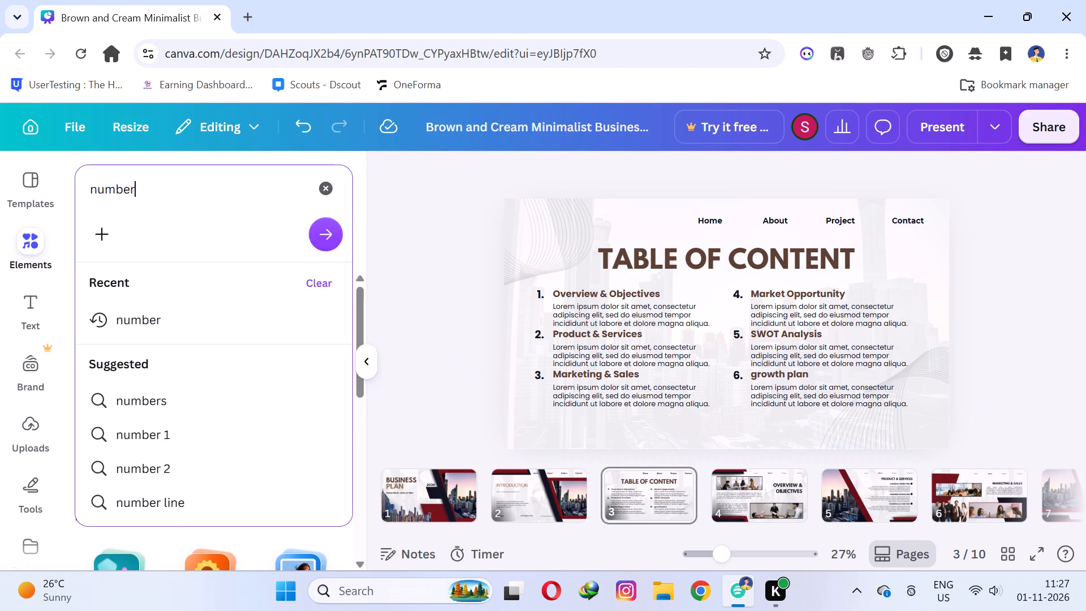
click(138, 305)
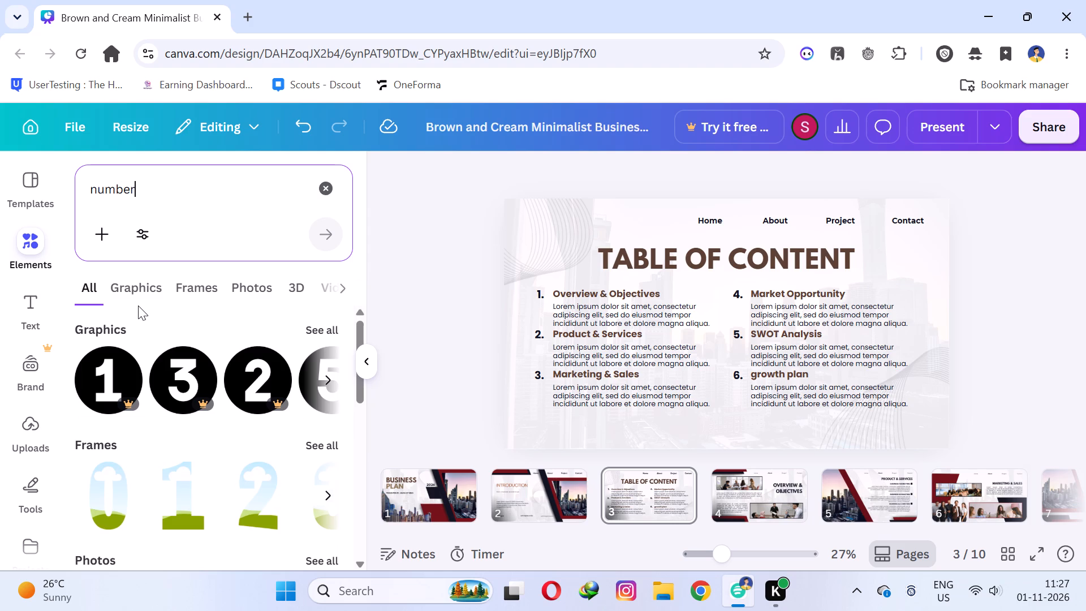
scroll(138, 305, down, 1)
scroll(151, 283, up, 2)
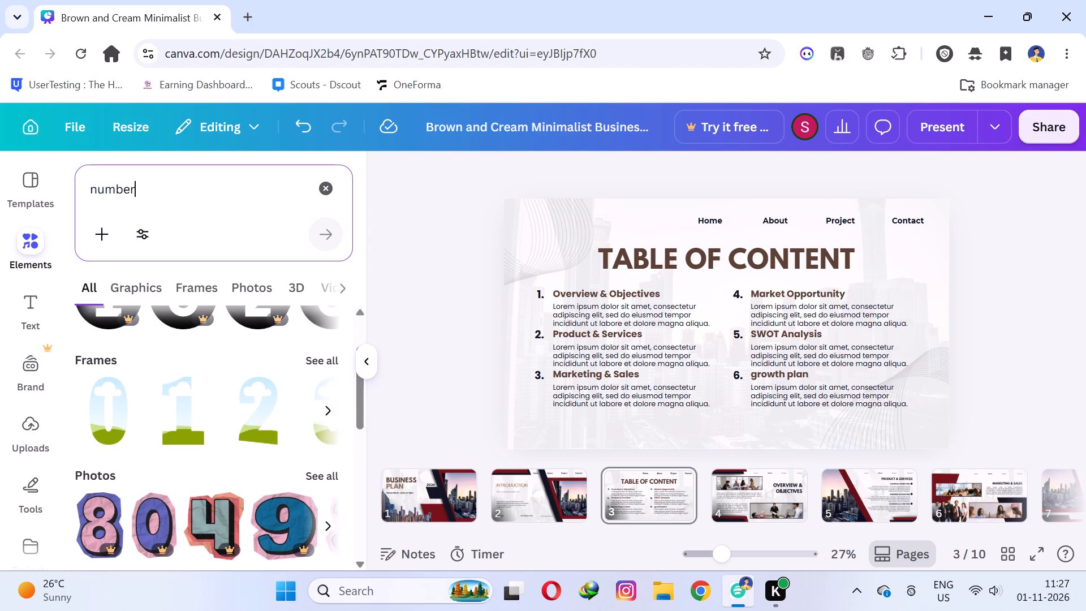
Refine the elements search to "number 7" and browse the graphics, frames, shapes and other result categories.
key(space)
text(7)
key(Return)
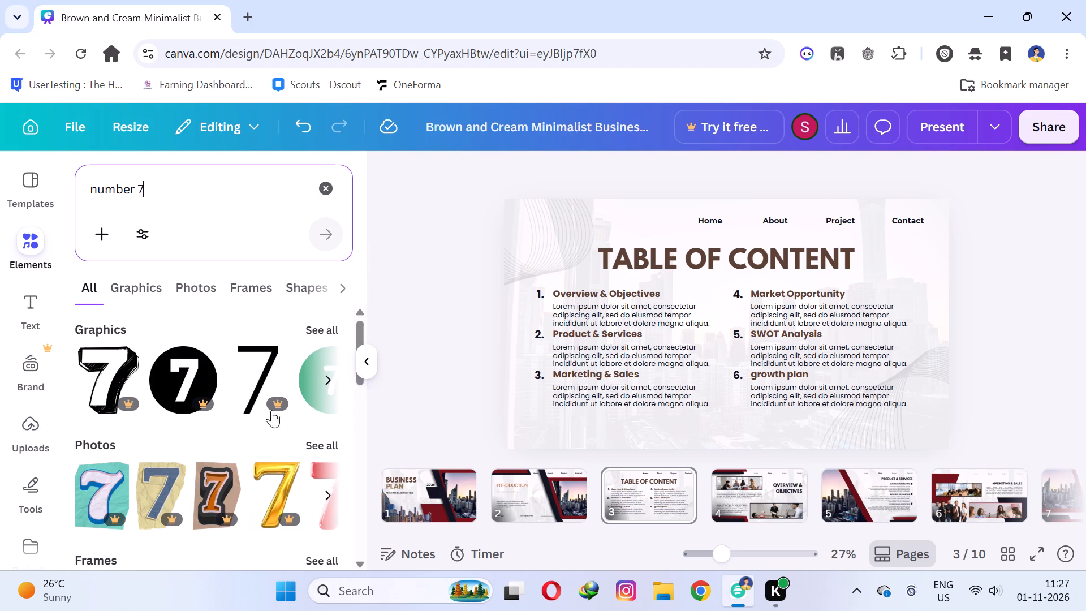
scroll(271, 410, down, 3)
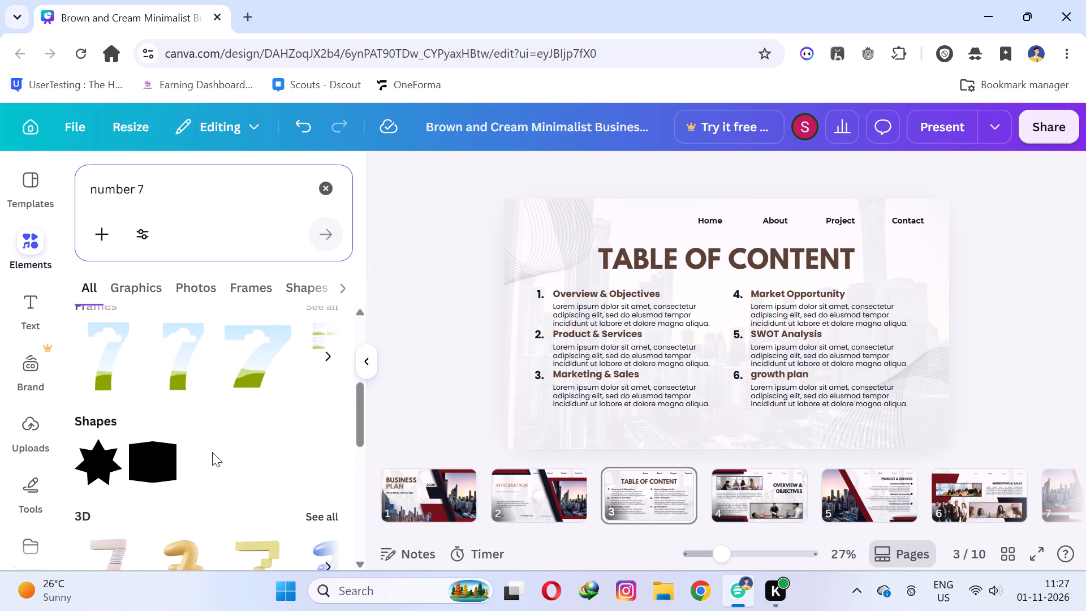
scroll(213, 449, up, 1)
scroll(213, 445, down, 4)
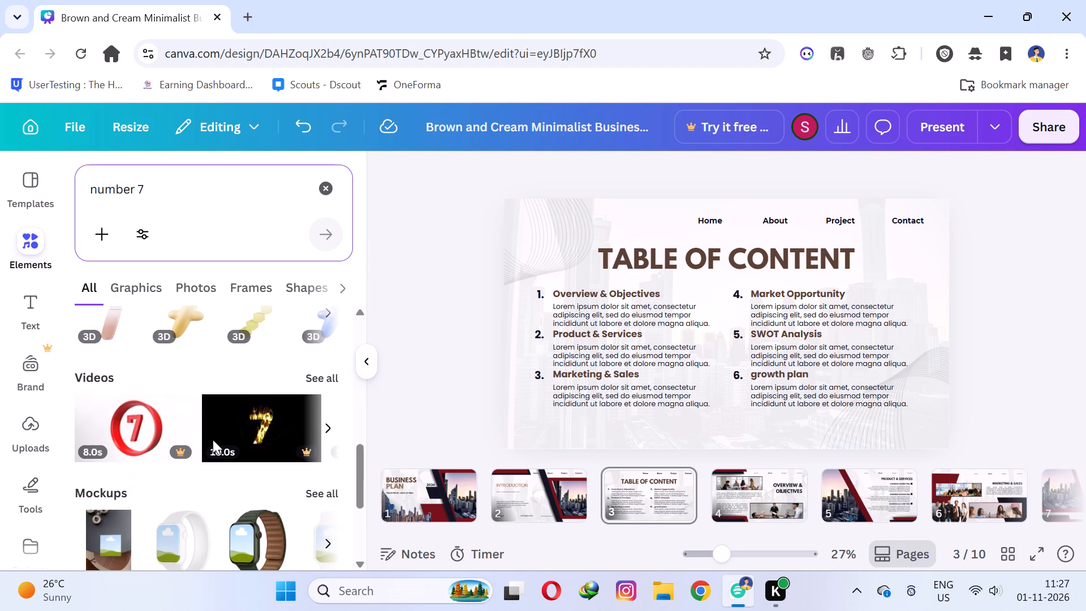
scroll(213, 440, down, 2)
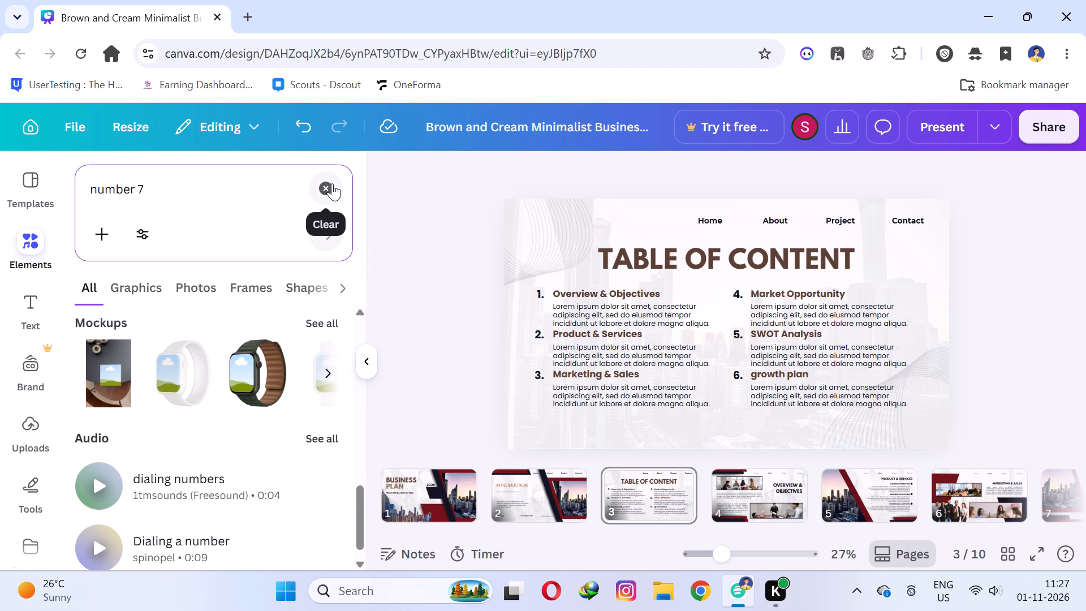
Clear the "number 7" elements search and hide the elements browser to free up the canvas.
click(332, 183)
click(428, 209)
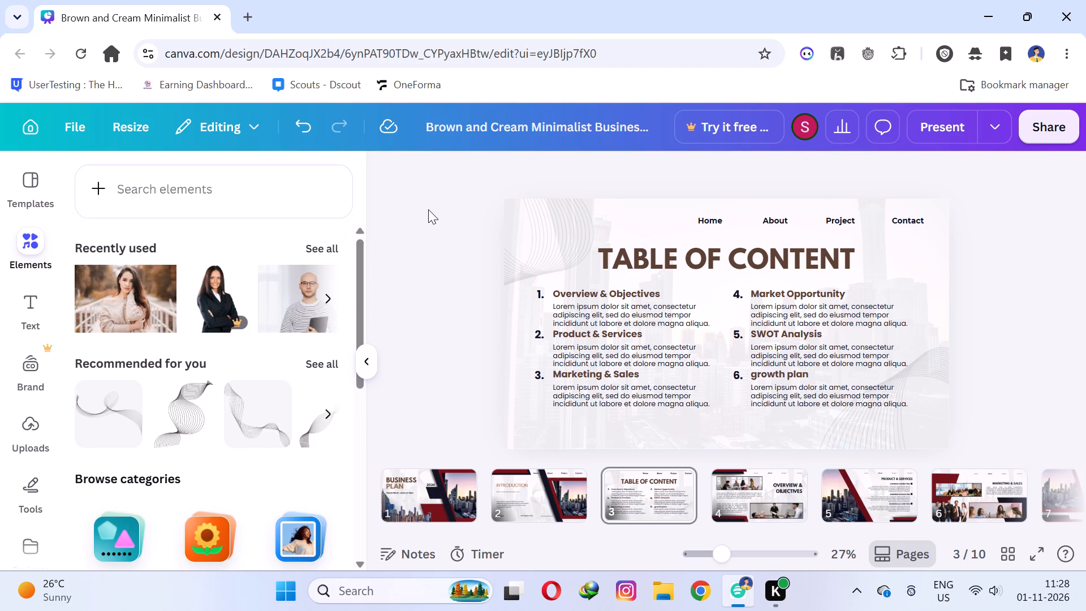
click(428, 209)
click(365, 371)
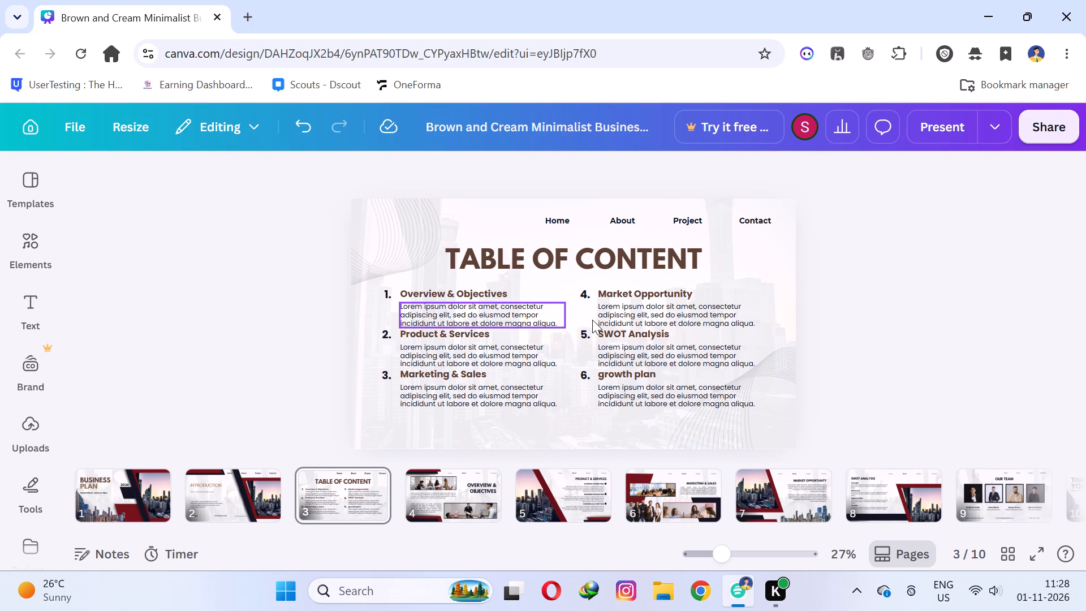
On page 4, enlarge the Home, About, Project and Contact navigation text by several points and make it all bold.
click(469, 498)
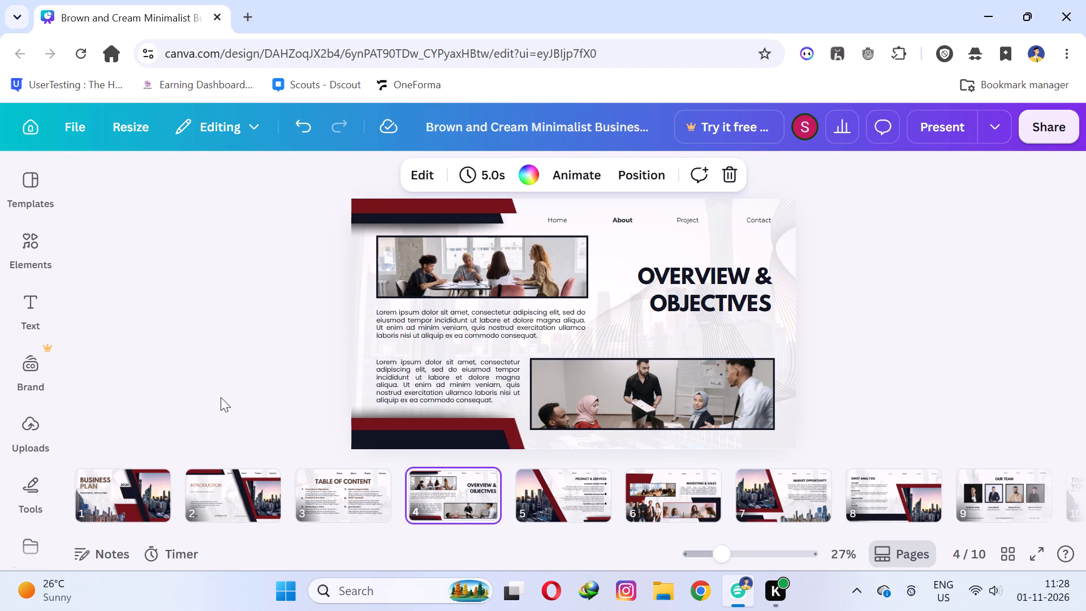
click(539, 225)
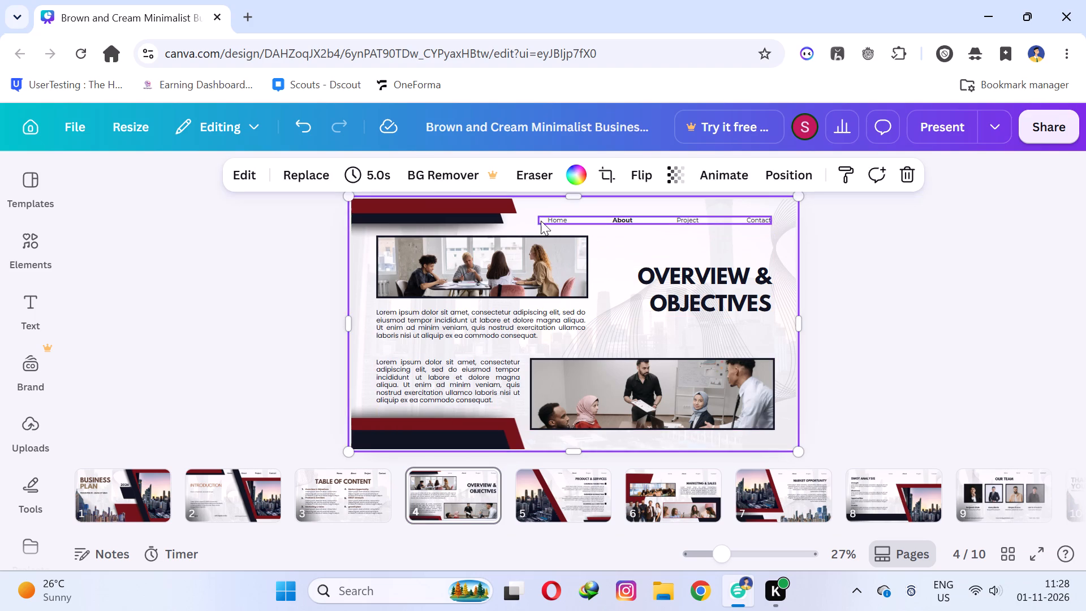
click(548, 217)
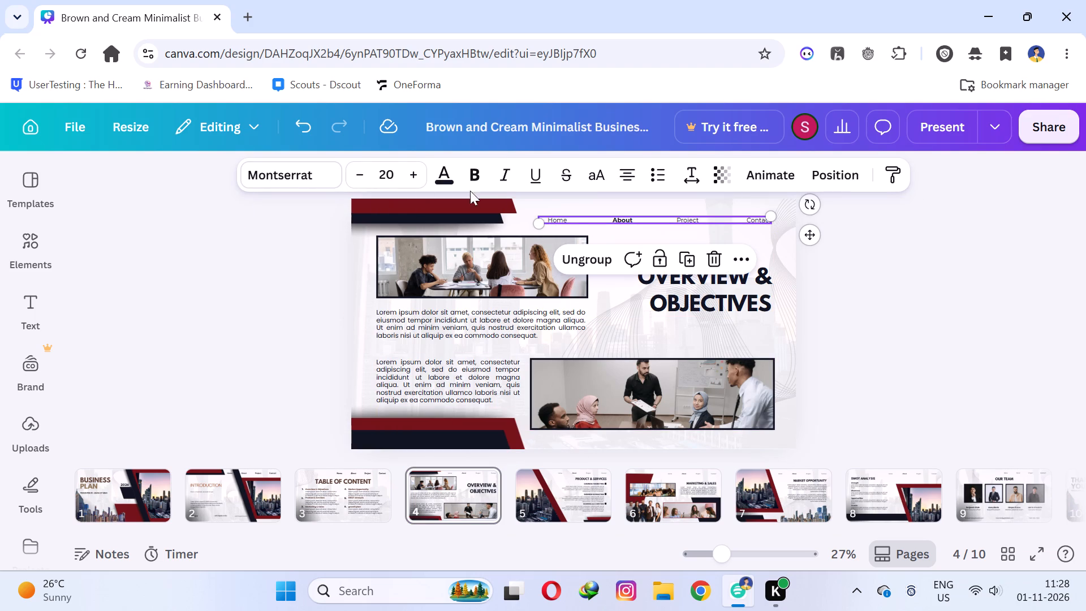
triple_click(405, 174)
click(405, 174)
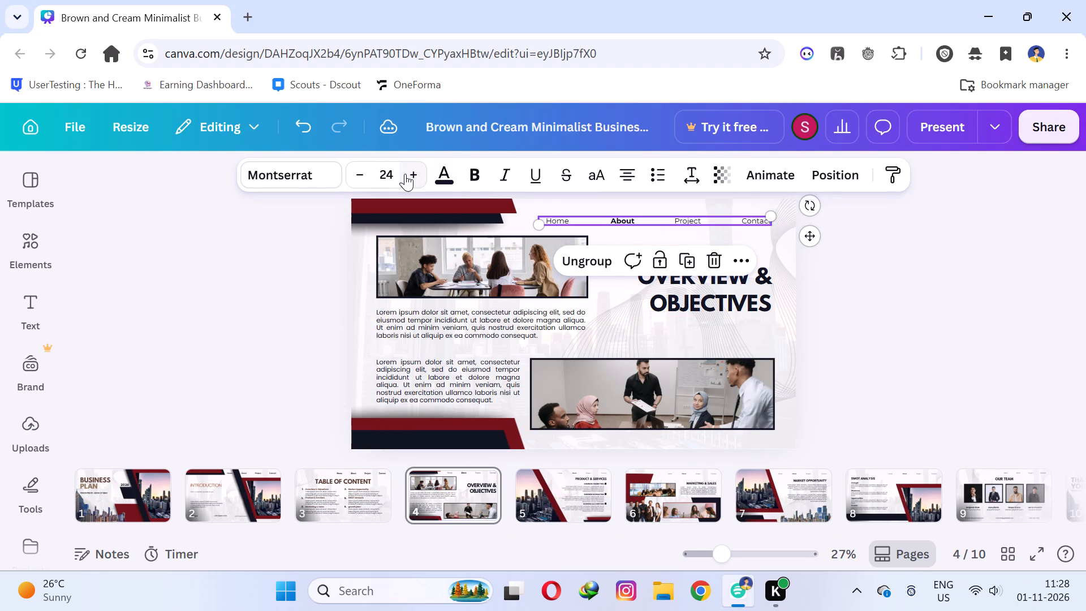
click(405, 174)
click(467, 174)
click(908, 270)
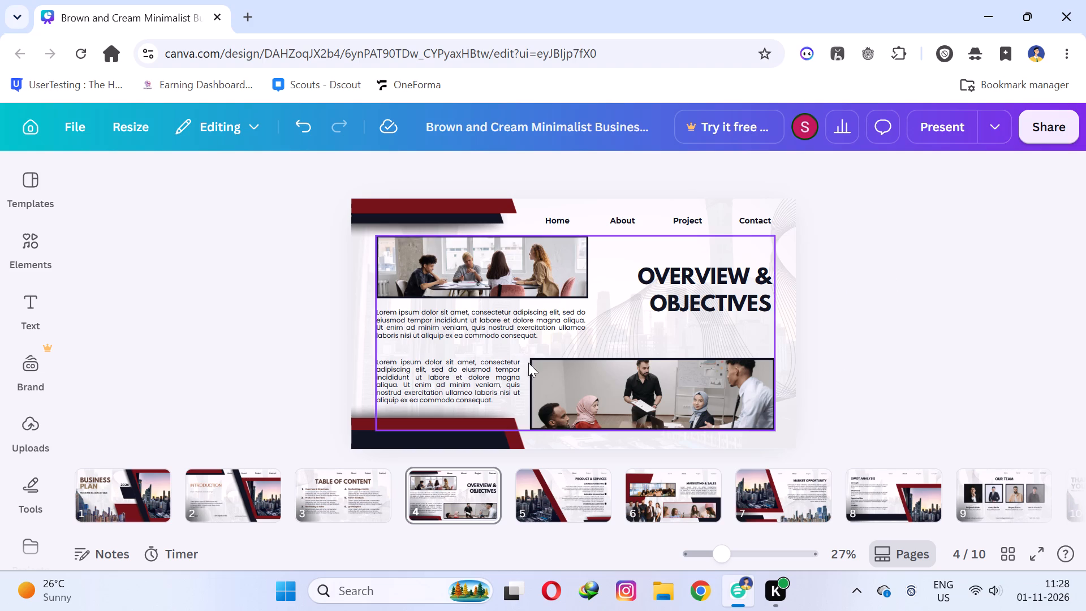
Open the text colour choices for page 4's "OVERVIEW & OBJECTIVES" heading.
click(671, 289)
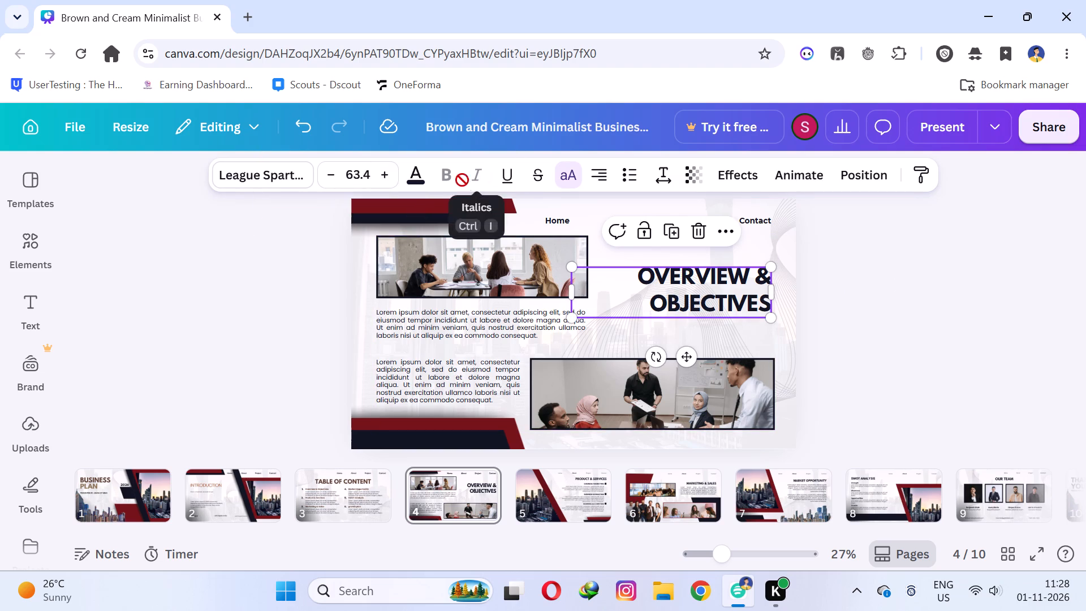
click(416, 173)
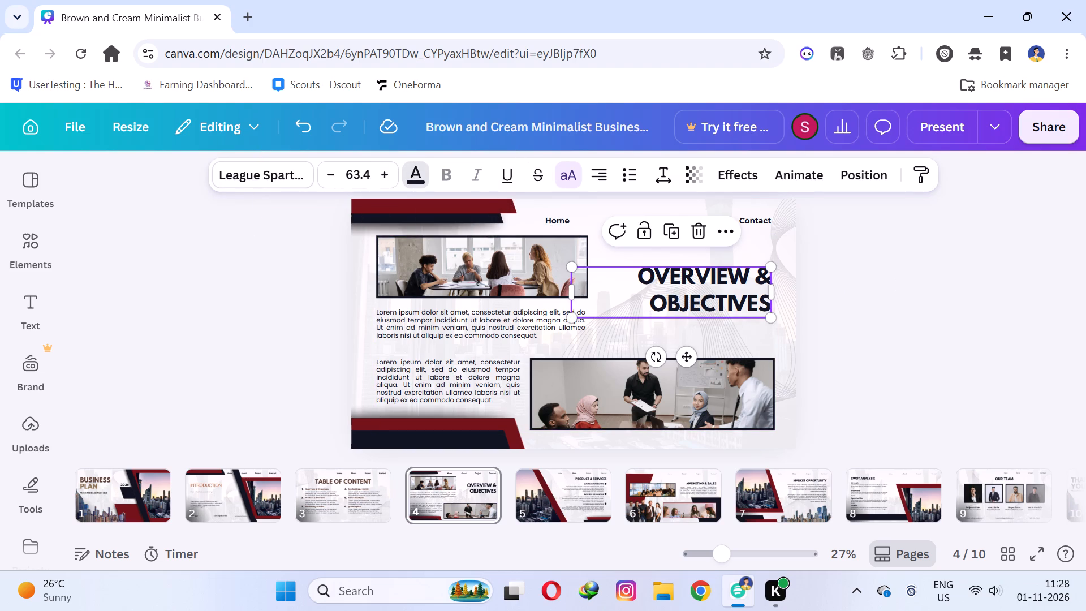
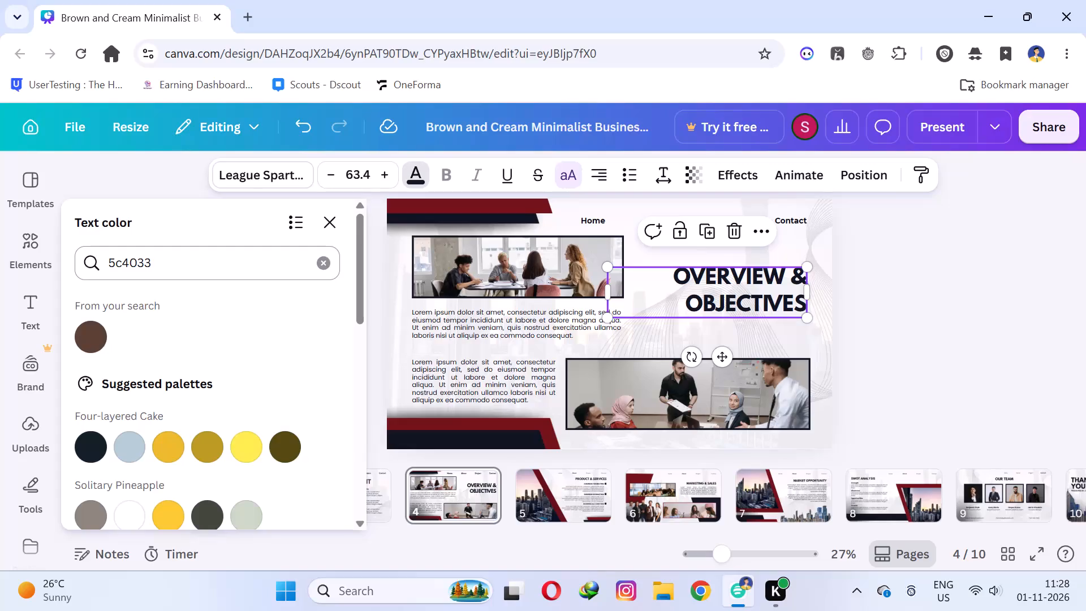
Recolour page 4's "OVERVIEW & OBJECTIVES" heading with the brown 5c4033.
click(85, 335)
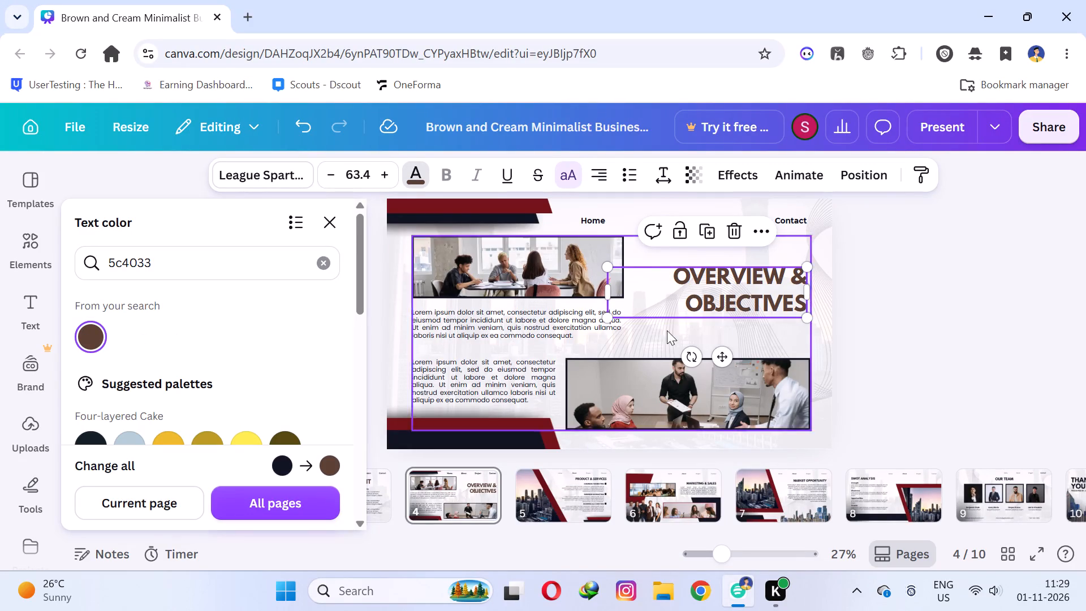
click(914, 269)
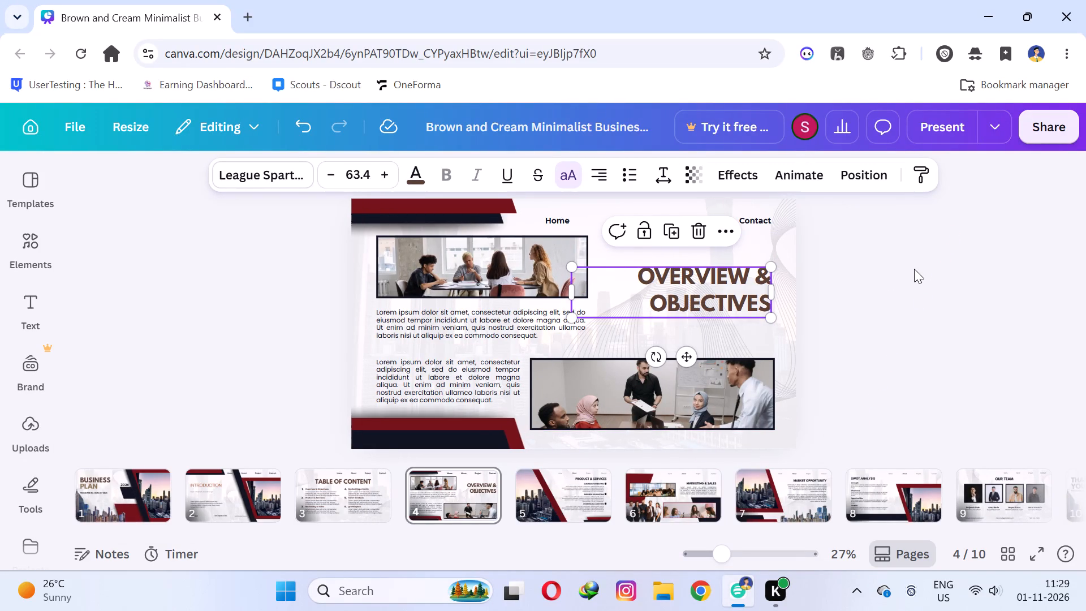
Apply the Ascend text animation to page 4's "OVERVIEW & OBJECTIVES" heading.
click(790, 178)
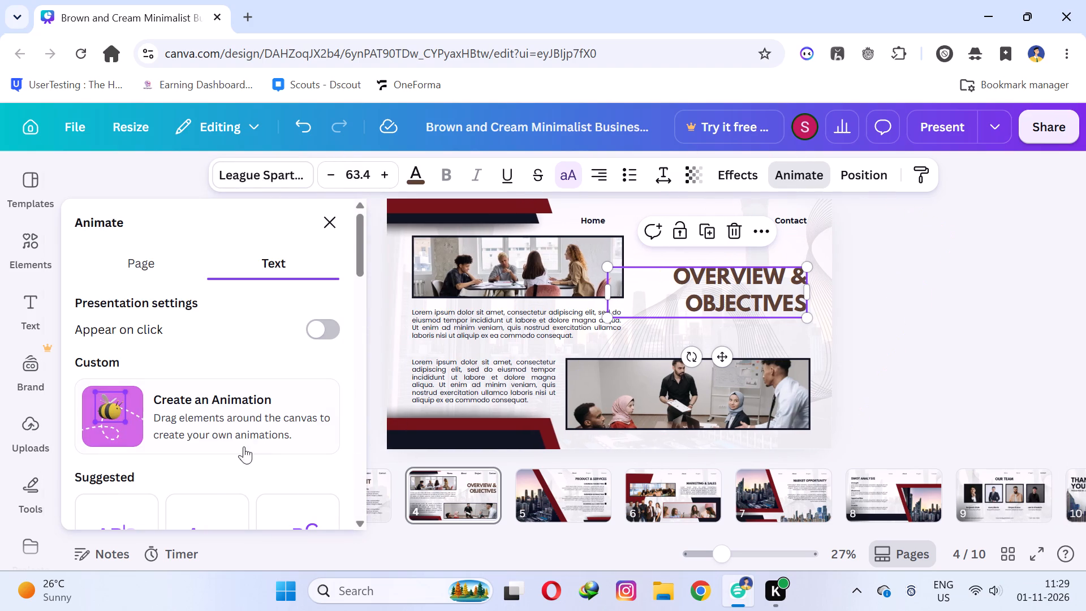
scroll(191, 416, down, 1)
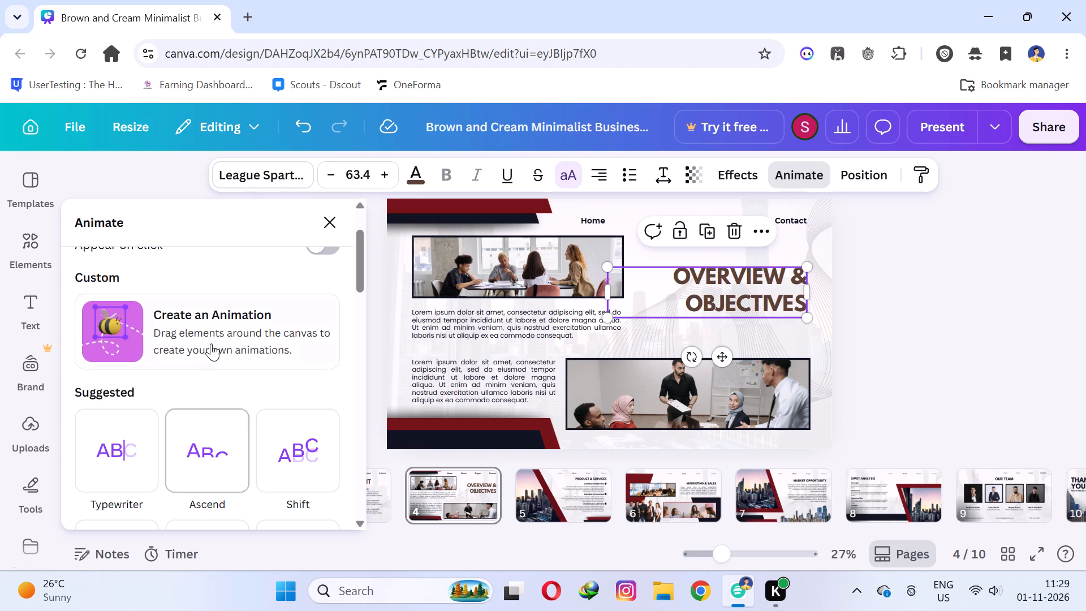
click(203, 454)
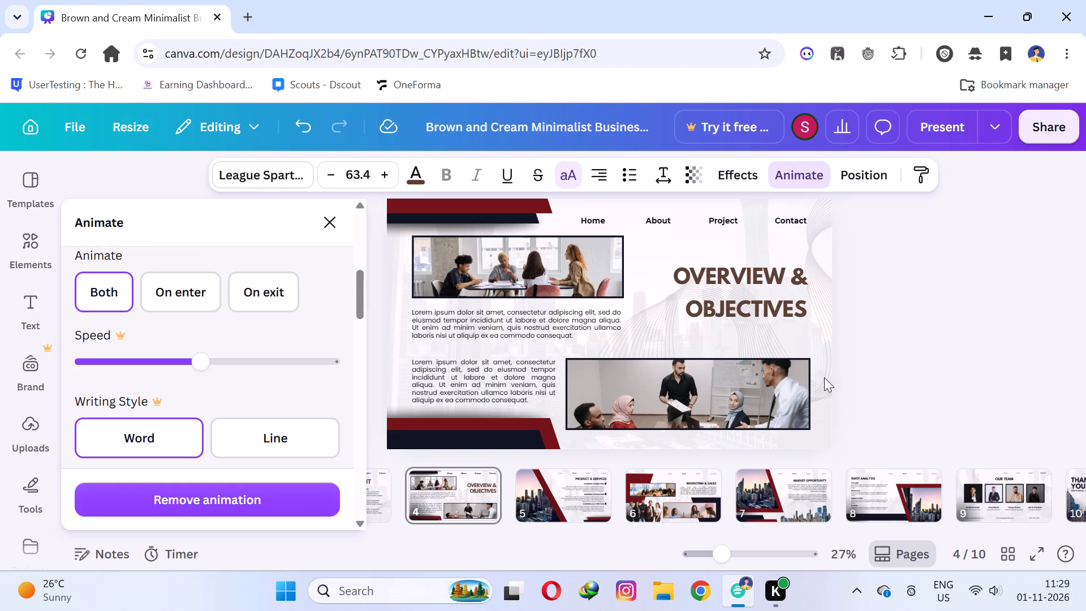
click(898, 341)
click(949, 321)
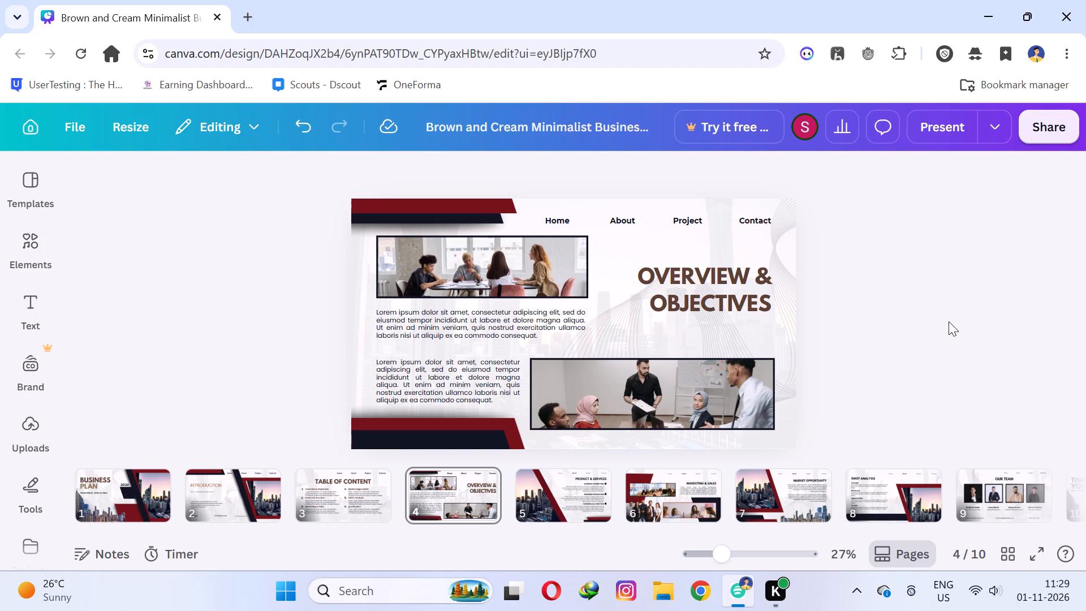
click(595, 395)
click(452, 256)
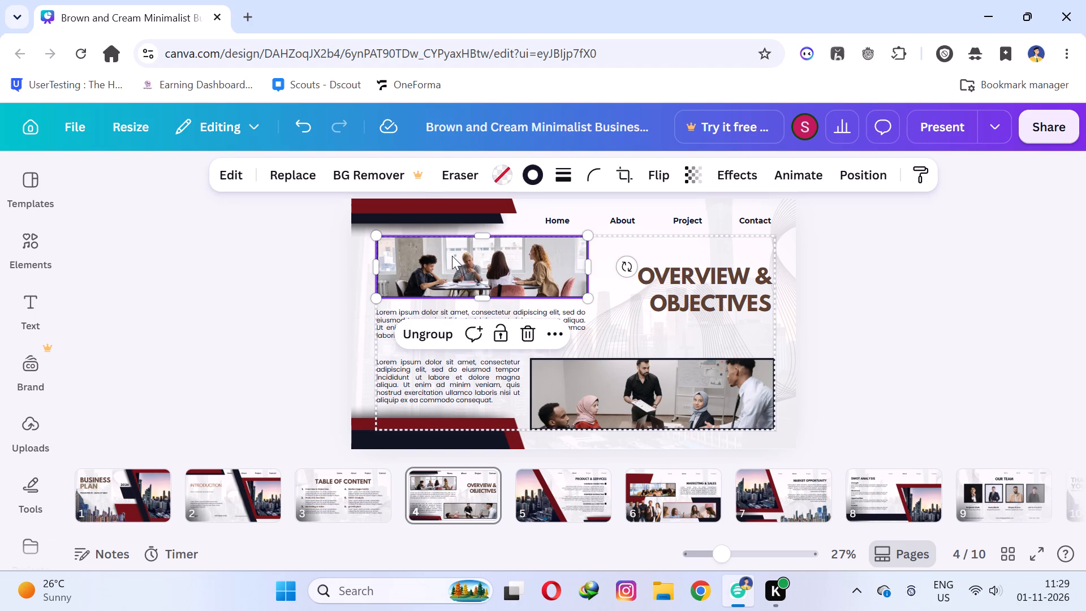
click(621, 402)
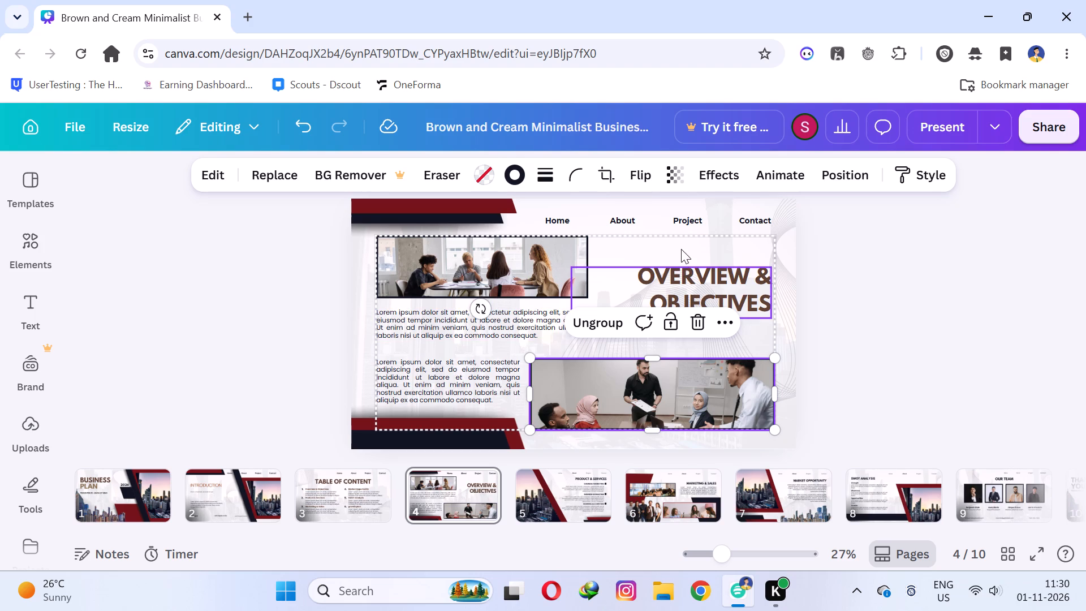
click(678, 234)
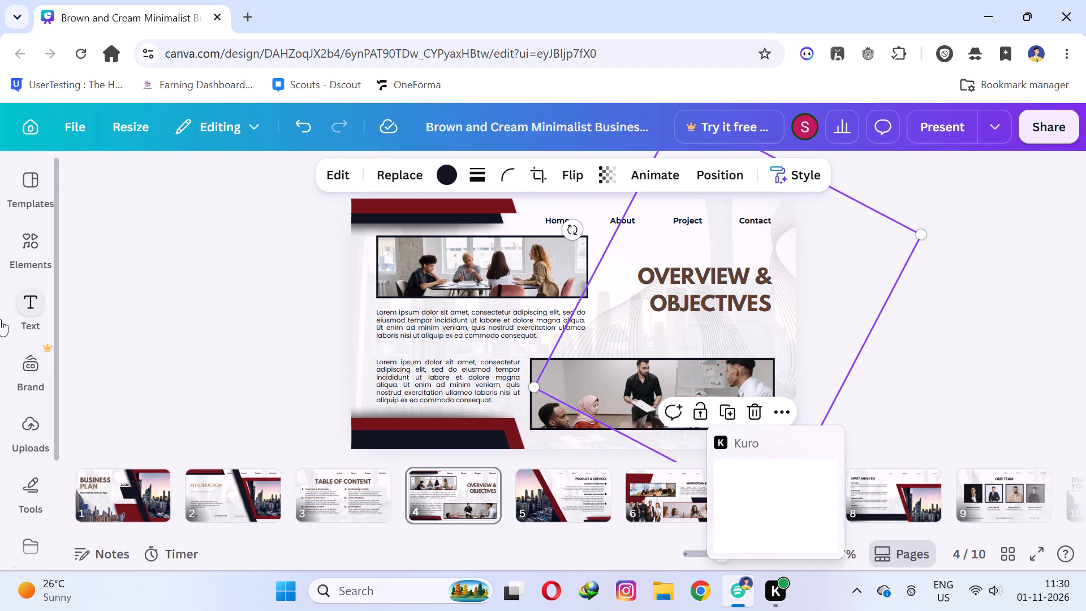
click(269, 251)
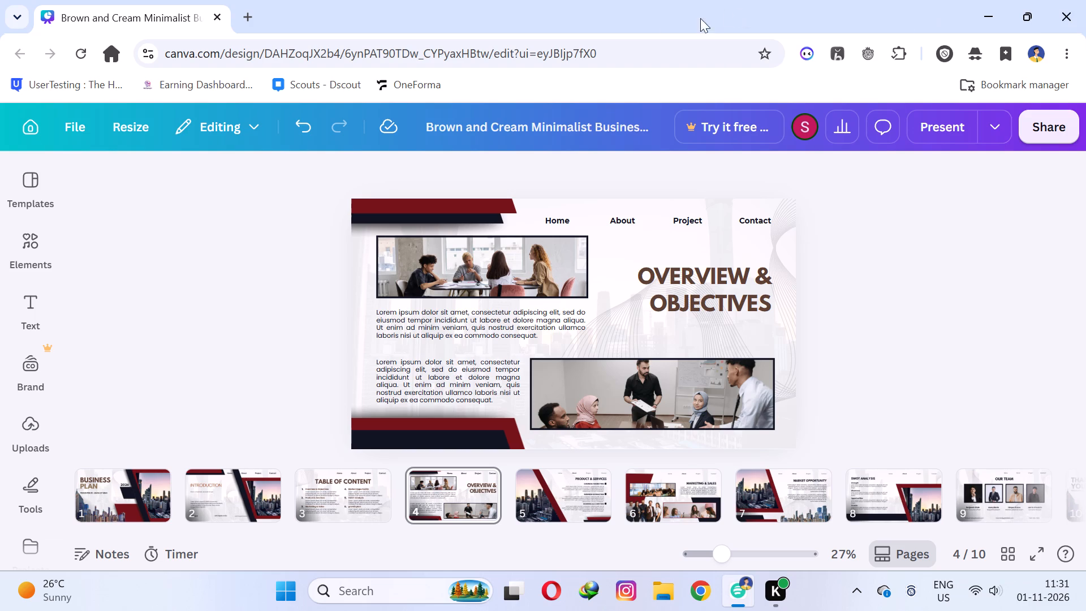
Search the presentation templates for "chart", refine to "table chart", look over the designs and clear the search.
click(11, 184)
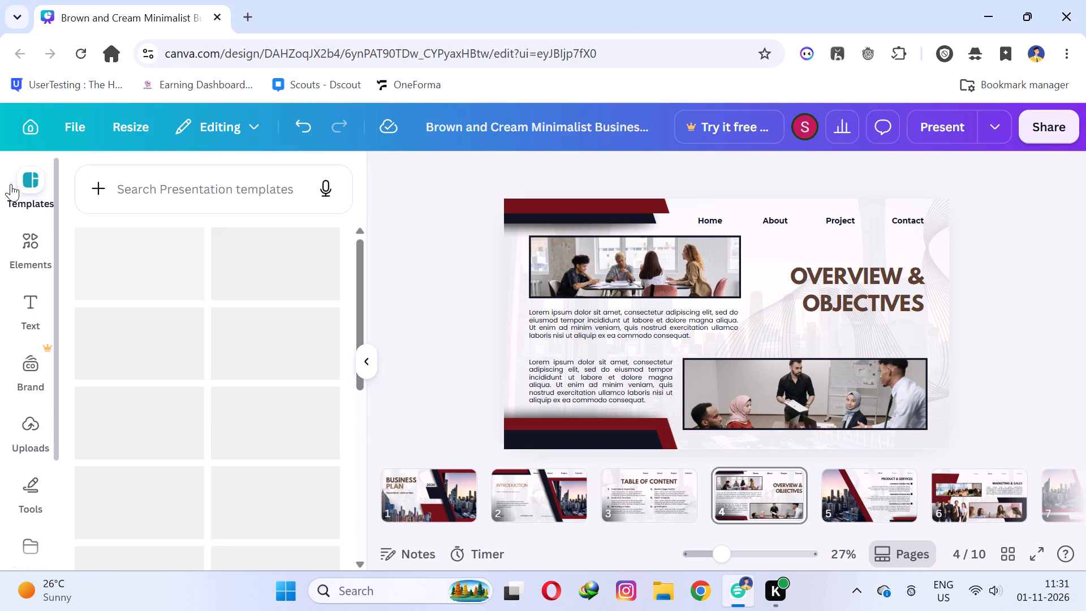
click(165, 184)
text(chart)
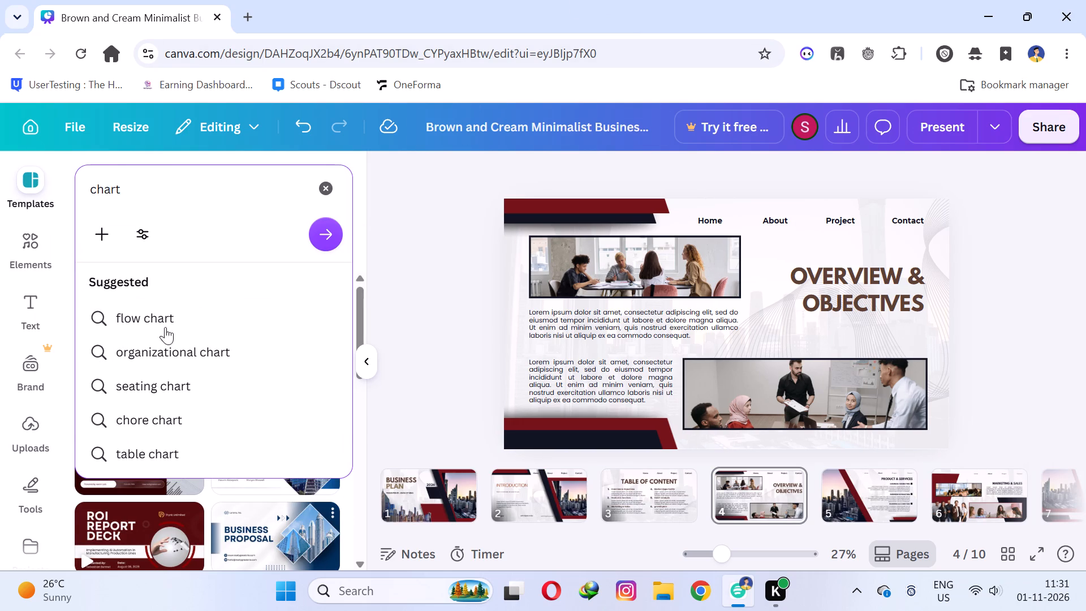
click(136, 451)
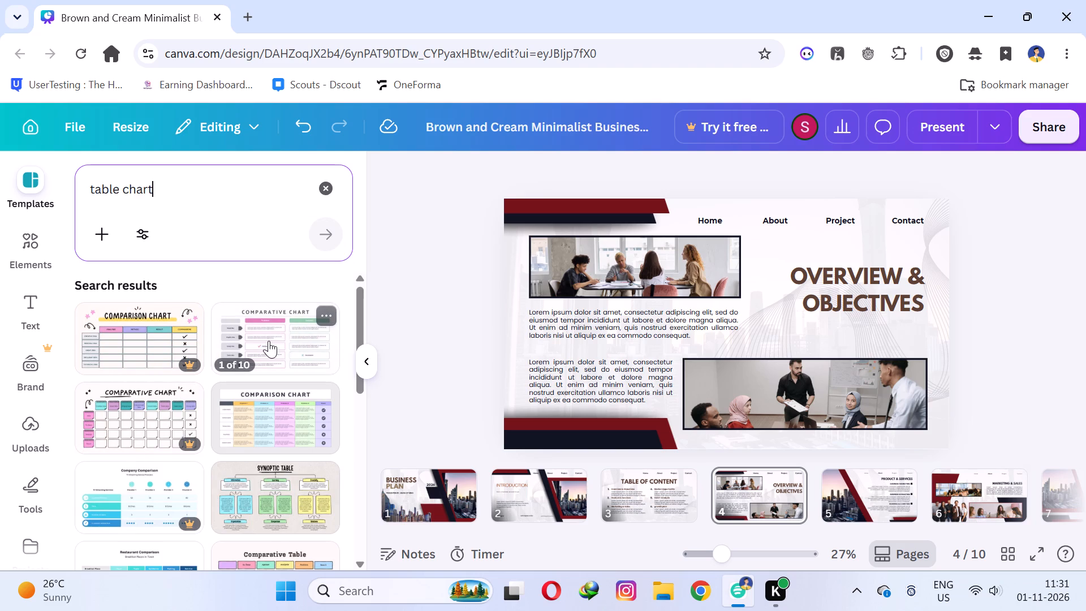
click(413, 284)
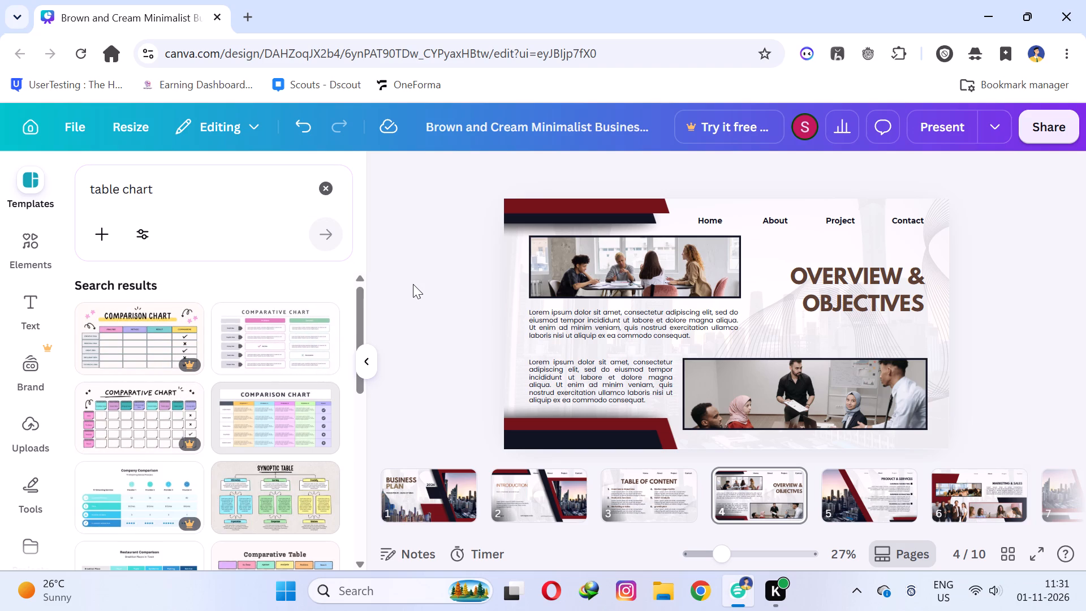
click(329, 191)
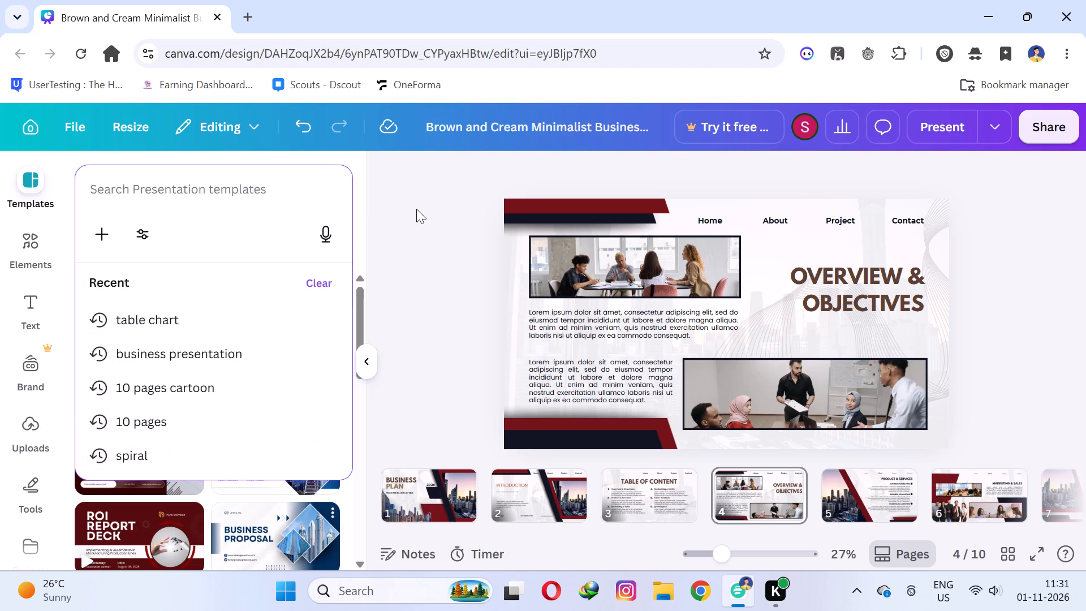
click(420, 209)
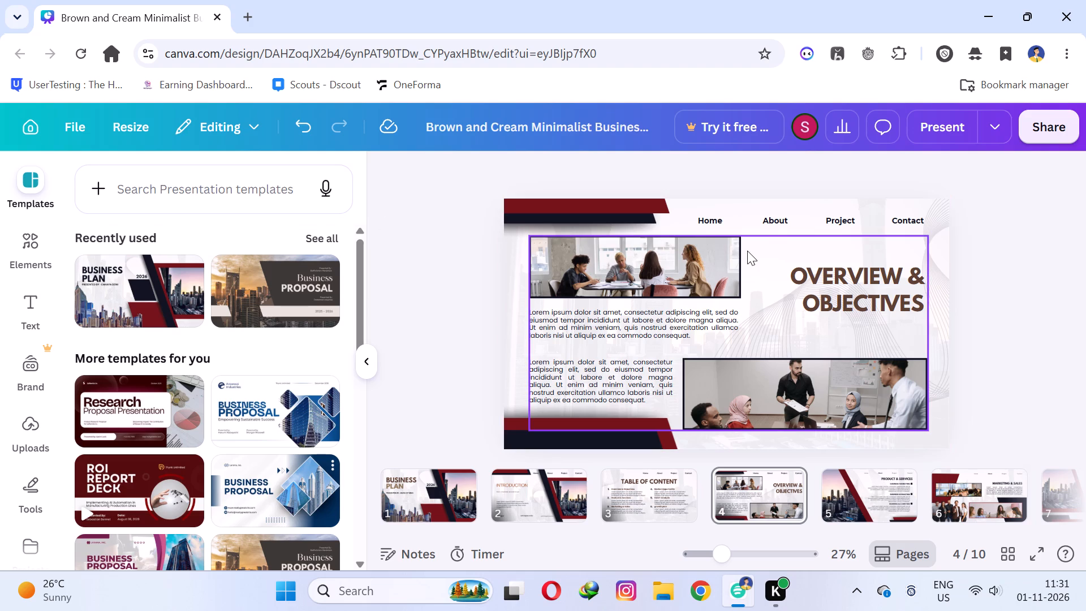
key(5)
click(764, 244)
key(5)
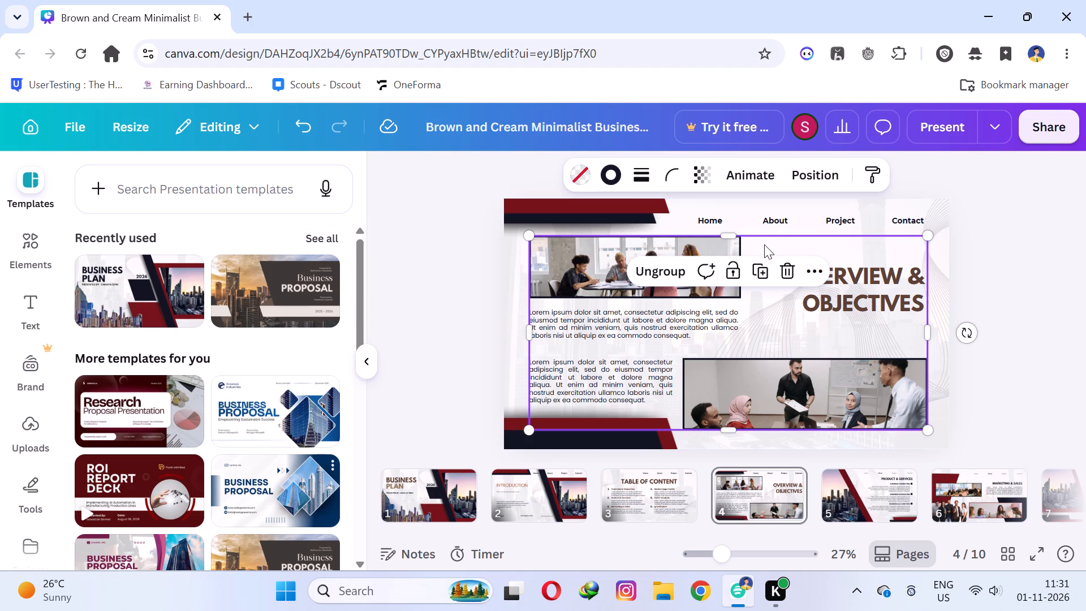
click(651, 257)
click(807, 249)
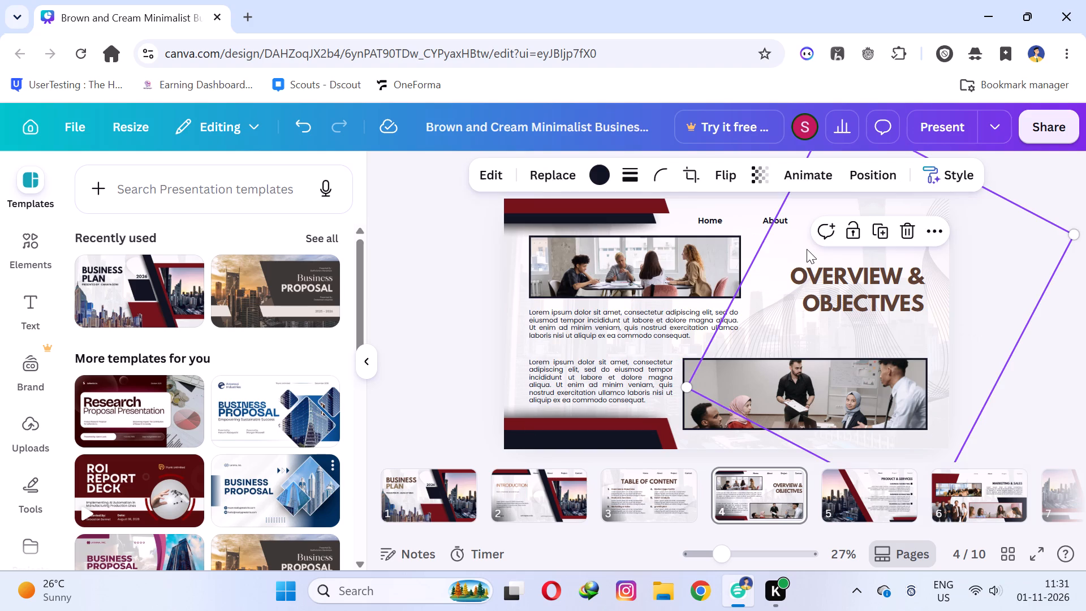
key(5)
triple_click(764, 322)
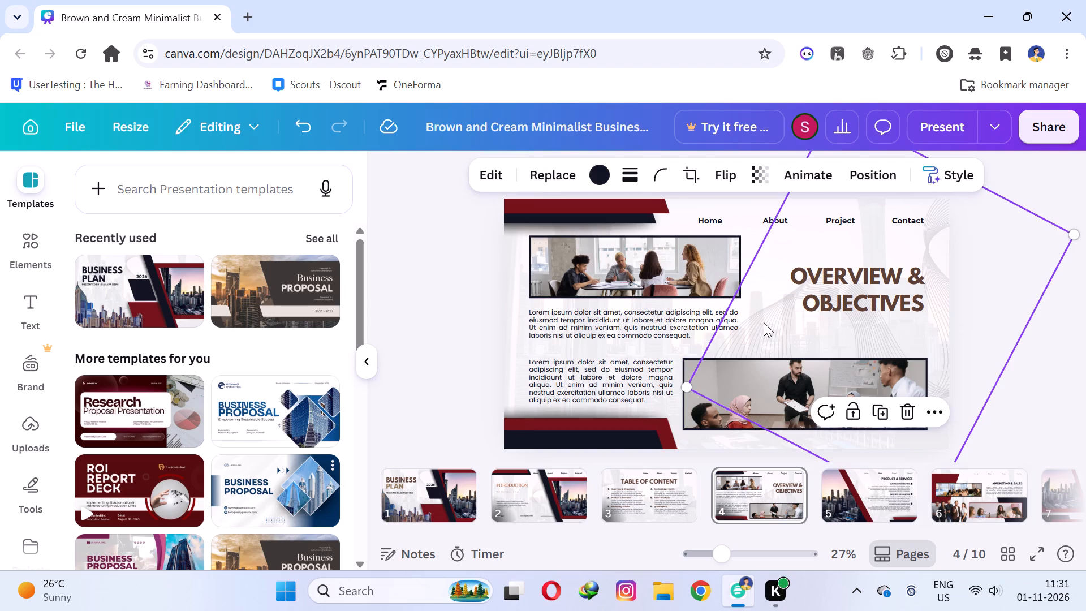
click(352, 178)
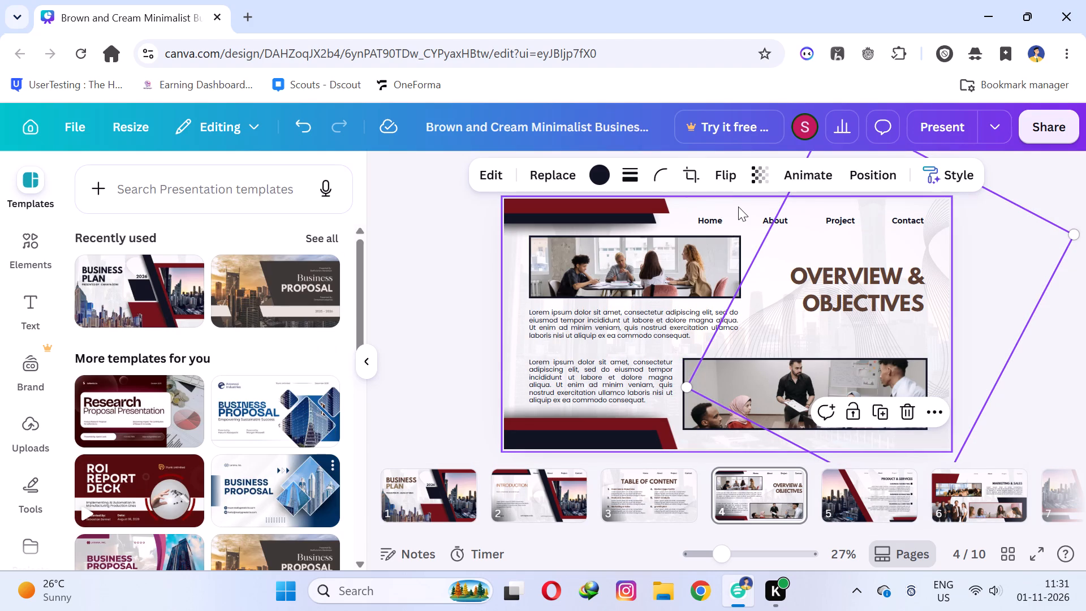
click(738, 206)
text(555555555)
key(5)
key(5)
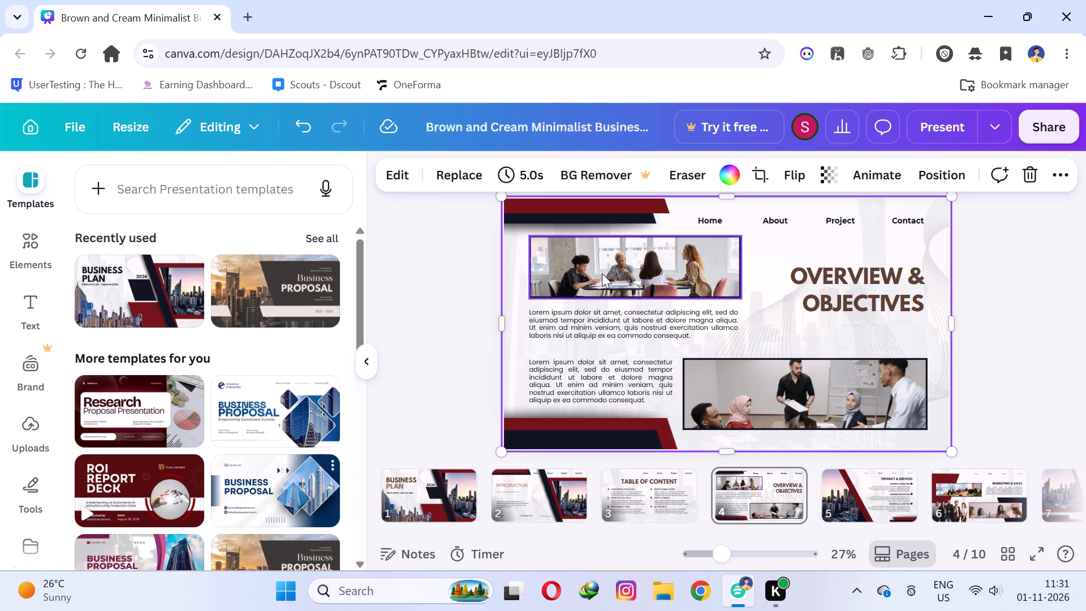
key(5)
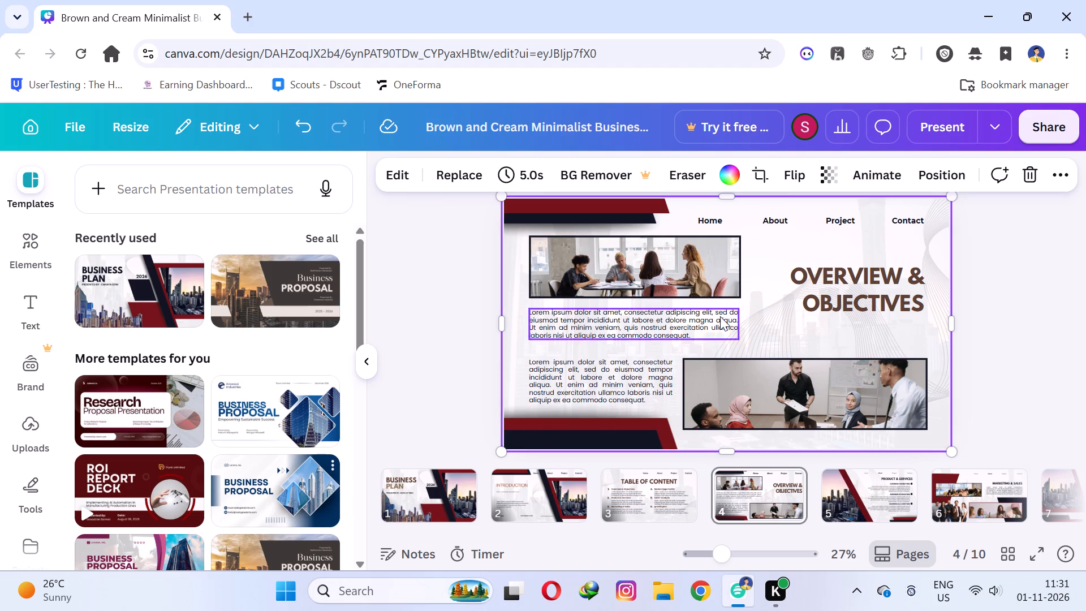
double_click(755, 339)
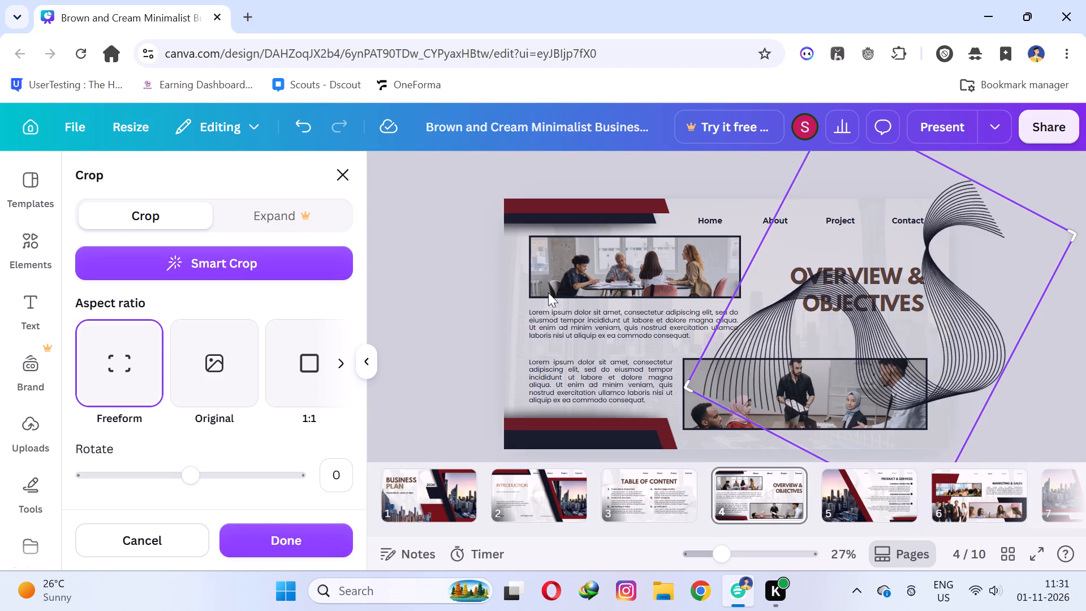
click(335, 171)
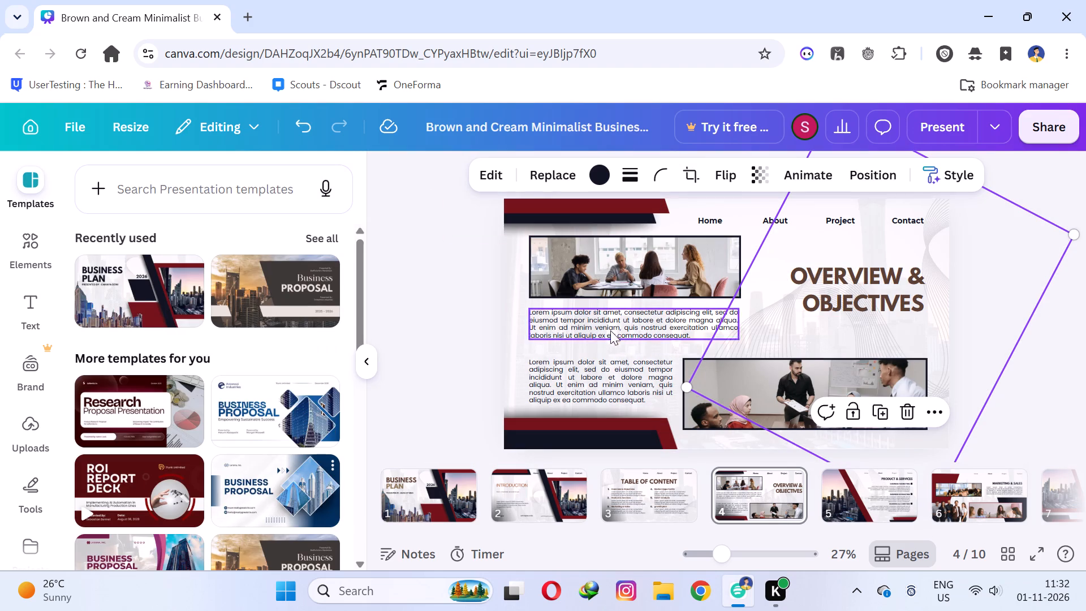
Replace the placeholder paragraph under page 4's upper photo with "market double in 2028".
triple_click(563, 312)
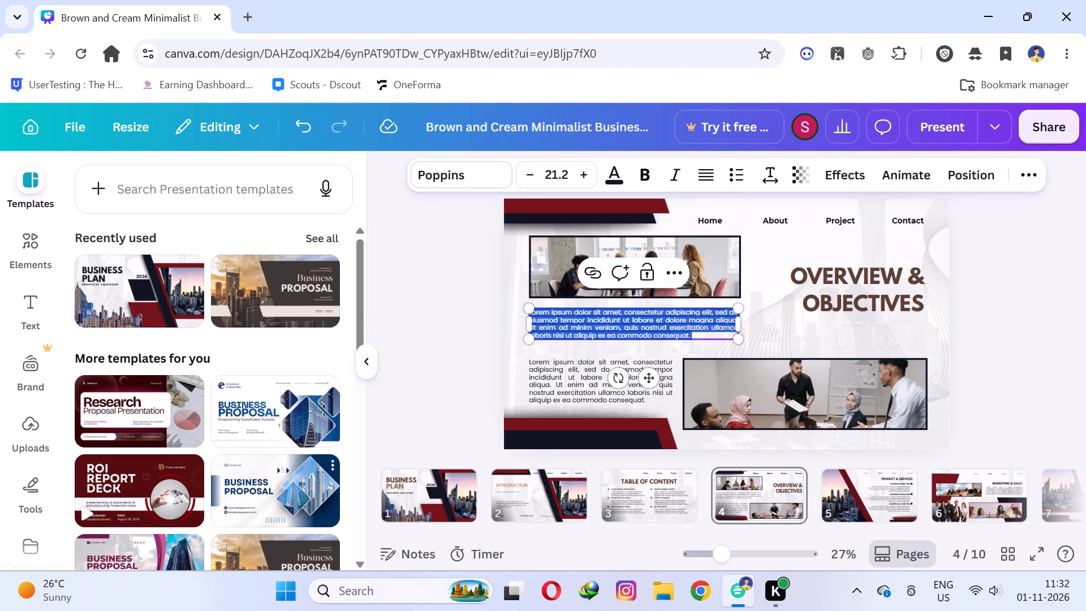
key(BackSpace)
text(market)
key(space)
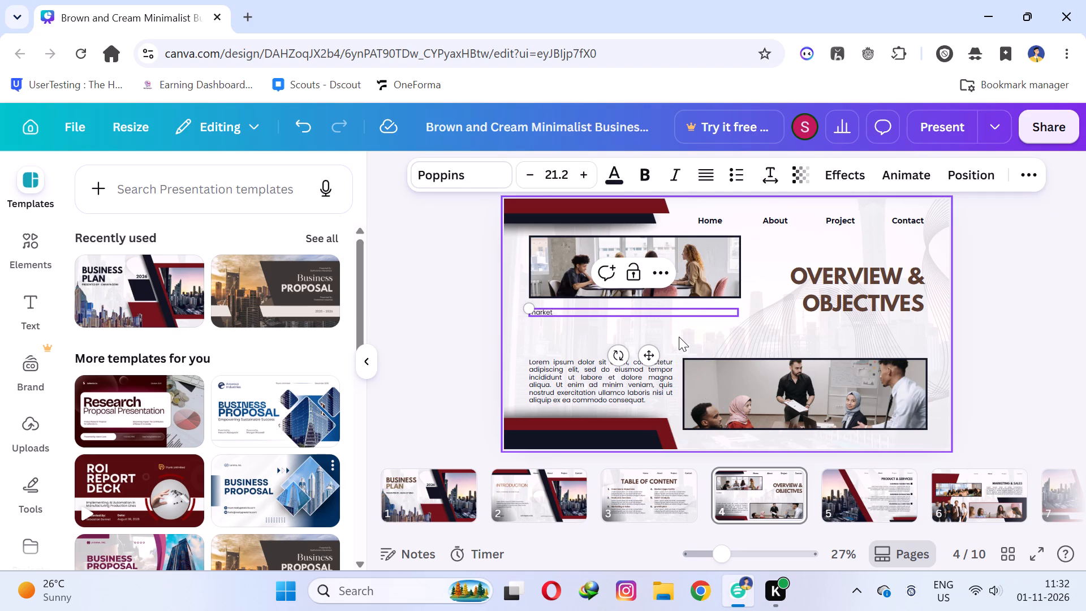
text(double)
key(space)
text(in 202)
key(8)
click(564, 337)
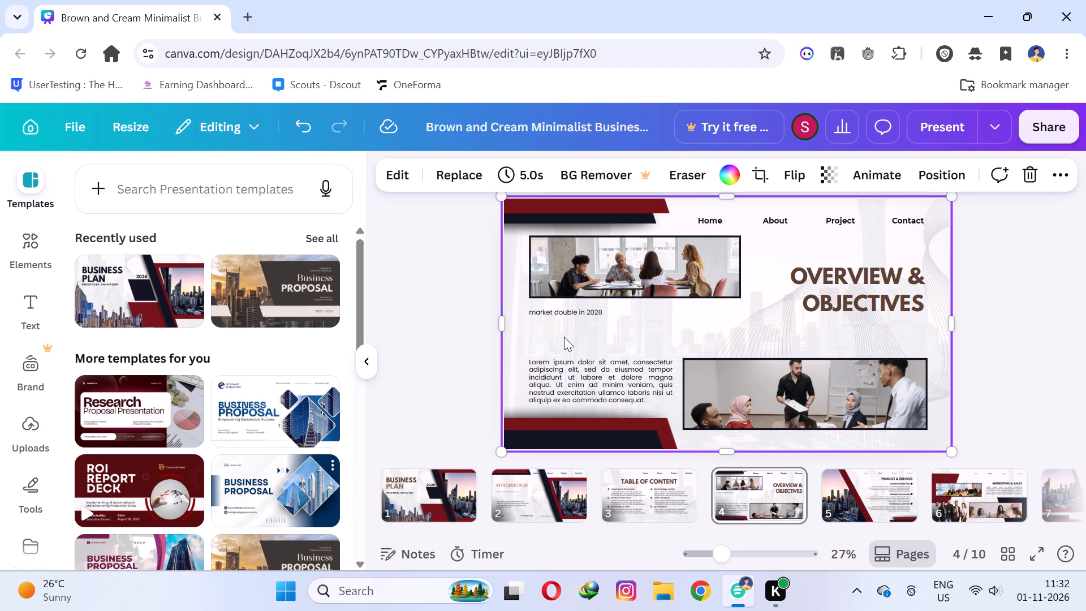
Add a new text box reading "market 5x 2030" to page 4, between the upper photo and the lower photo.
click(755, 337)
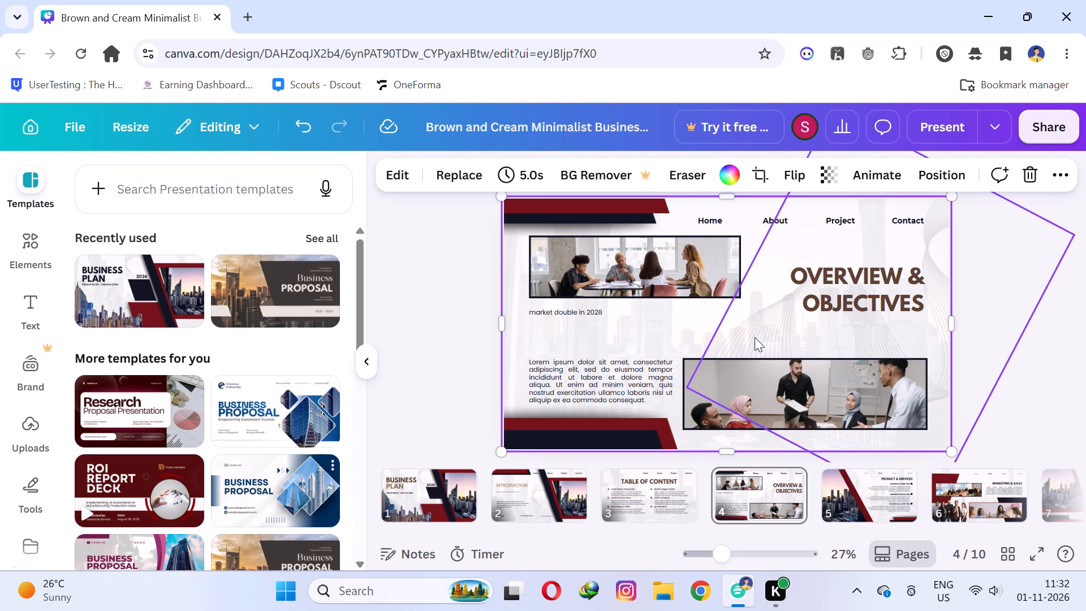
key(t)
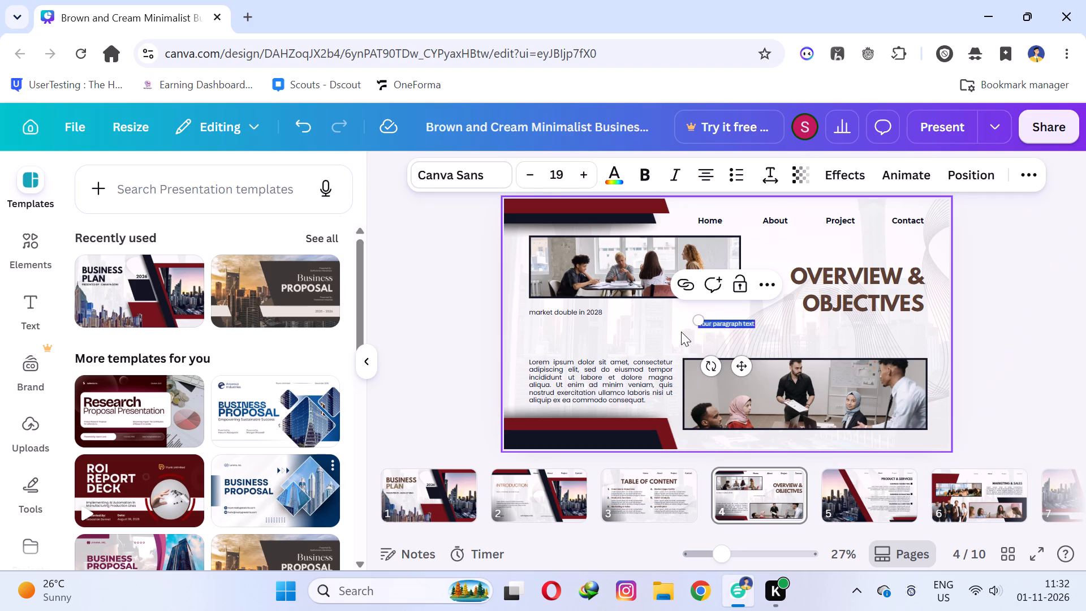
text(marke)
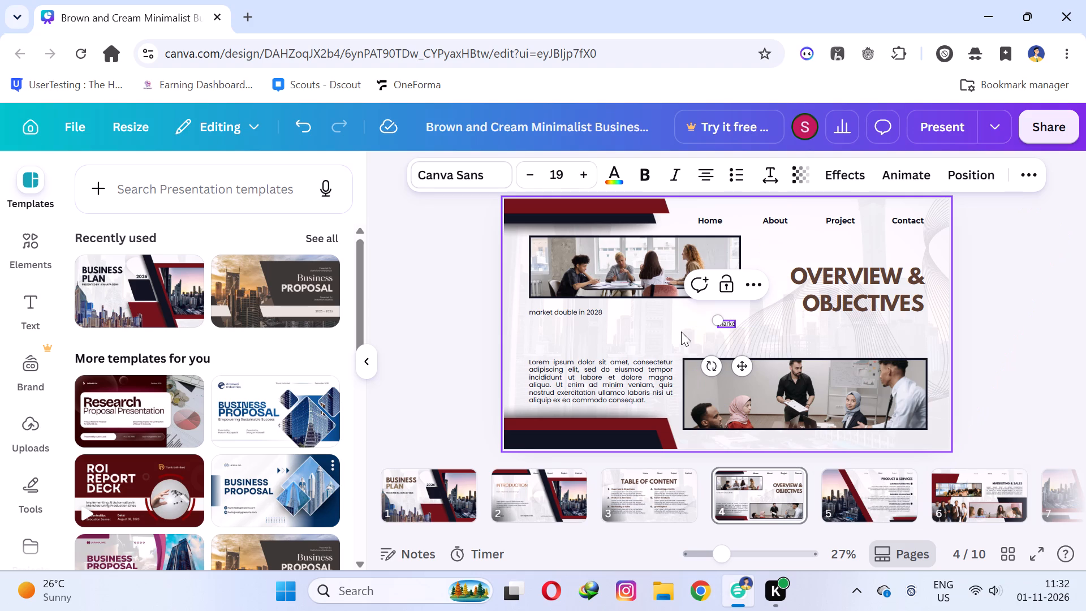
text(t 5x 2030)
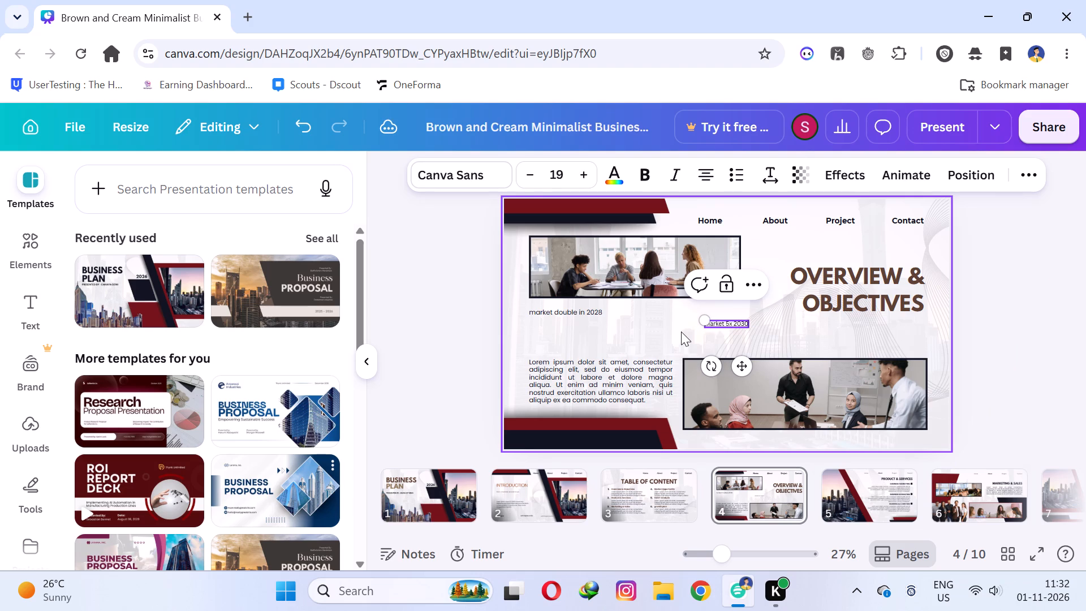
click(841, 325)
Move the "market 5x 2030" text on page 4 to sit directly beneath the "market double in 2028" line.
drag(729, 325, 687, 335)
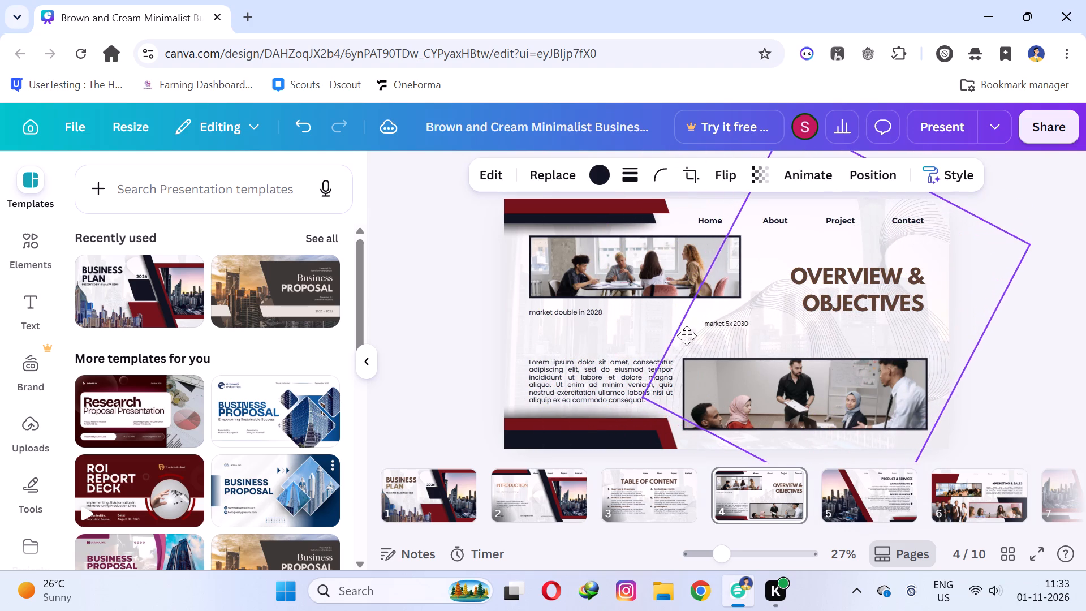
drag(687, 335, 701, 329)
drag(741, 324, 571, 334)
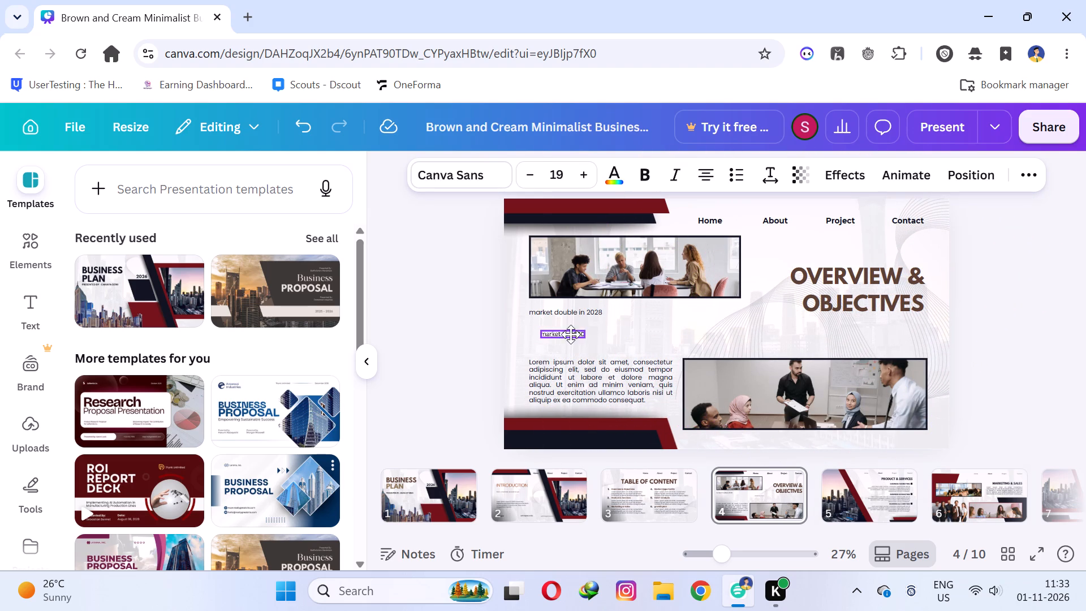
drag(571, 334, 559, 325)
click(778, 329)
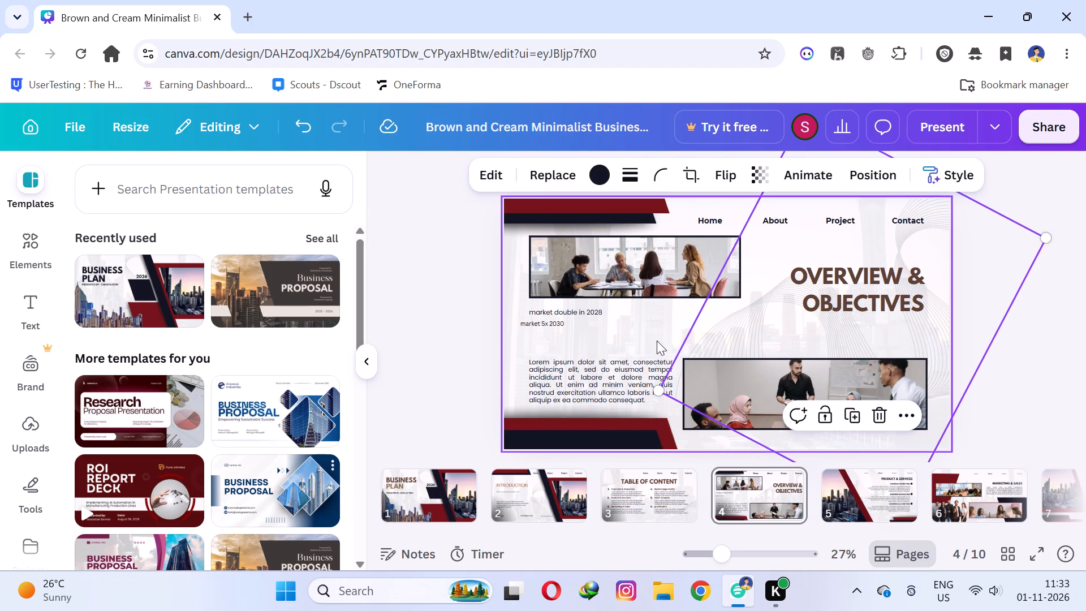
drag(549, 326, 565, 326)
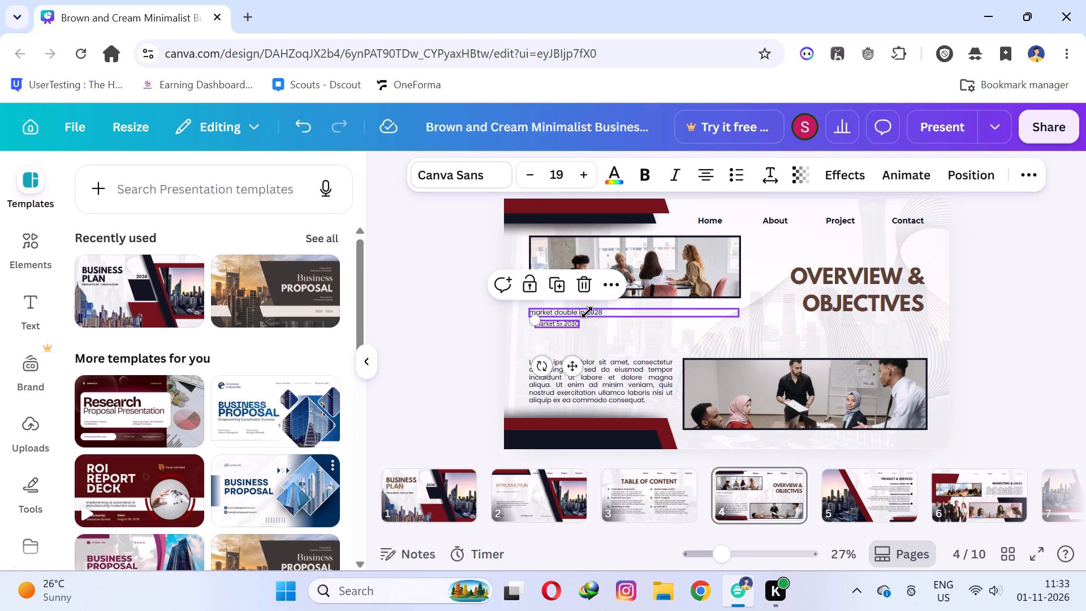
click(633, 315)
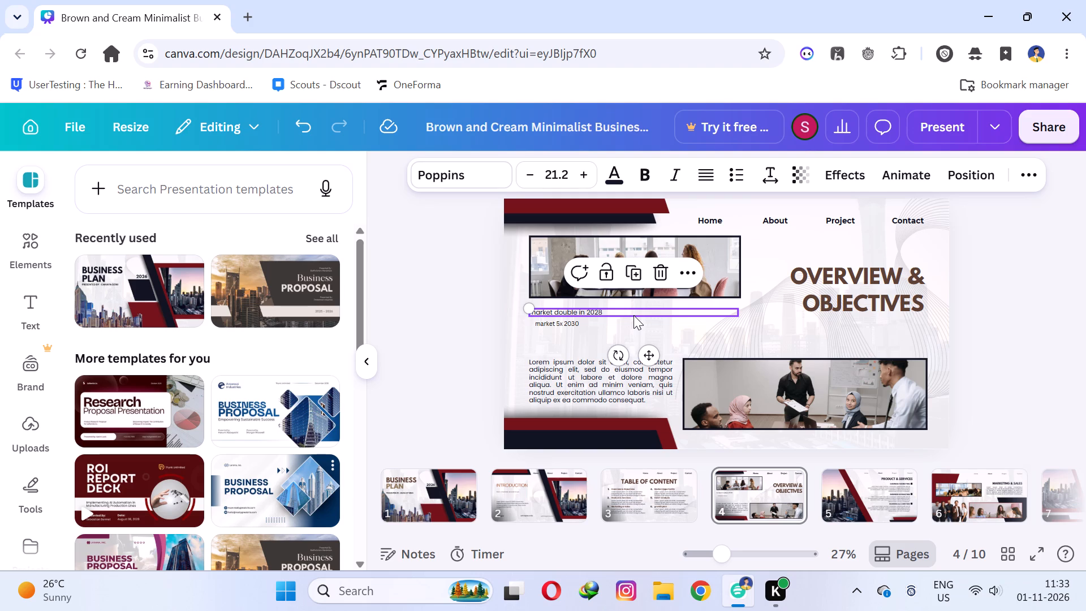
Search the presentation templates for "arrow", look over the designs and clear the search.
click(148, 192)
text(arrow)
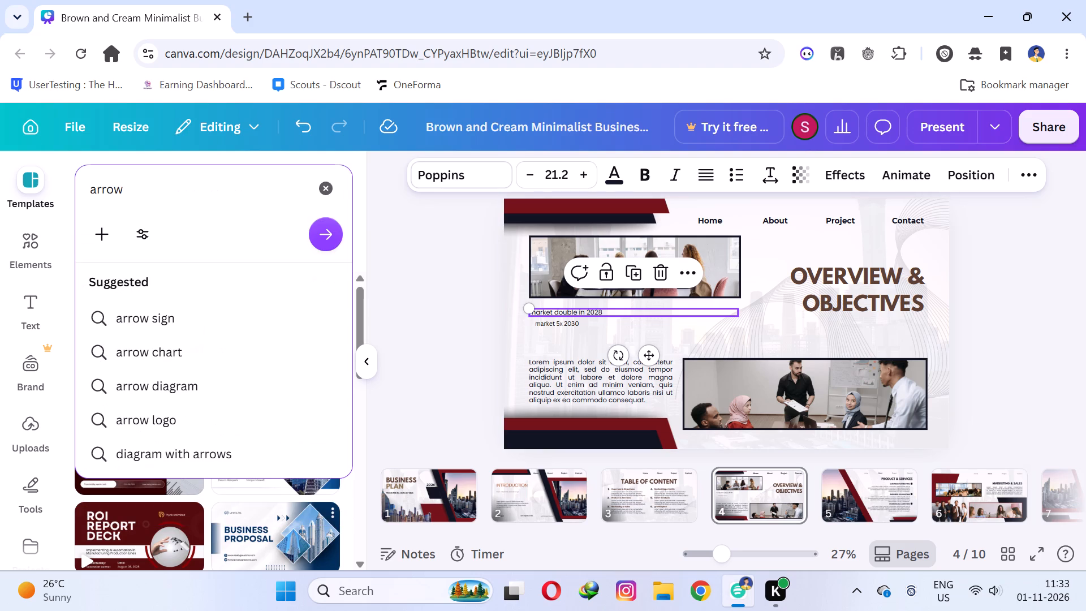
key(Return)
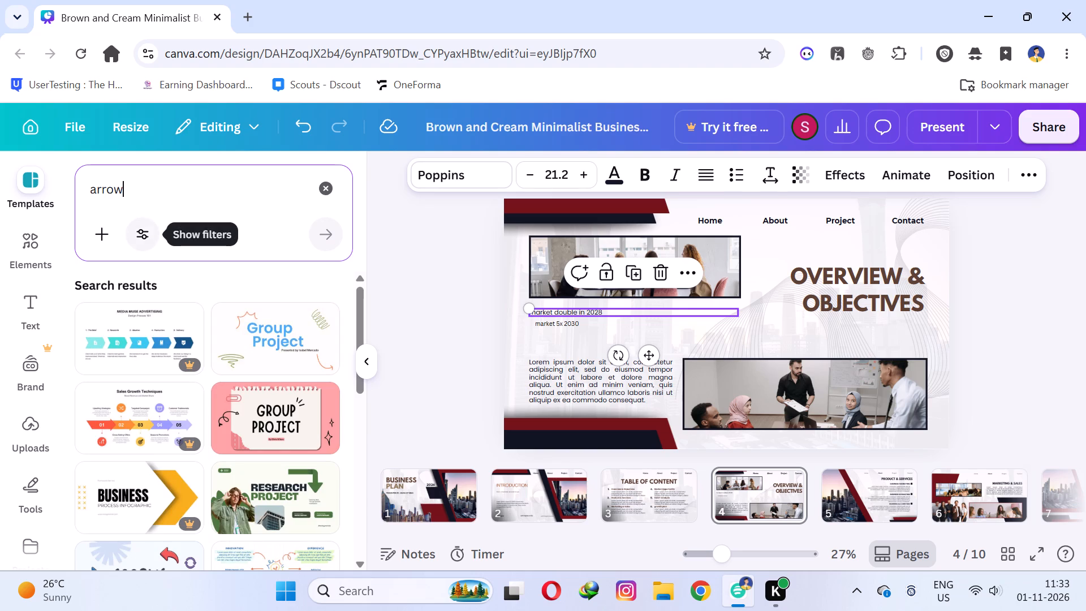
scroll(169, 255, down, 2)
scroll(167, 305, down, 1)
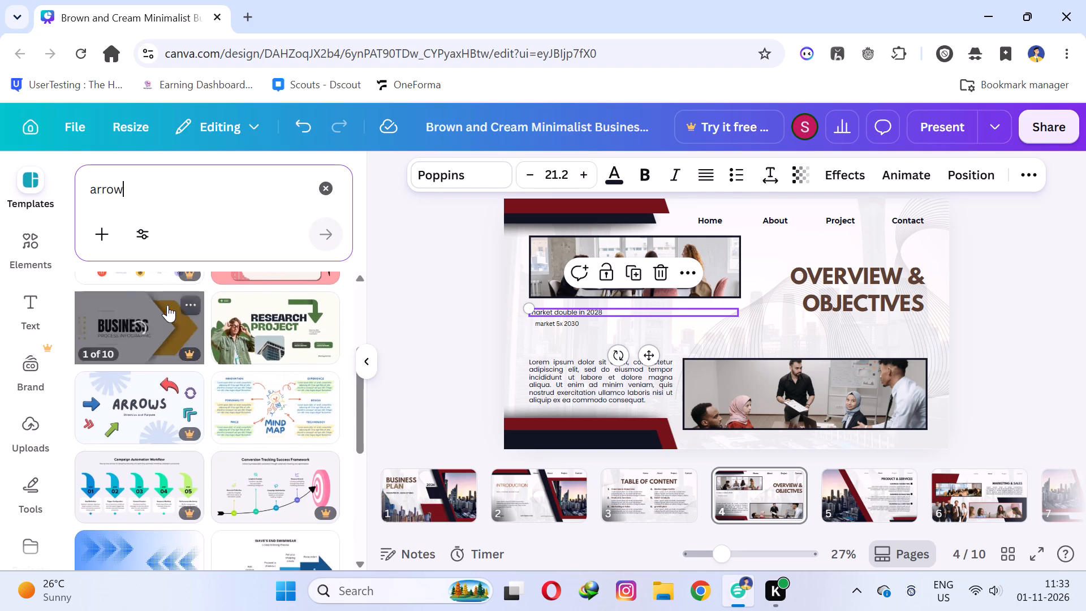
scroll(167, 305, down, 1)
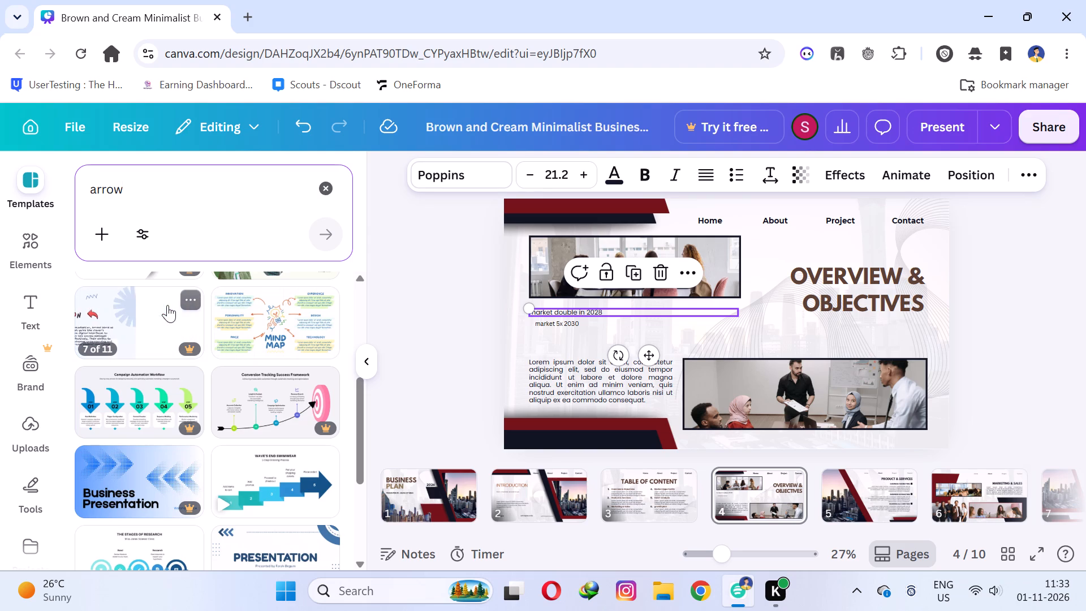
scroll(230, 500, down, 1)
scroll(188, 468, down, 1)
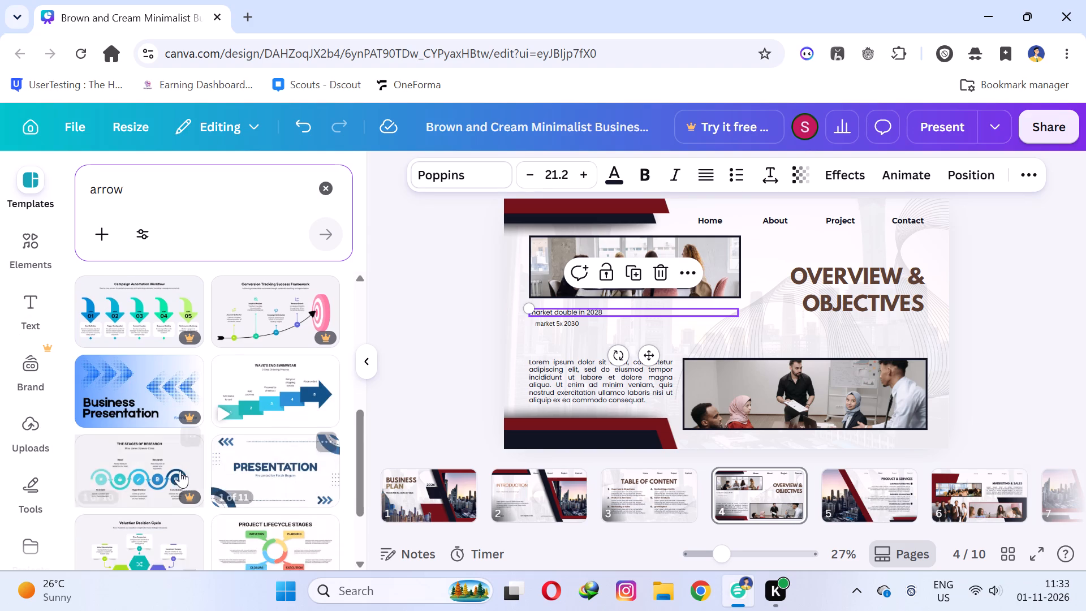
scroll(180, 471, down, 4)
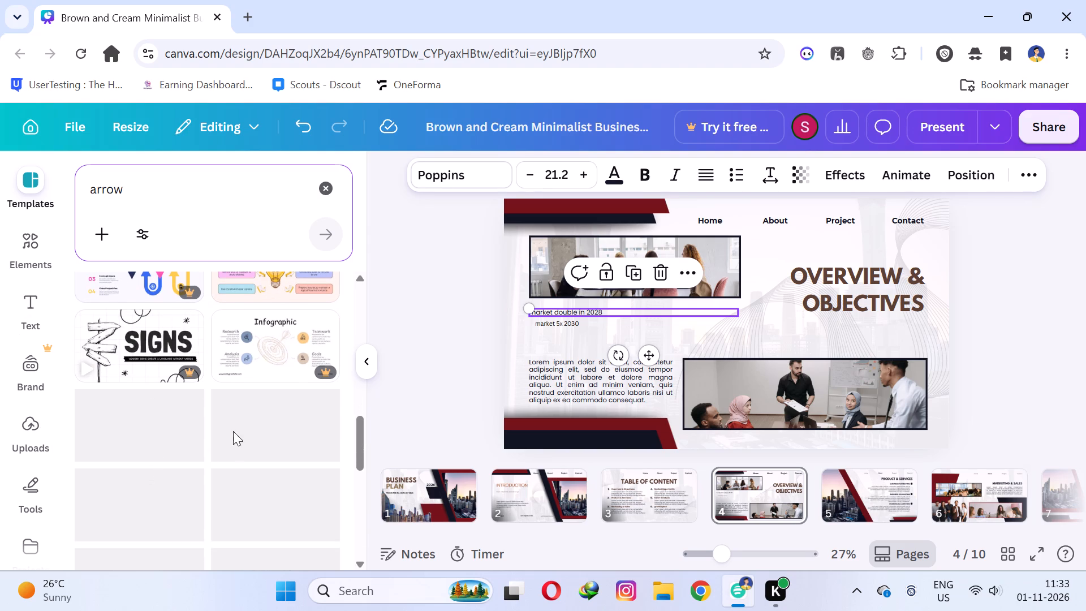
scroll(216, 278, down, 2)
scroll(210, 326, down, 2)
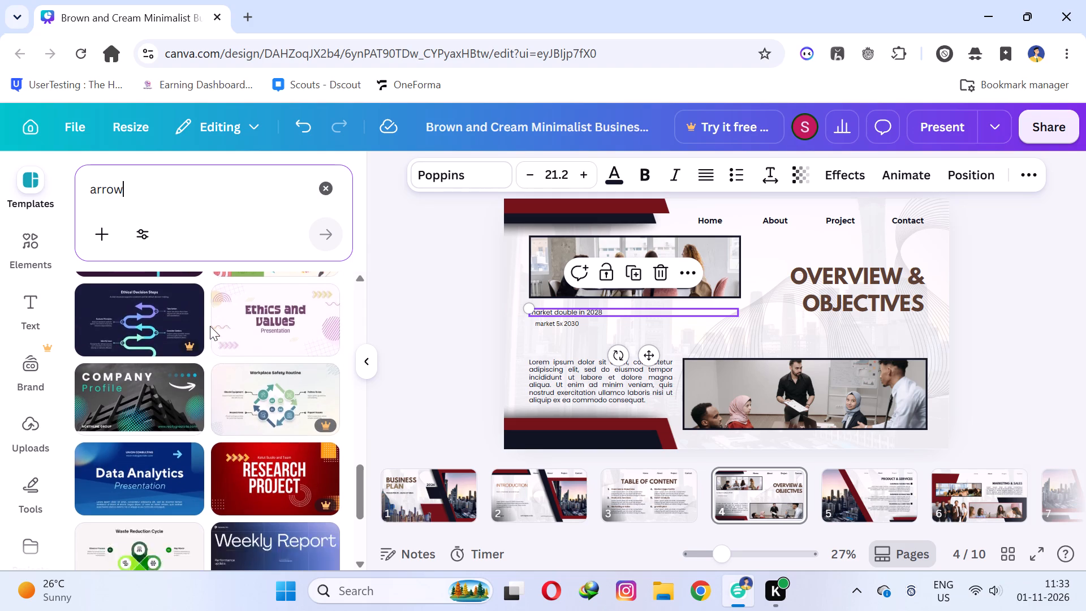
scroll(210, 326, down, 2)
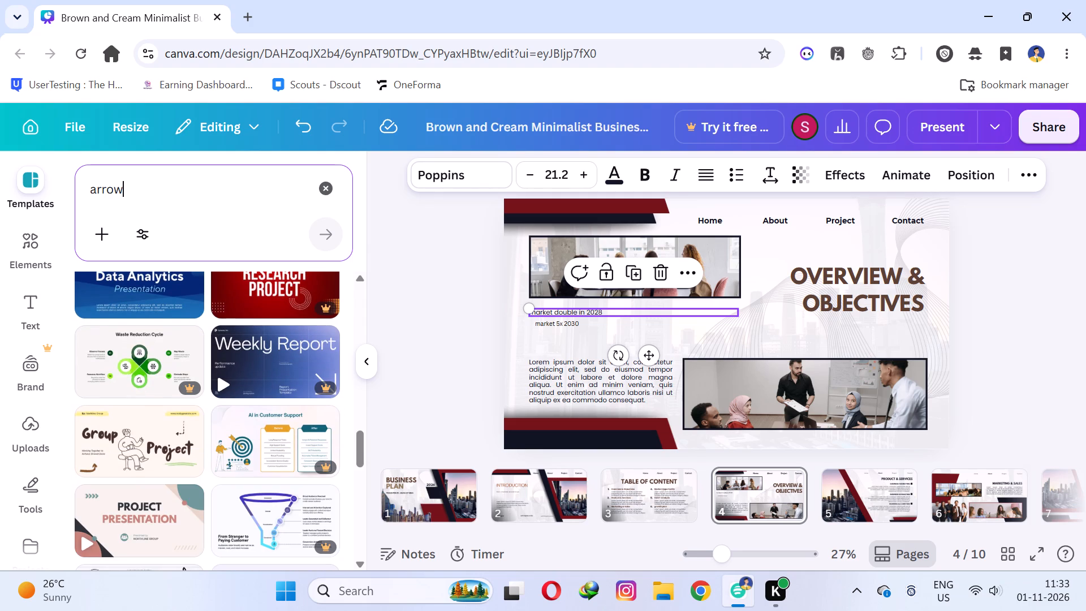
click(326, 187)
click(764, 325)
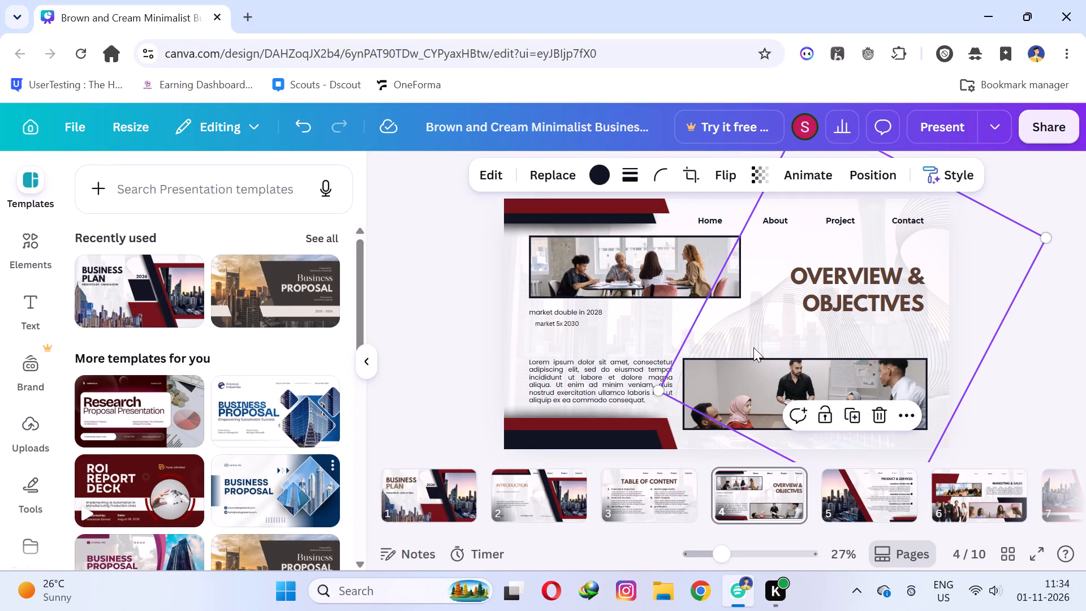
click(808, 333)
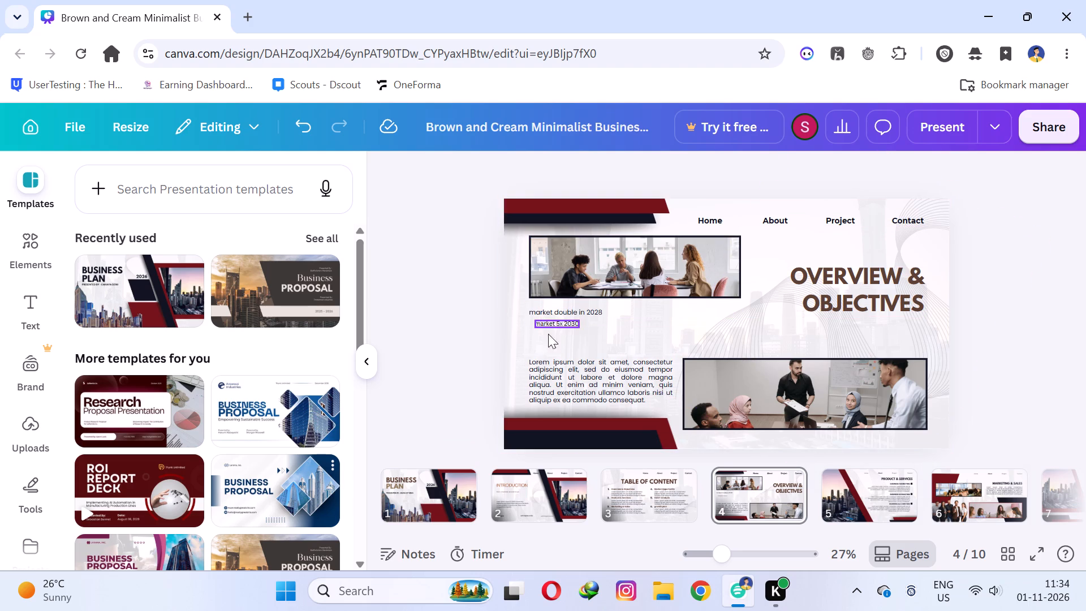
Replace the placeholder paragraph beside page 4's lower photo with "market upfarde our company working".
triple_click(548, 369)
text(market)
key(space)
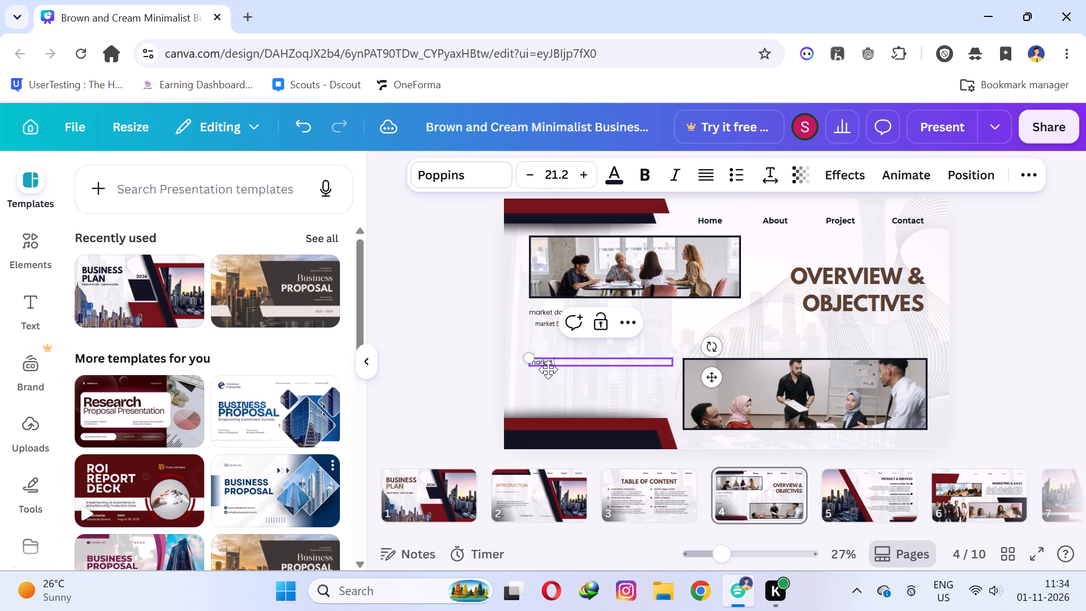
text(upfarde our company working)
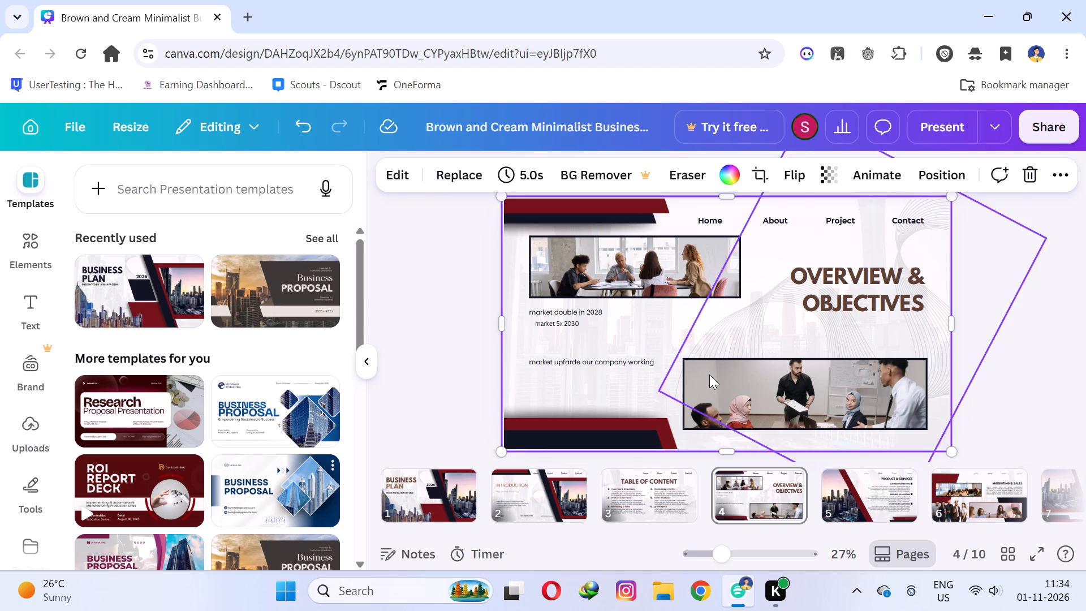
Replace page 4's upper photo using the search "4 people sitting in table", choosing the group seated around a man in white.
click(593, 273)
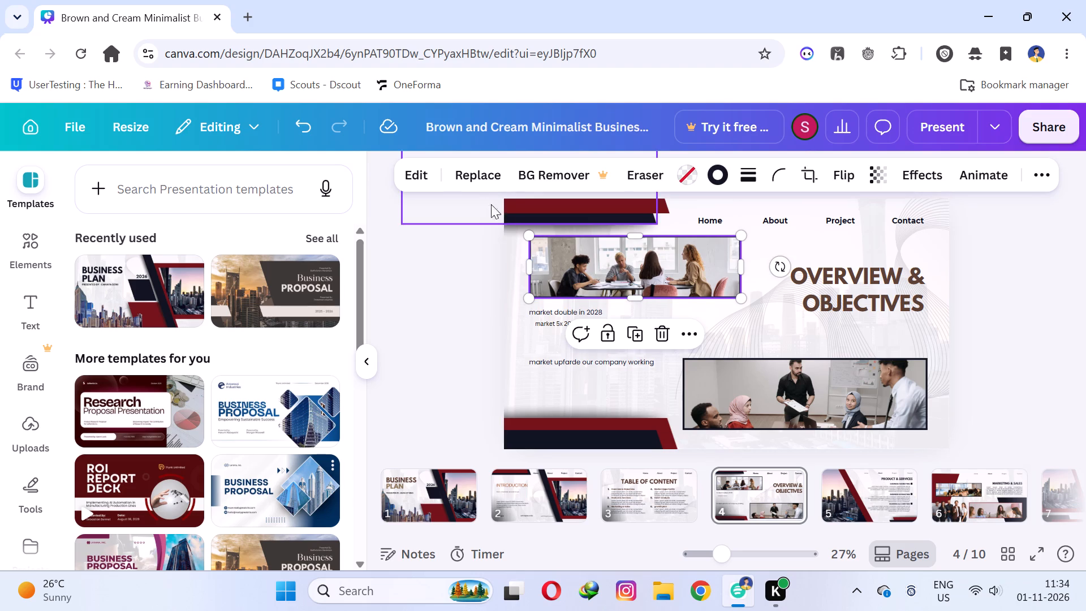
click(472, 185)
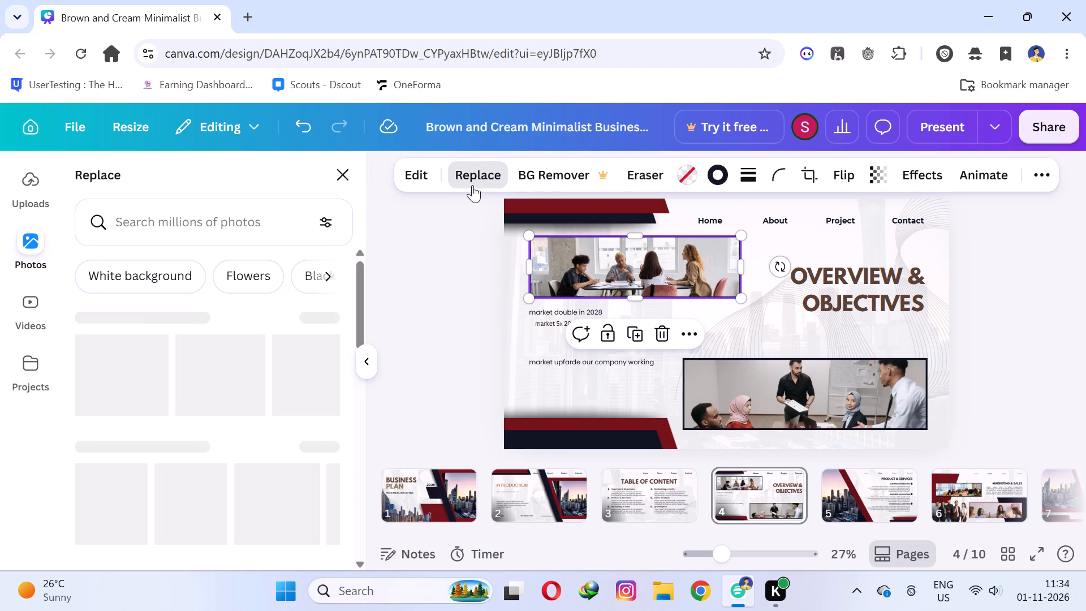
click(195, 221)
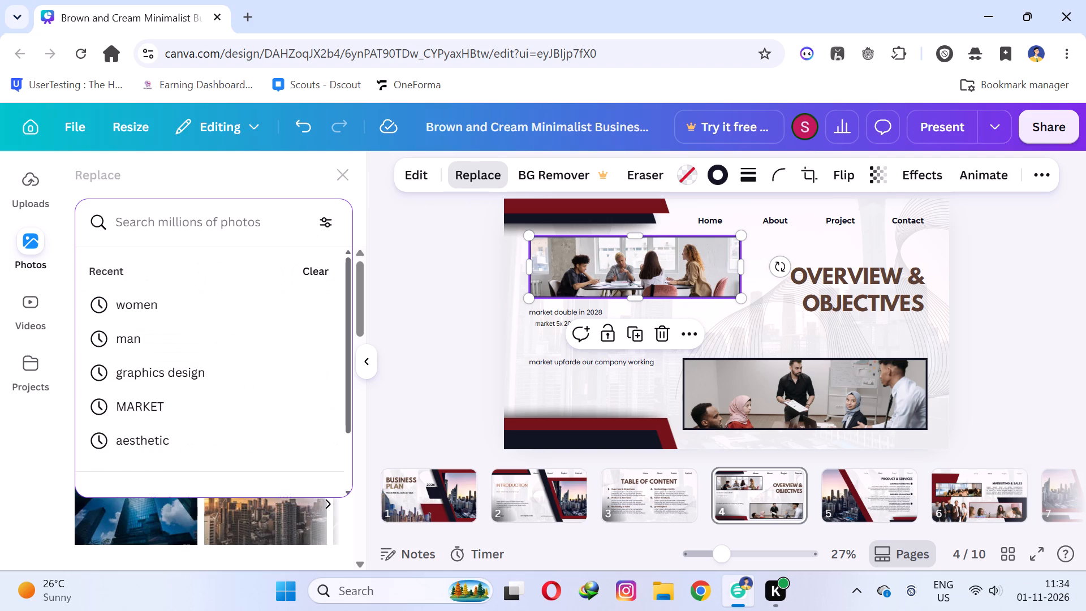
text(4 p)
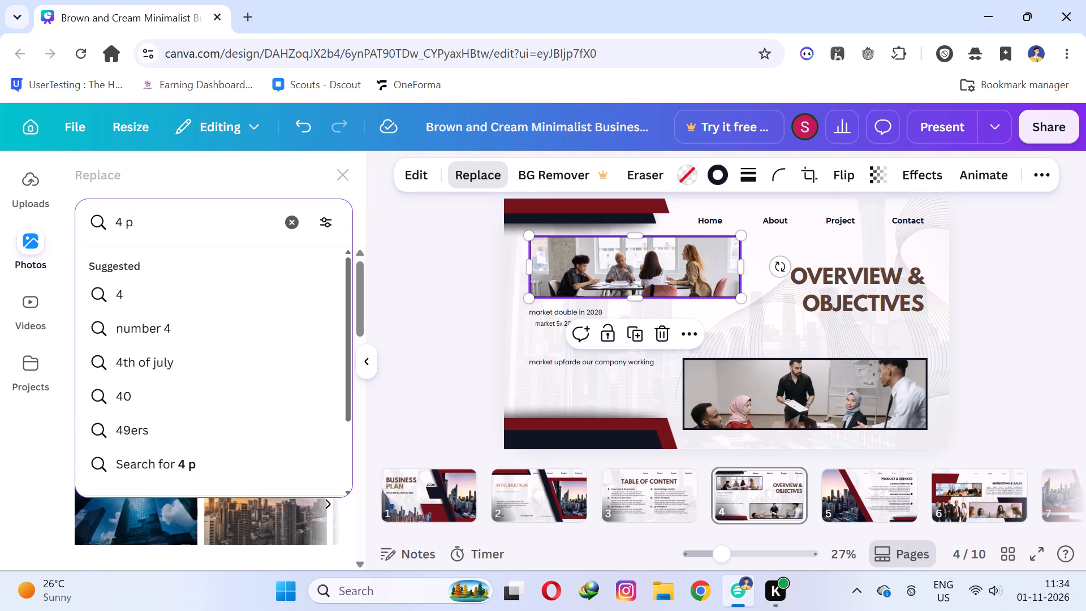
text(eople sitting in table)
key(Return)
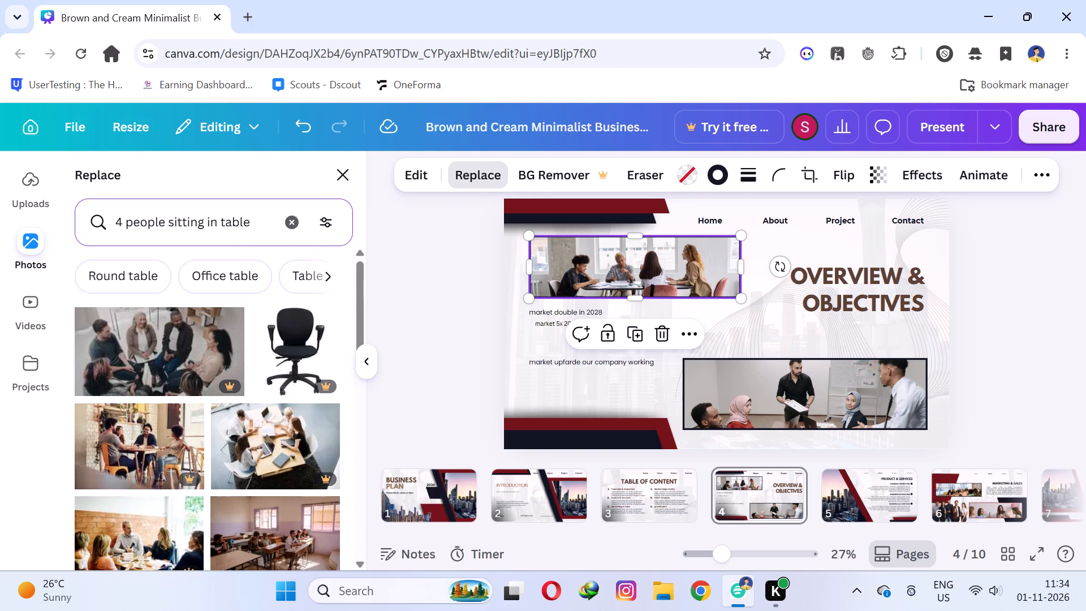
scroll(215, 272, down, 1)
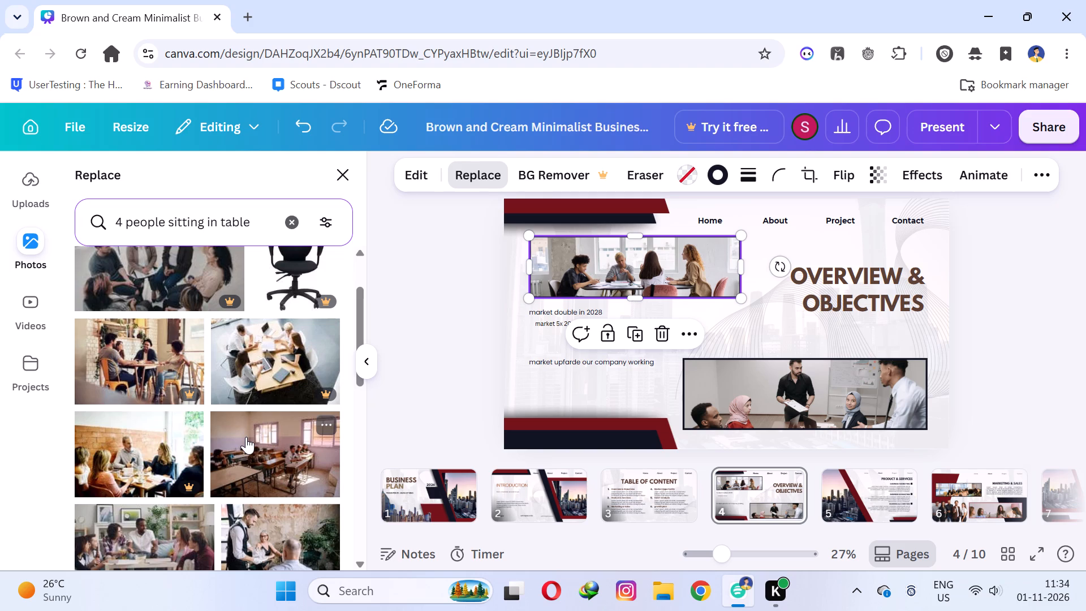
scroll(246, 437, down, 1)
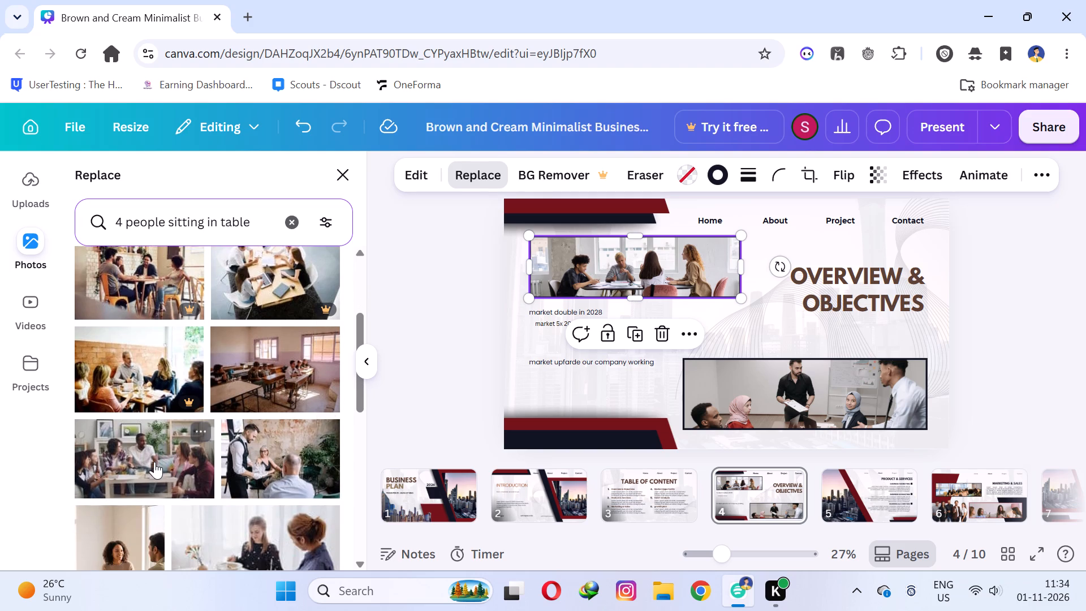
scroll(154, 462, down, 2)
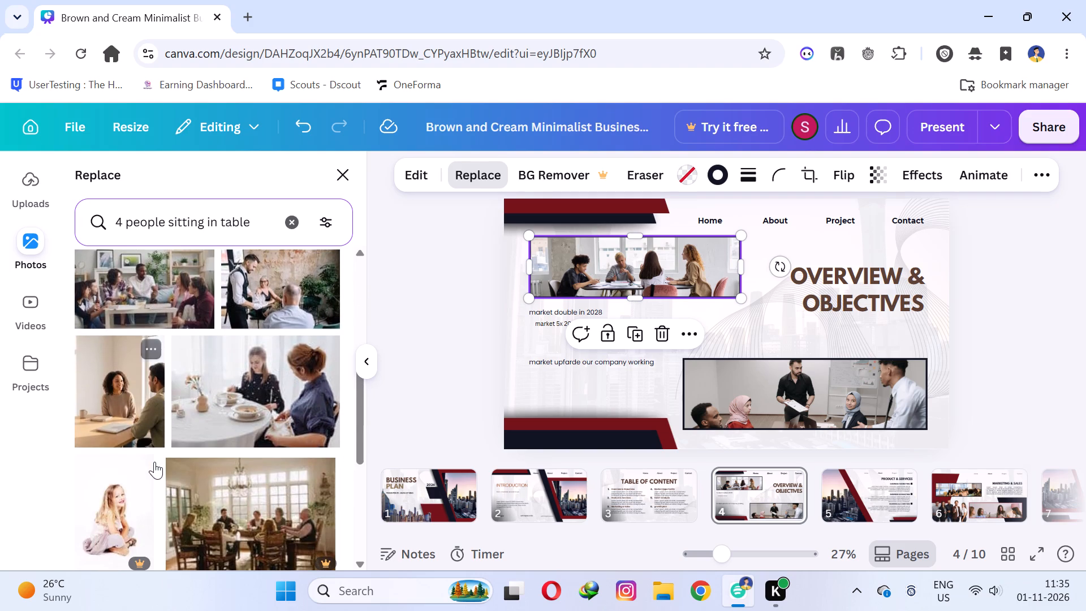
scroll(175, 471, down, 2)
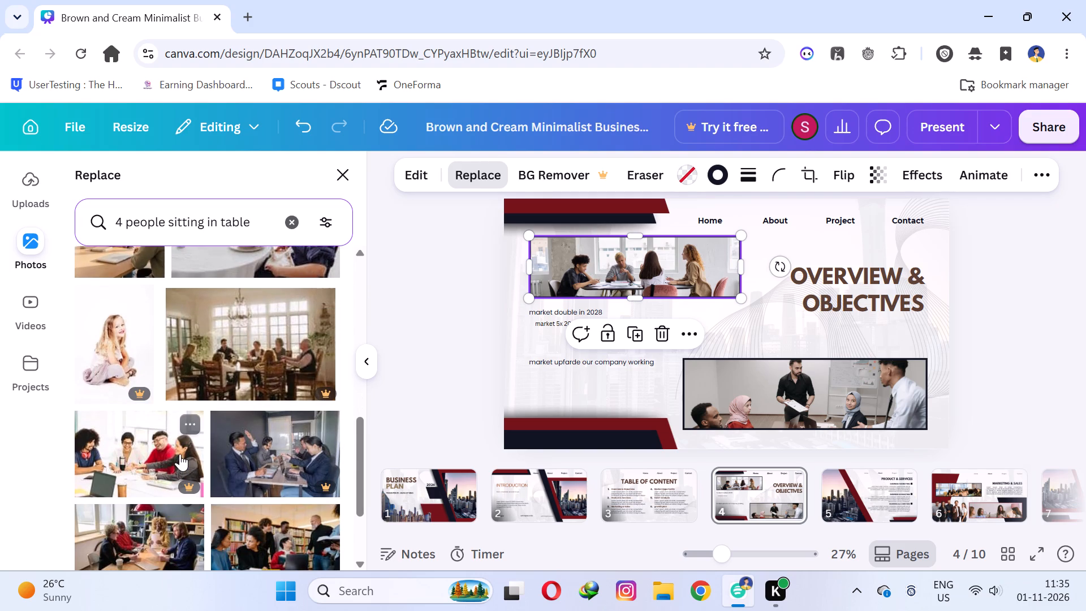
scroll(183, 454, up, 7)
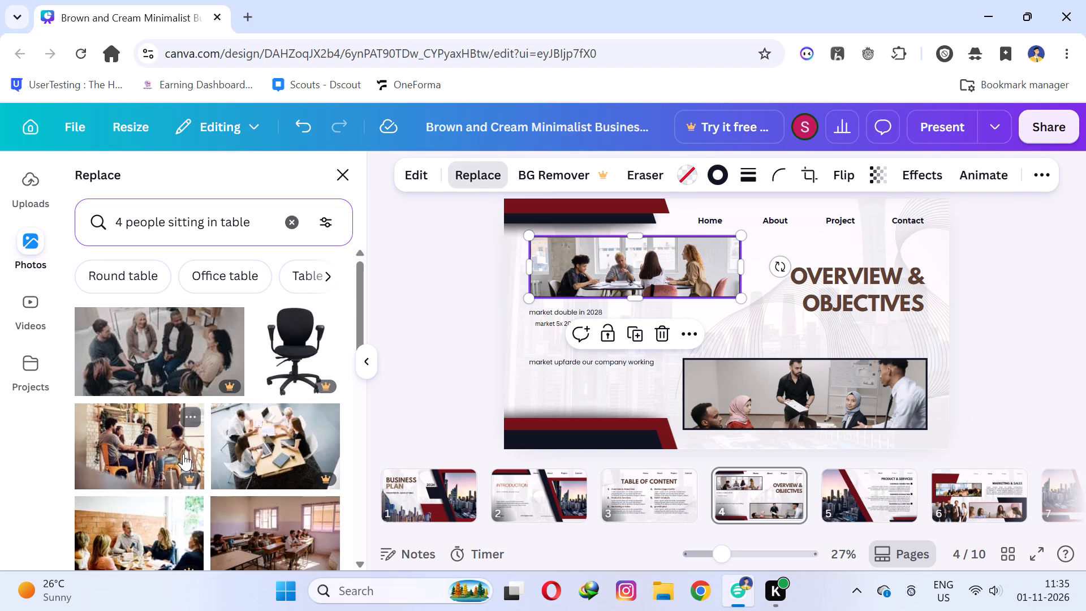
scroll(183, 454, up, 3)
scroll(135, 427, down, 1)
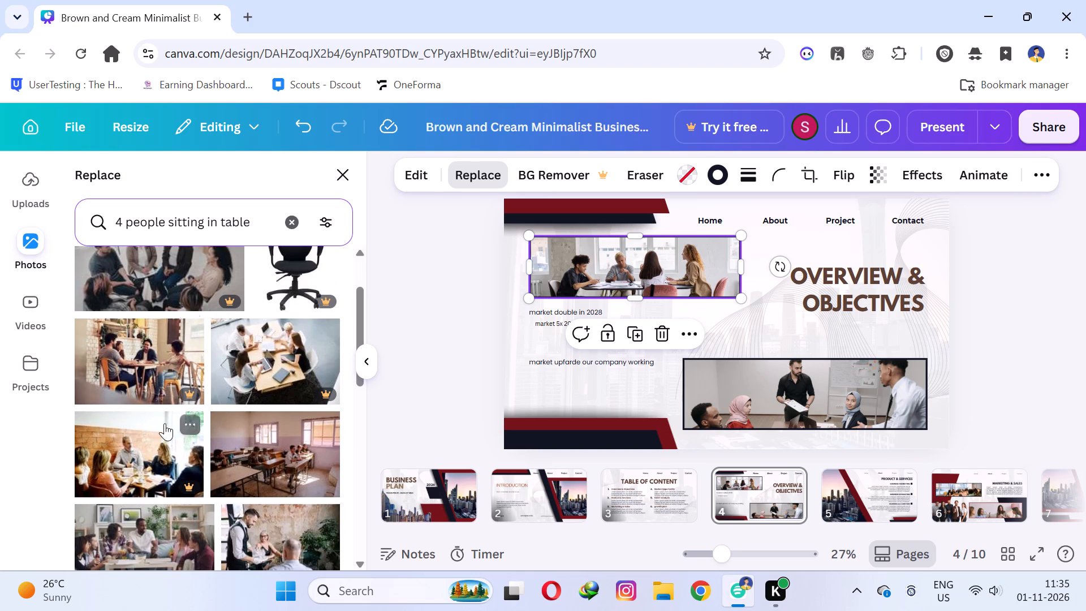
scroll(298, 462, down, 2)
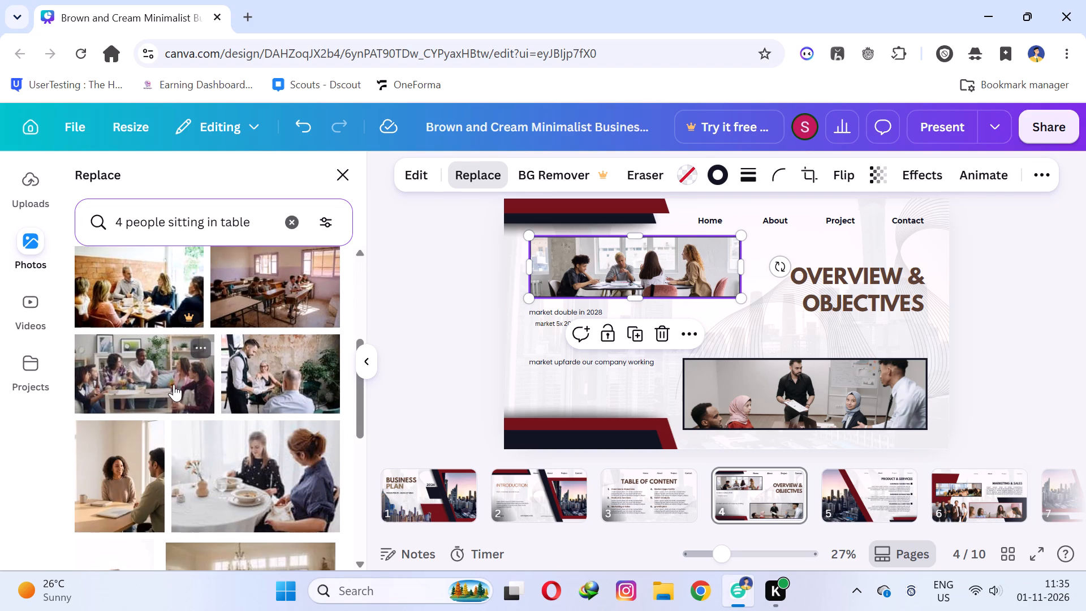
click(173, 384)
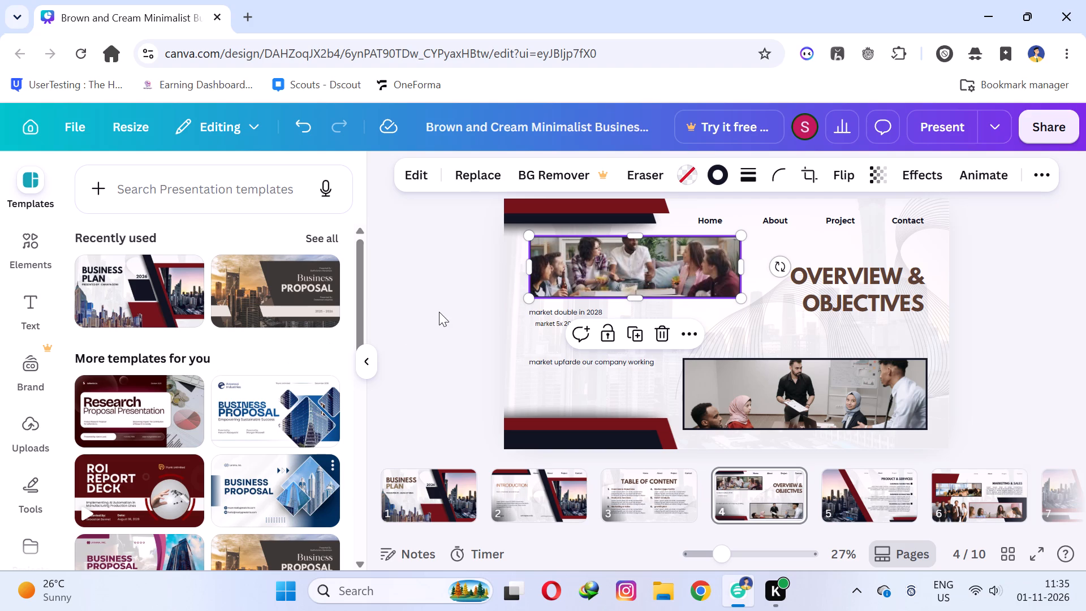
click(447, 312)
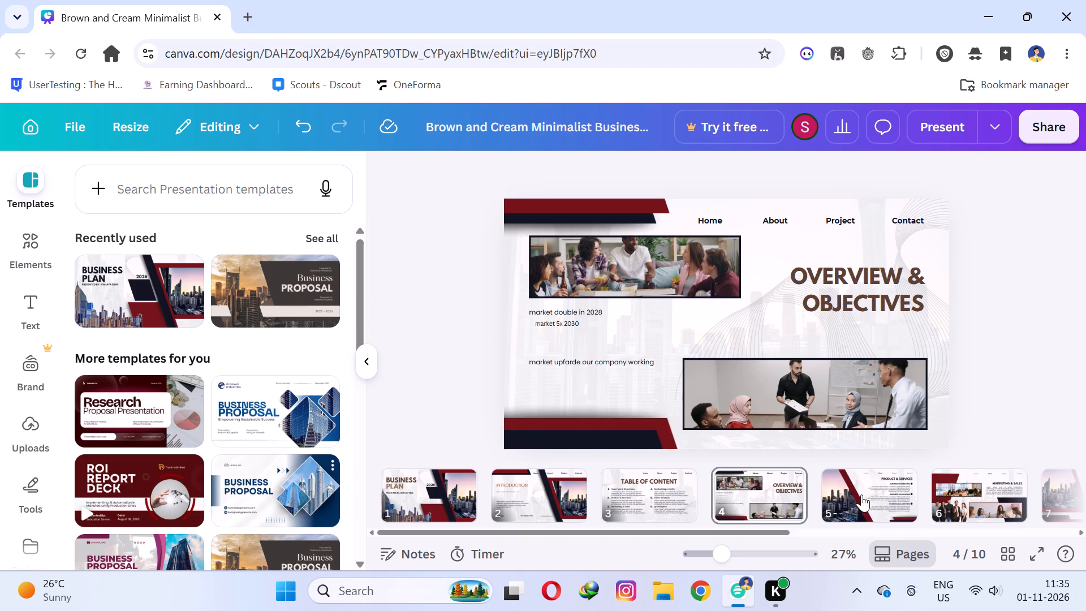
Recolor page 5's PRODUCT & SERVICES heading to brown 6d4c41.
click(835, 506)
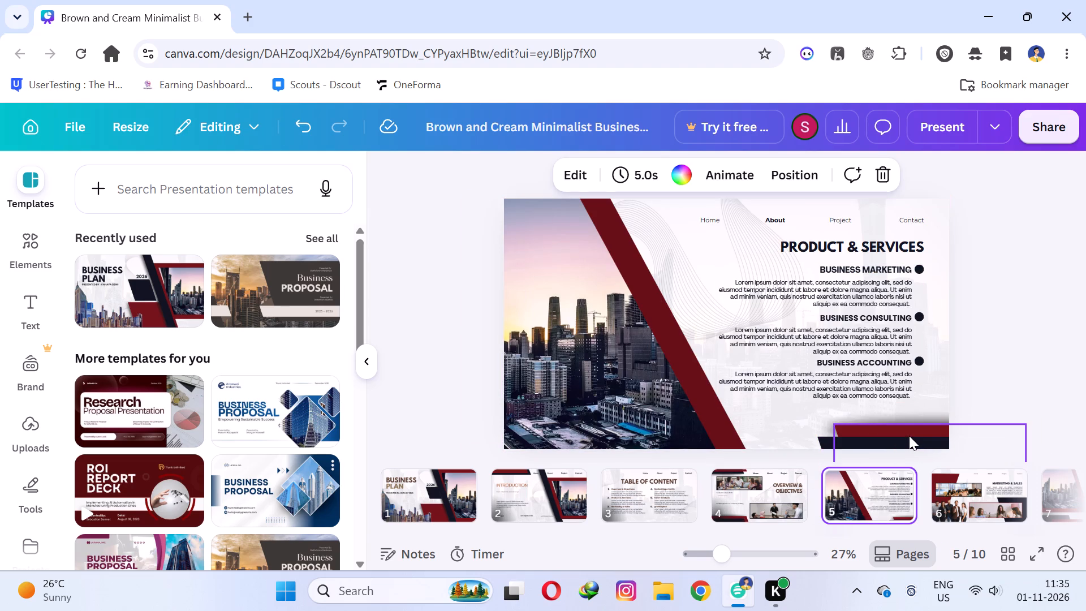
click(833, 246)
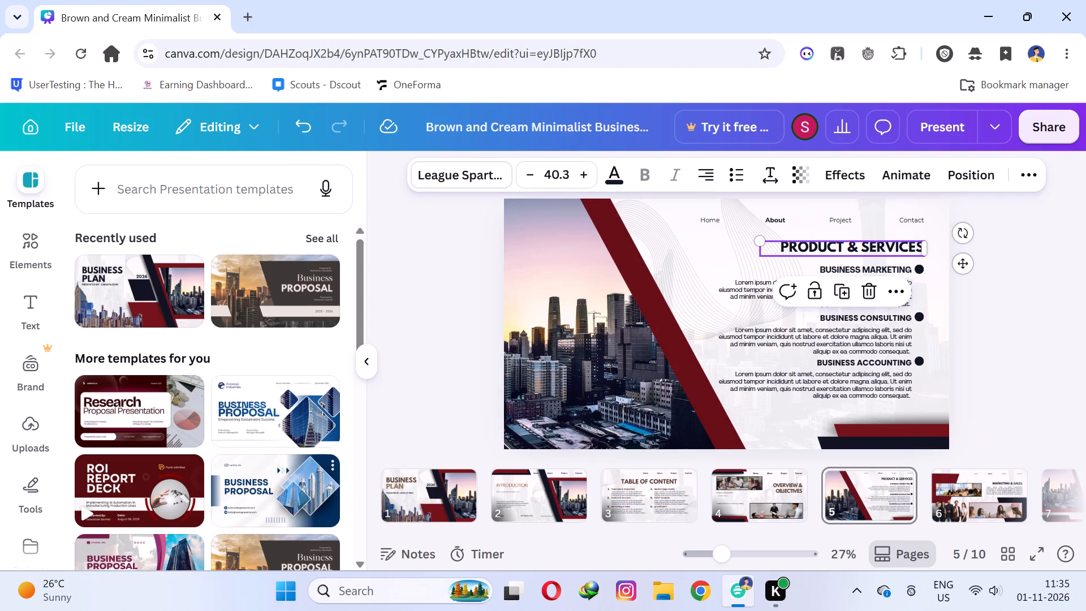
click(606, 174)
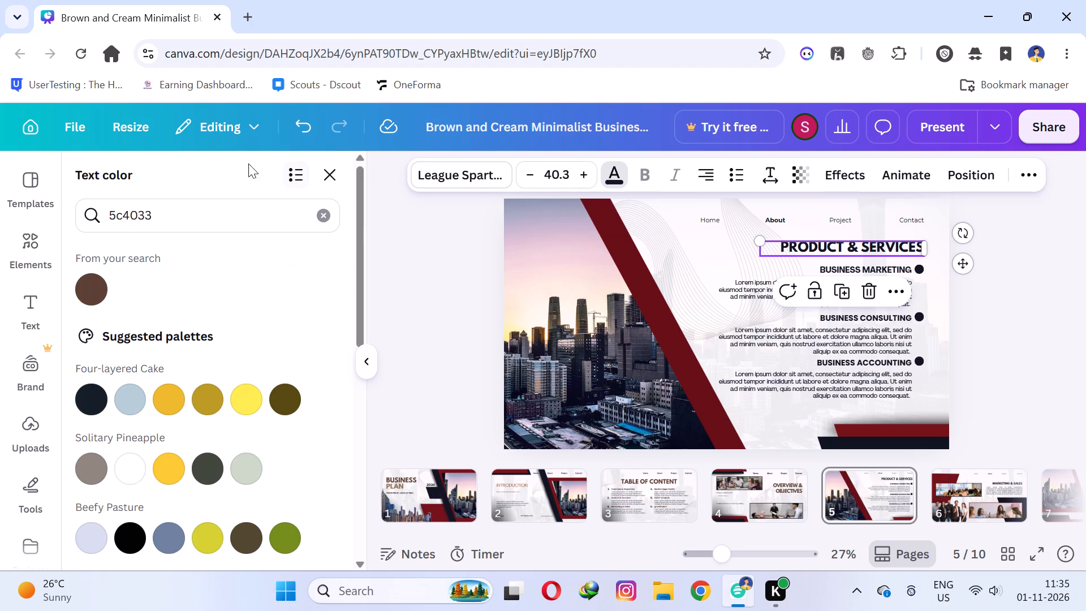
drag(180, 209, 0, 201)
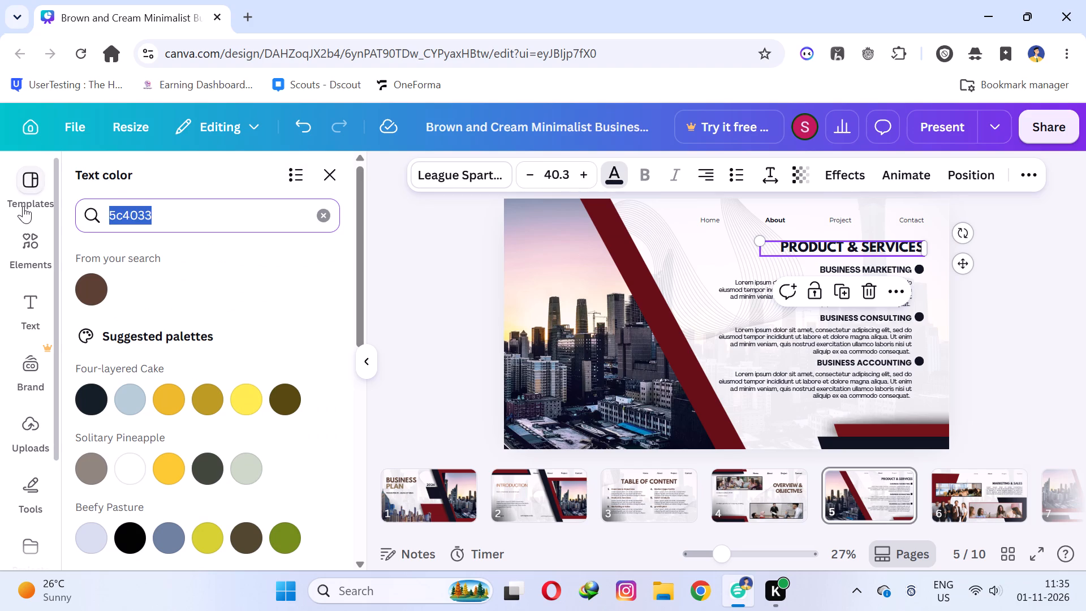
key(6)
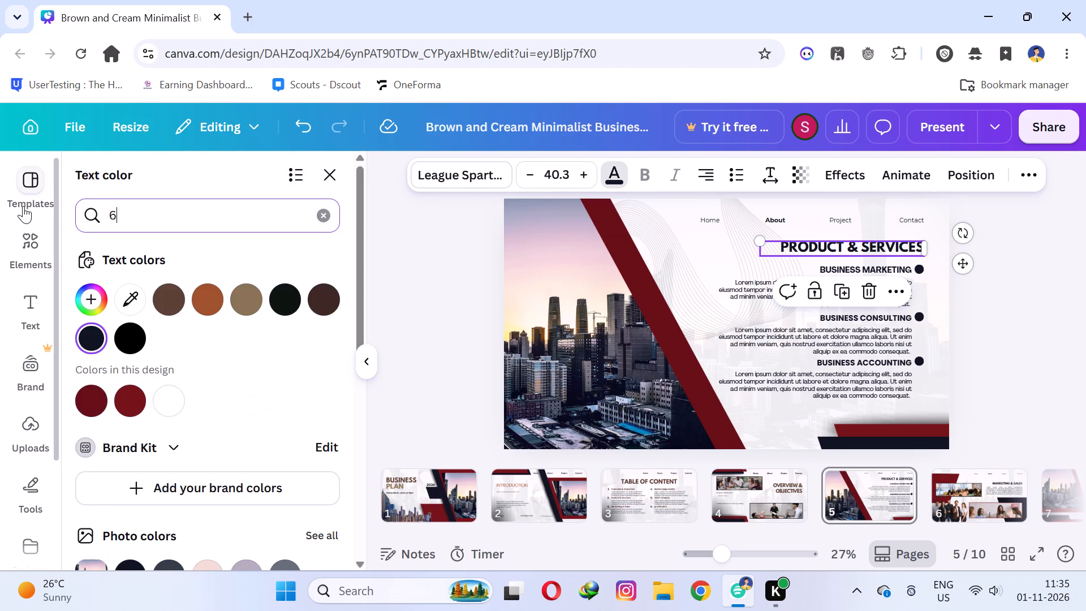
key(d)
text(4c41)
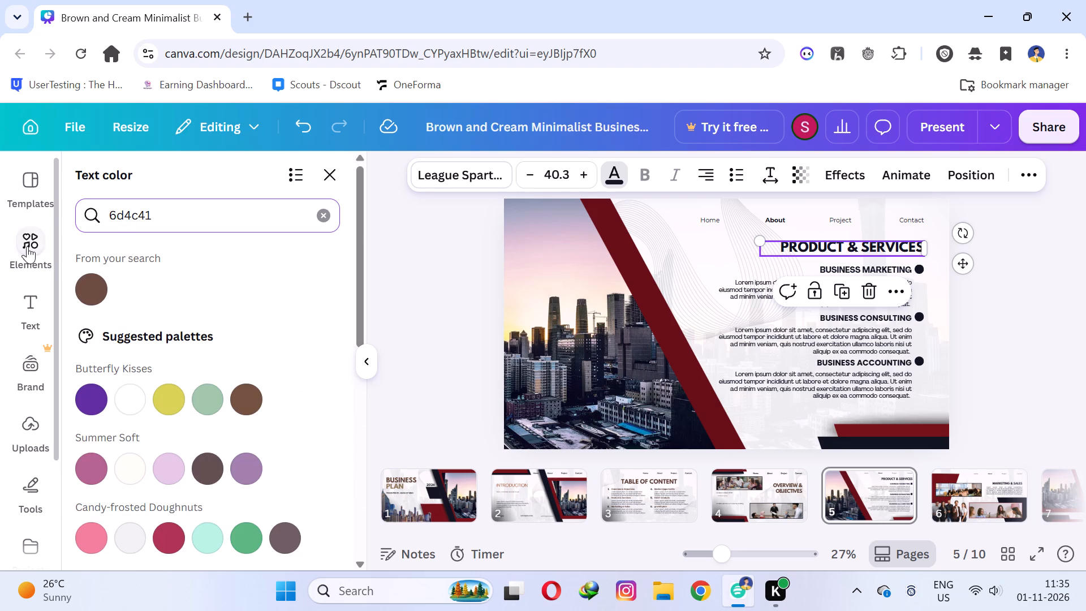
click(93, 289)
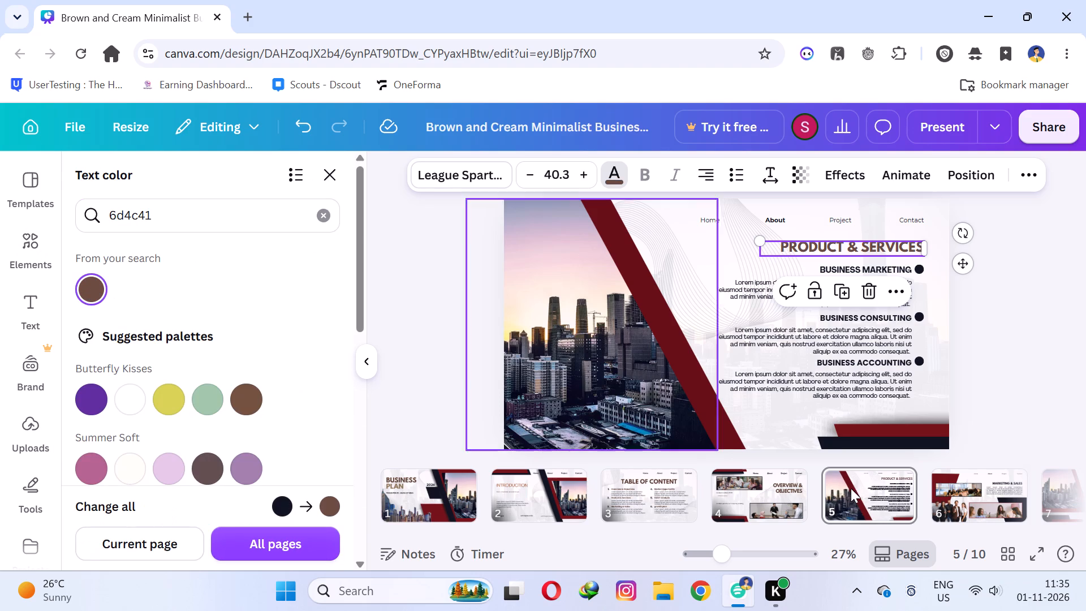
click(1054, 346)
Nudge page 5's city skyline photo slightly to the right.
drag(655, 220, 671, 217)
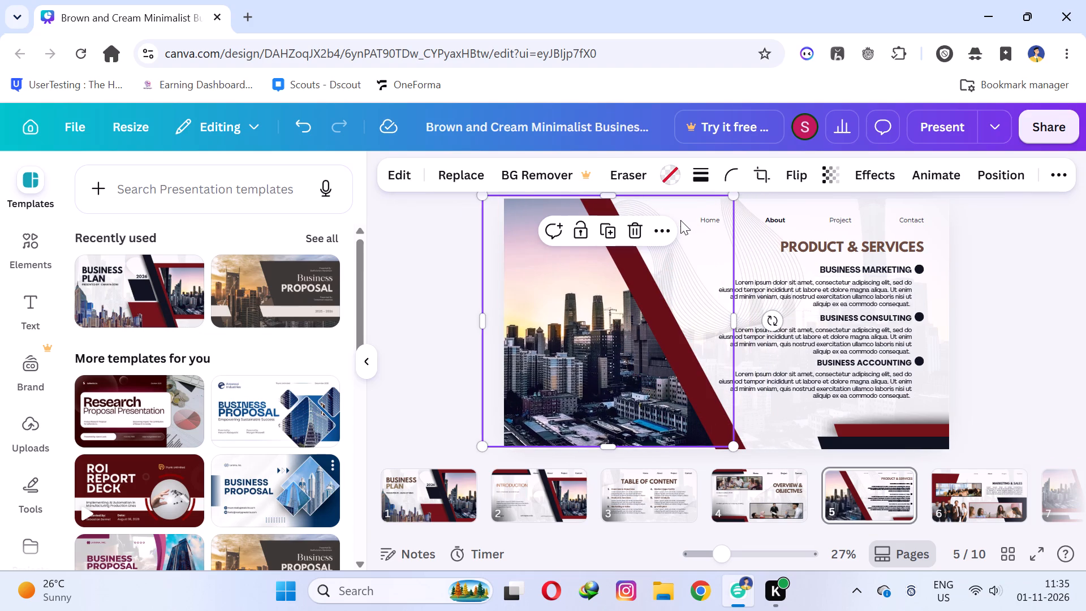
Set page 5's Home, About, Project and Contact navigation text to size 25 and bold.
click(702, 219)
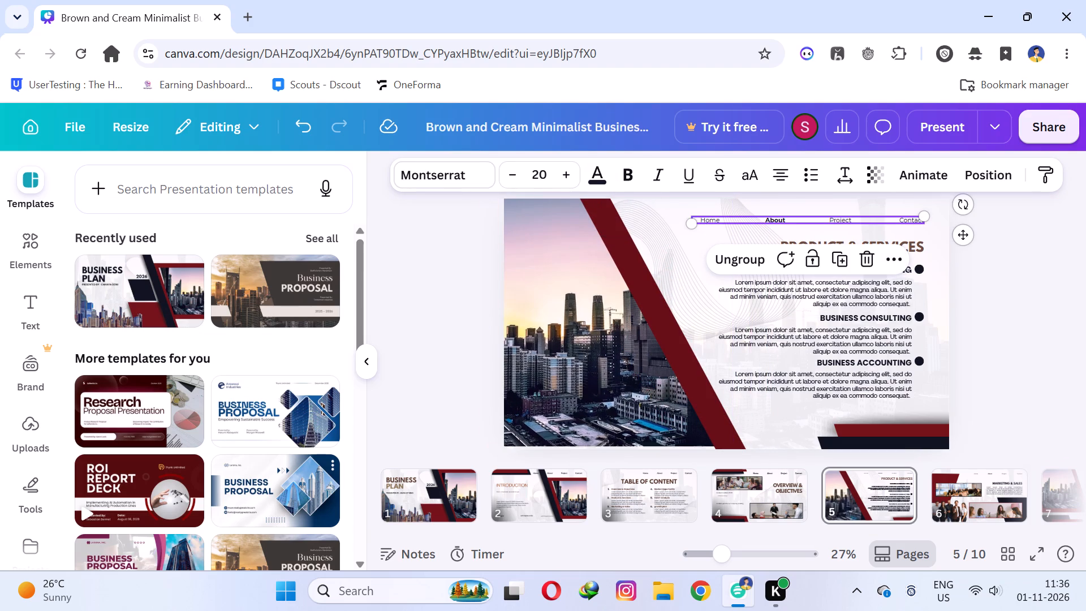
triple_click(560, 167)
click(560, 167)
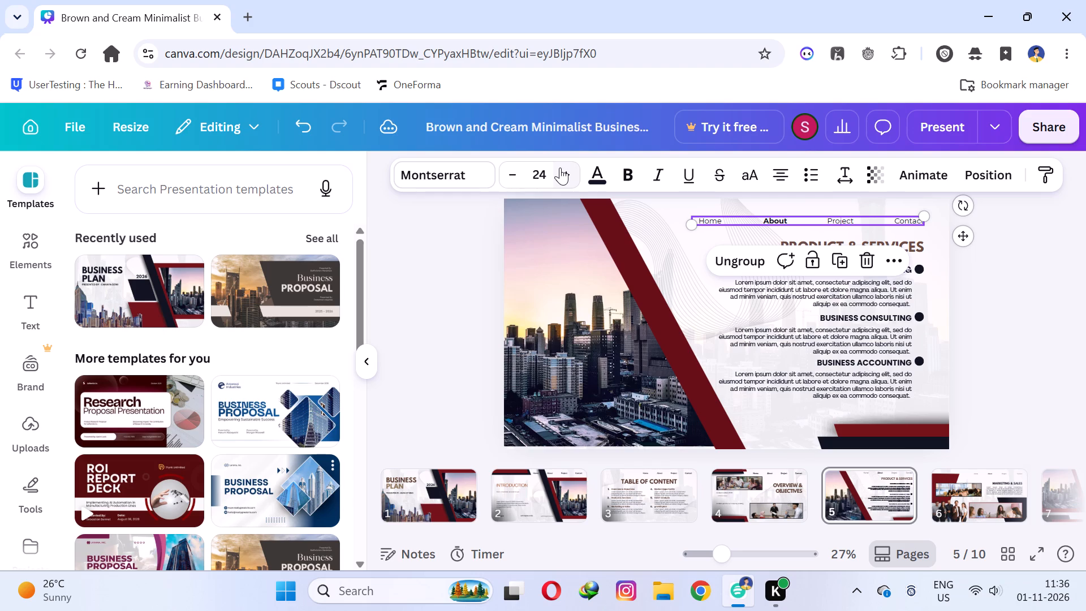
click(560, 167)
click(625, 177)
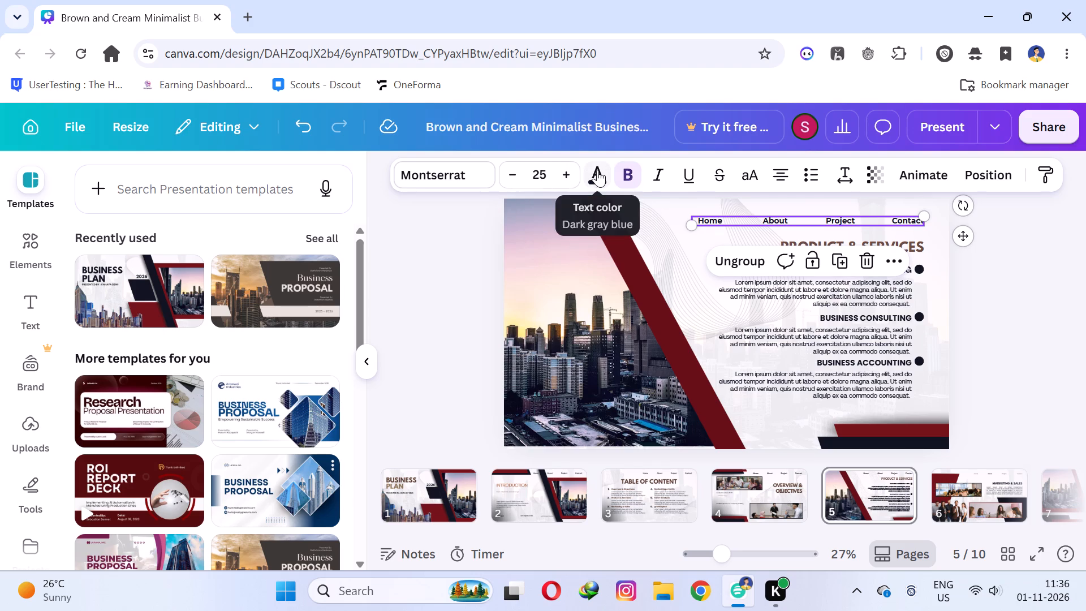
click(442, 242)
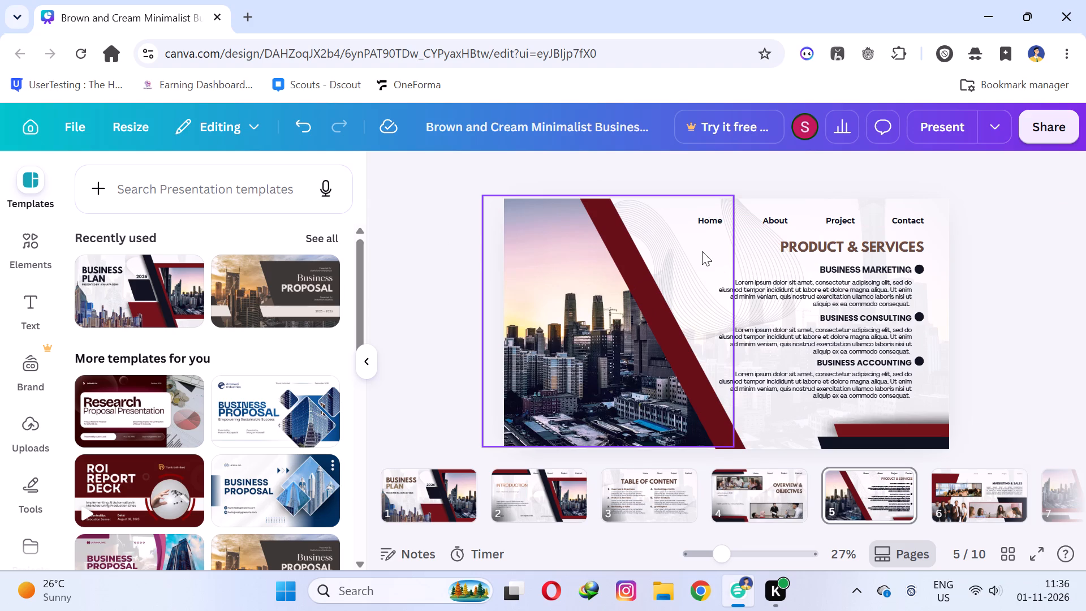
Add the text "best service in town" to page 5, directly beneath the PRODUCT & SERVICES heading.
click(781, 412)
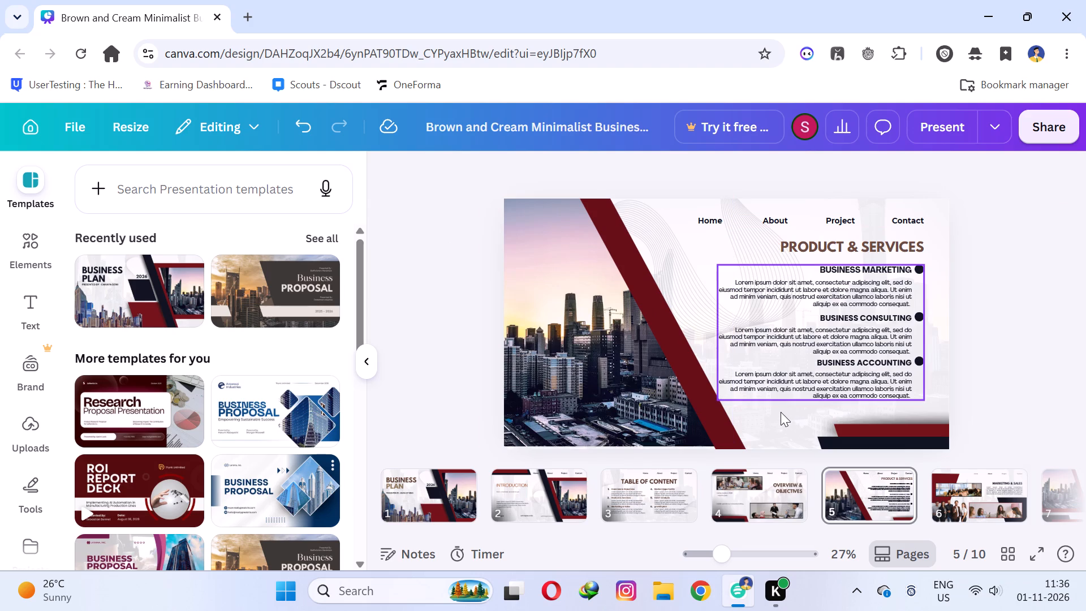
key(t)
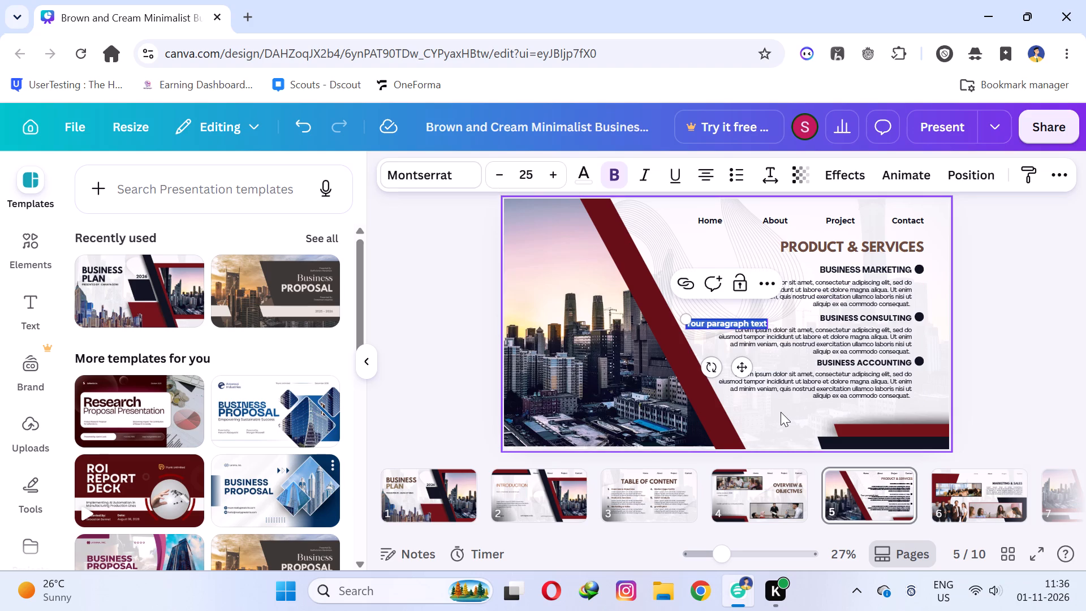
text(best s)
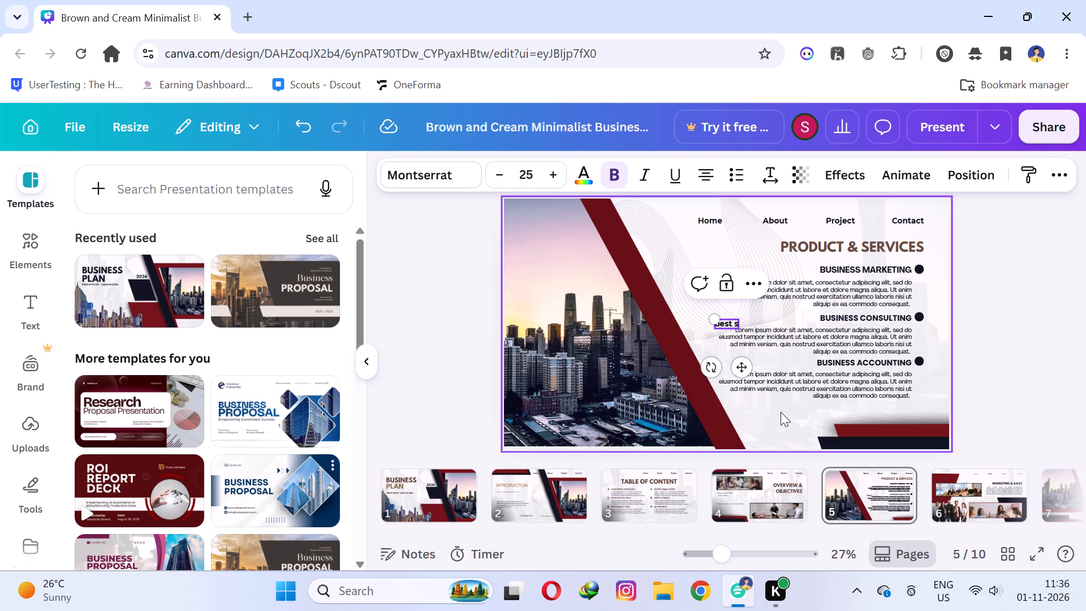
text(ervice)
key(space)
text(in town)
click(772, 431)
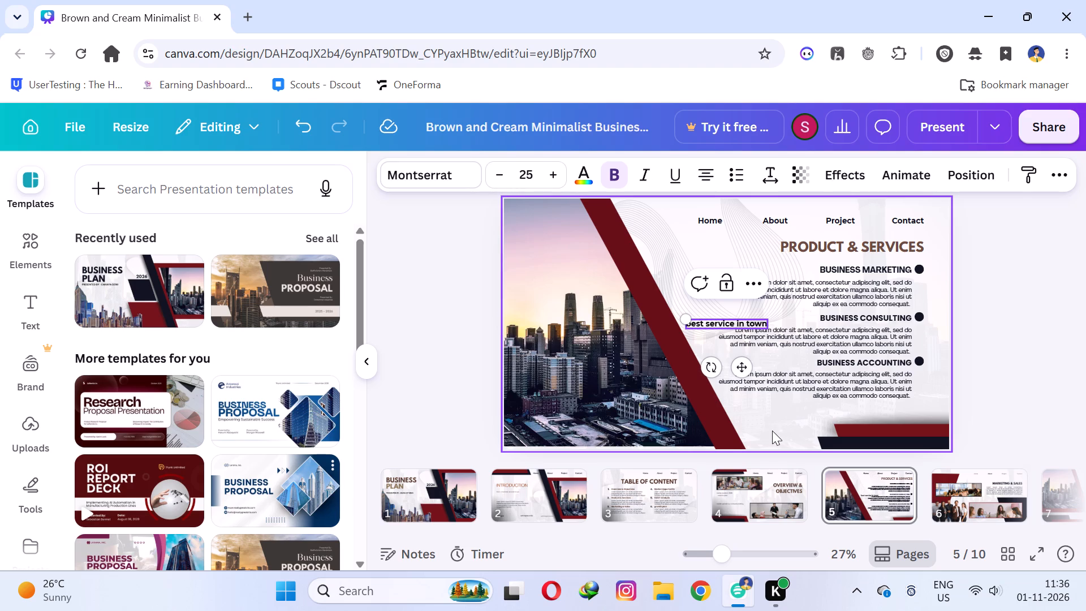
drag(700, 323, 807, 269)
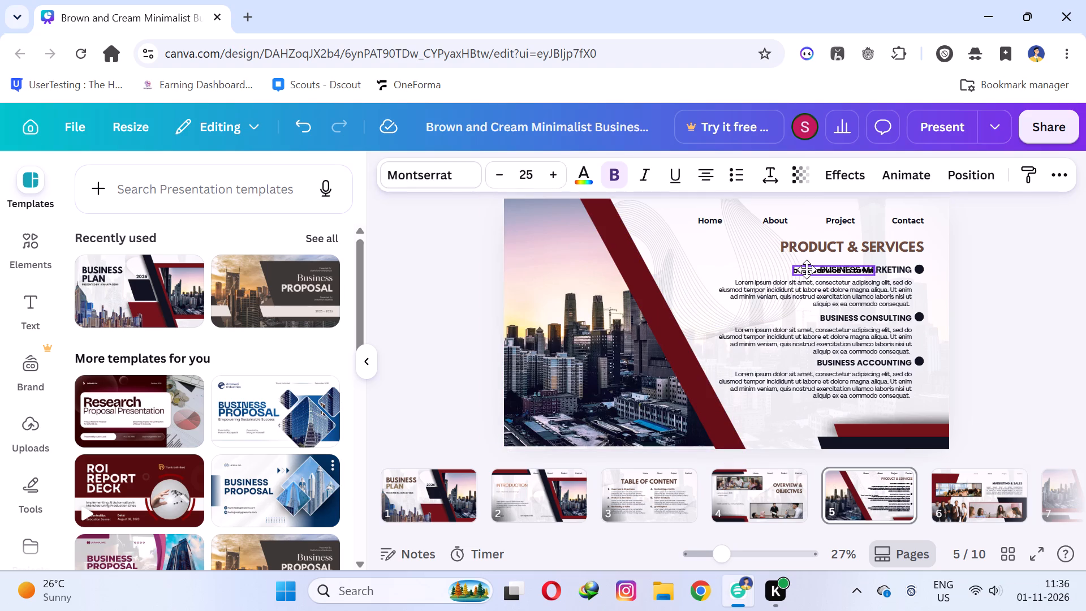
drag(807, 269, 854, 258)
click(1085, 259)
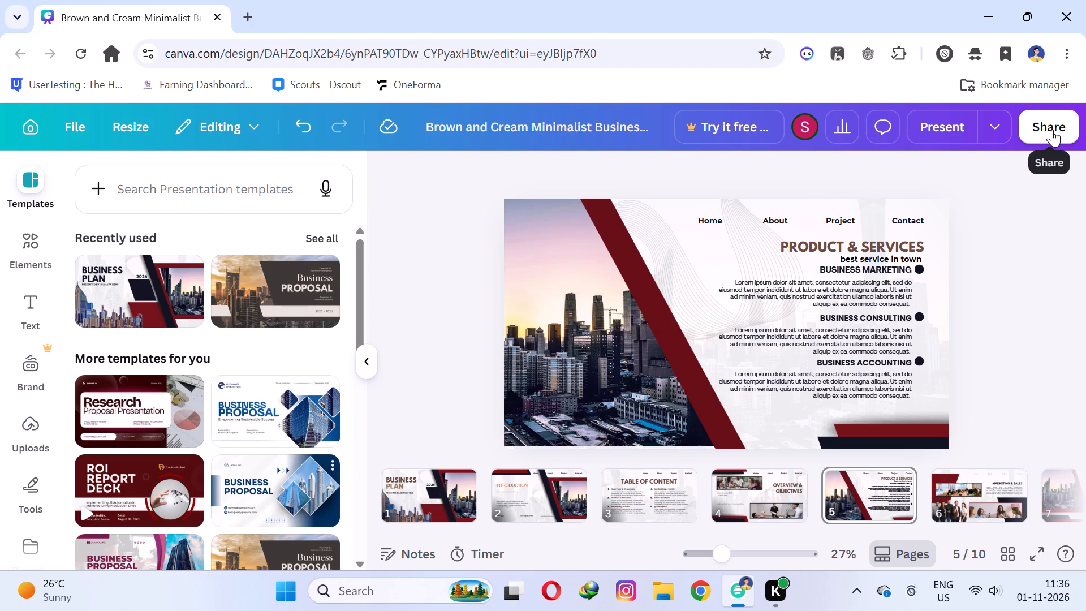
Search the presentation templates for "strength box".
click(184, 191)
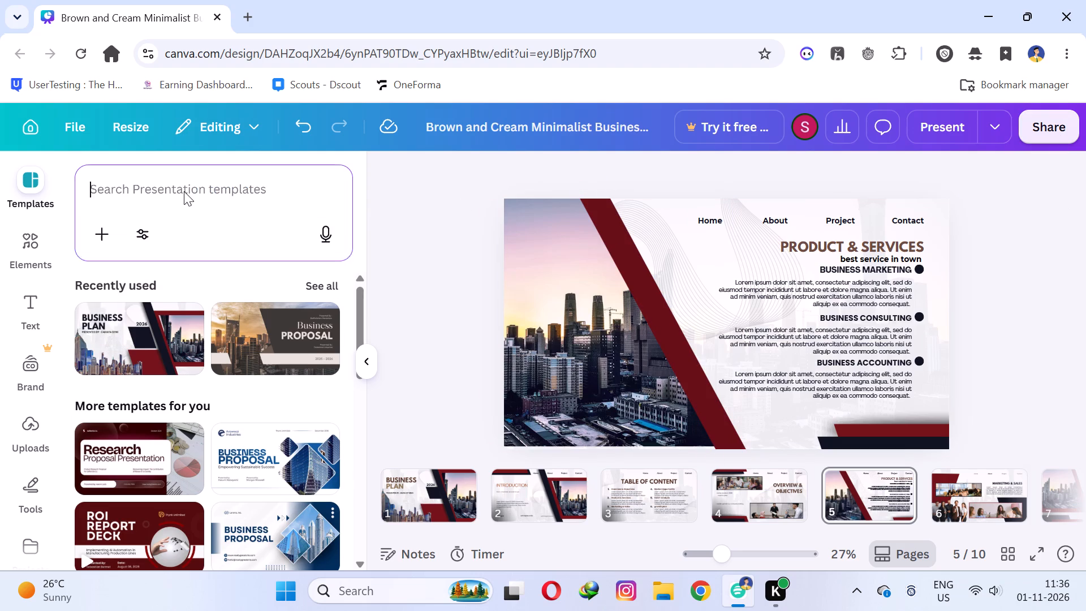
text(strengh bo)
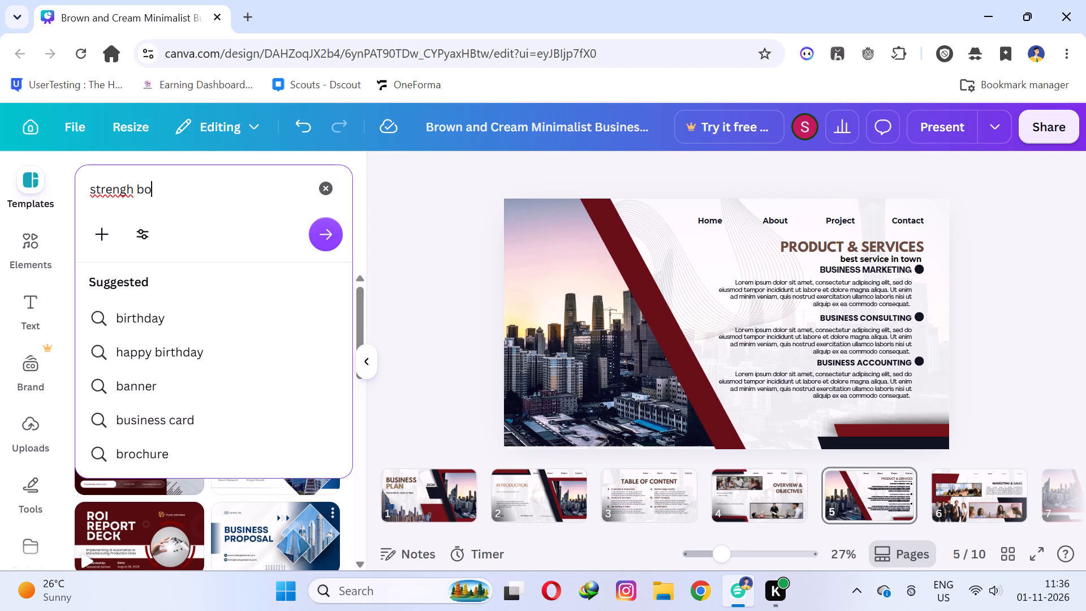
key(x)
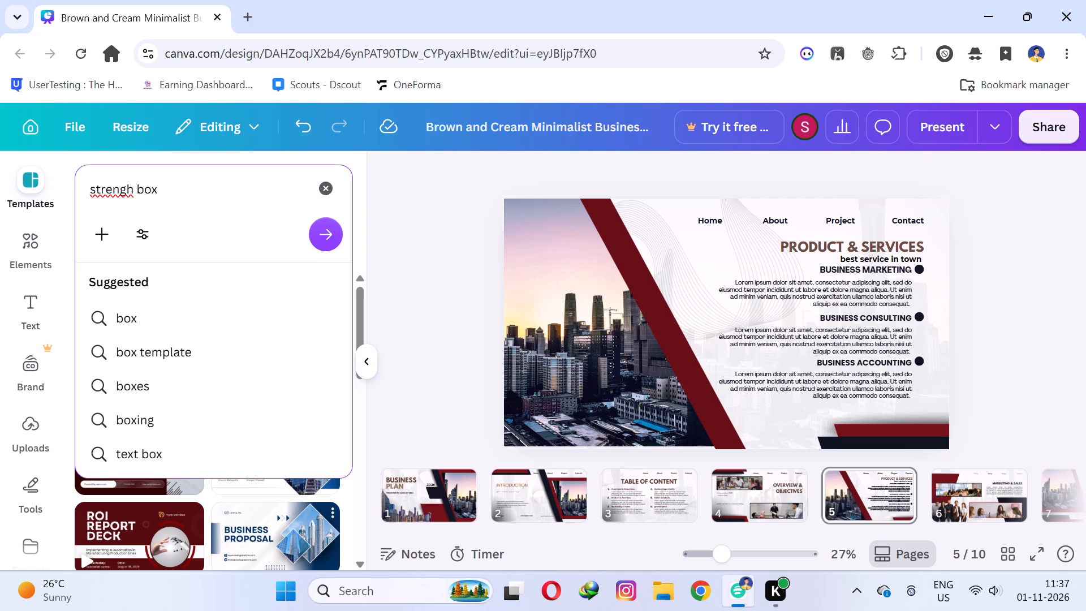
click(127, 183)
key(t)
key(Return)
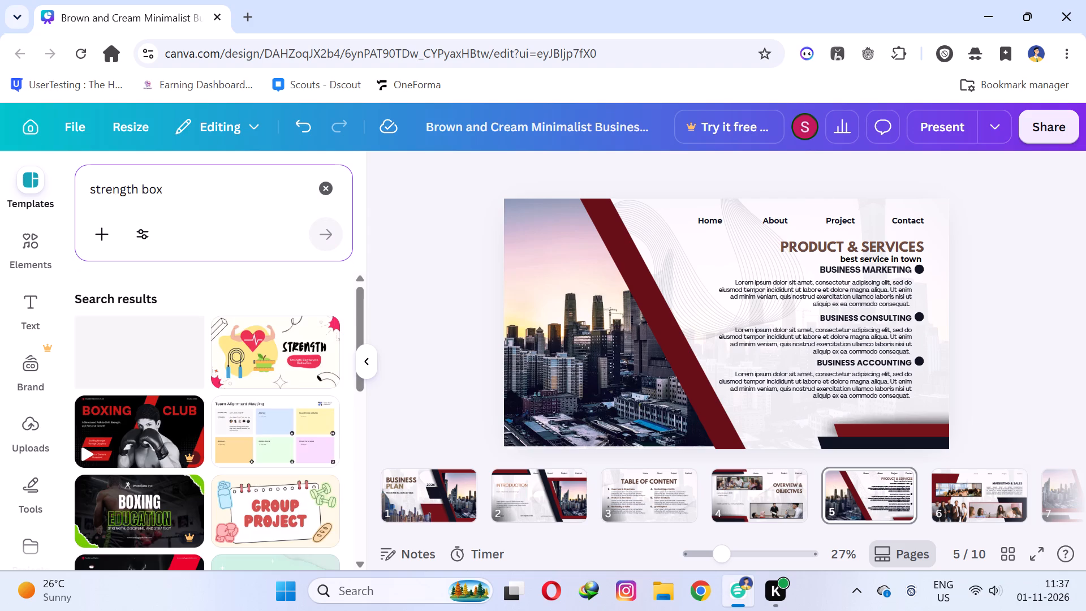
Browse the "strength box" template results for a suitable design, then close the template browser.
scroll(128, 189, down, 2)
click(222, 181)
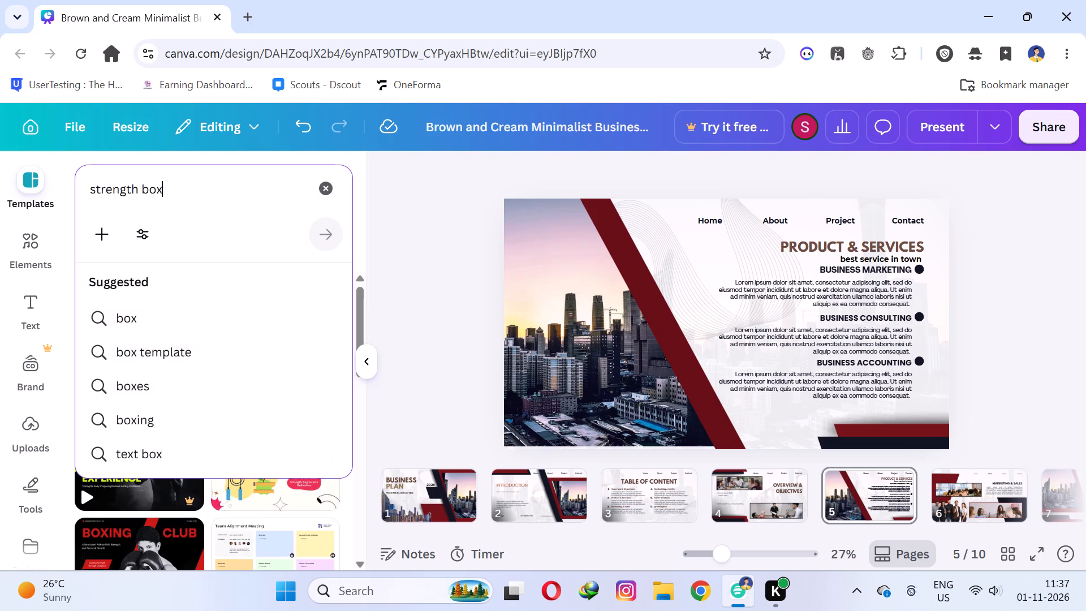
scroll(220, 183, down, 2)
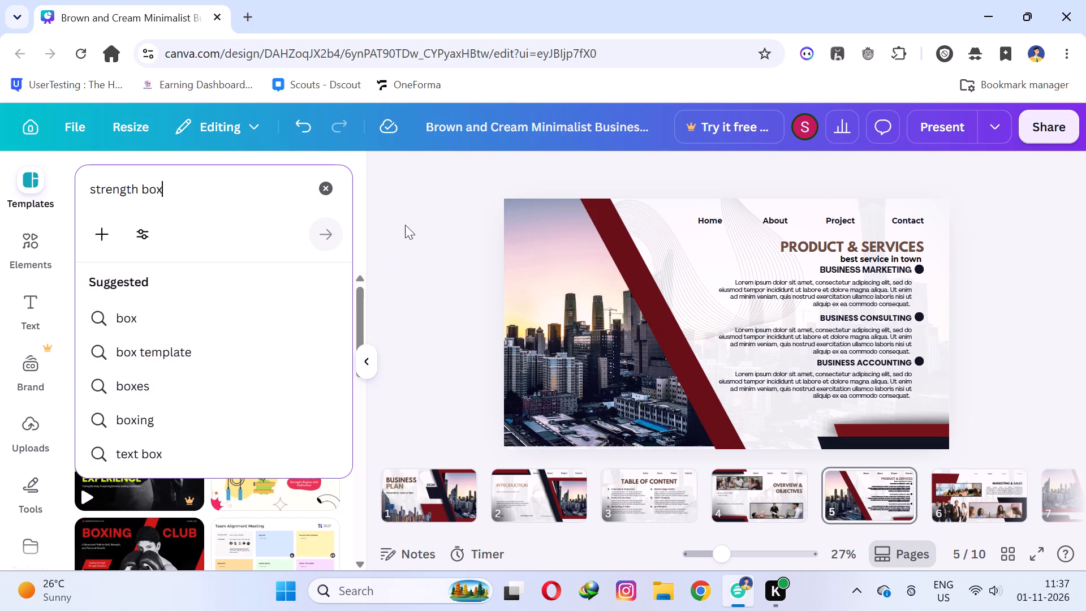
click(417, 217)
scroll(260, 288, down, 4)
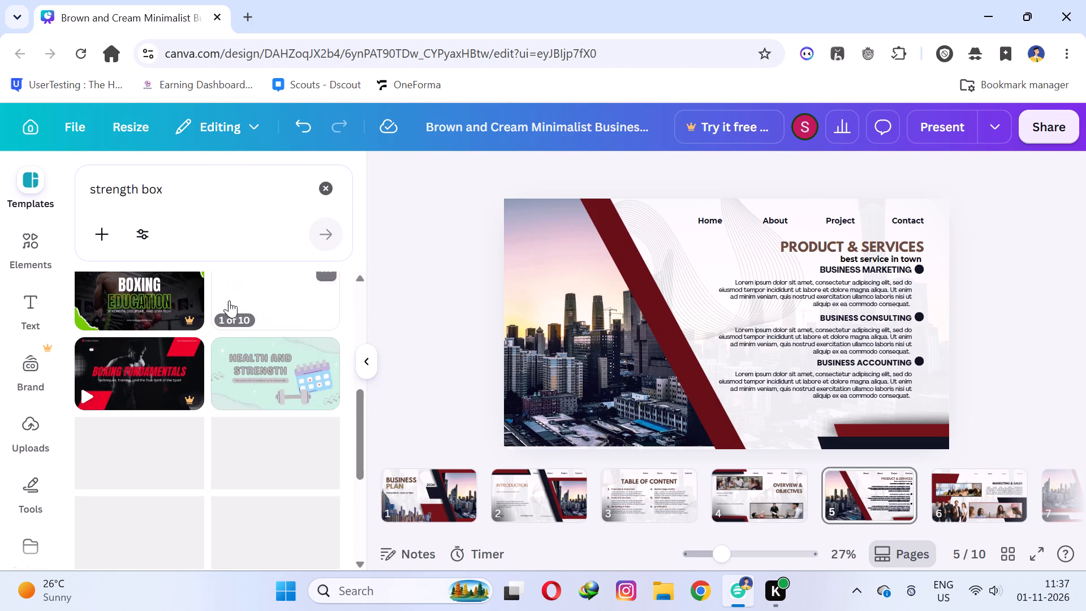
scroll(229, 300, down, 3)
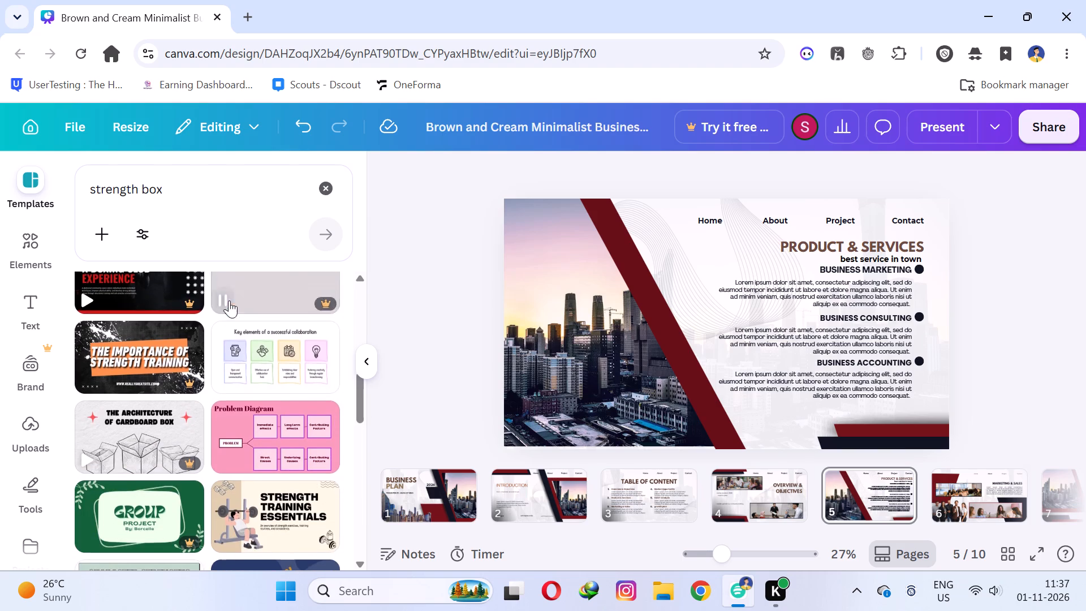
scroll(229, 300, down, 4)
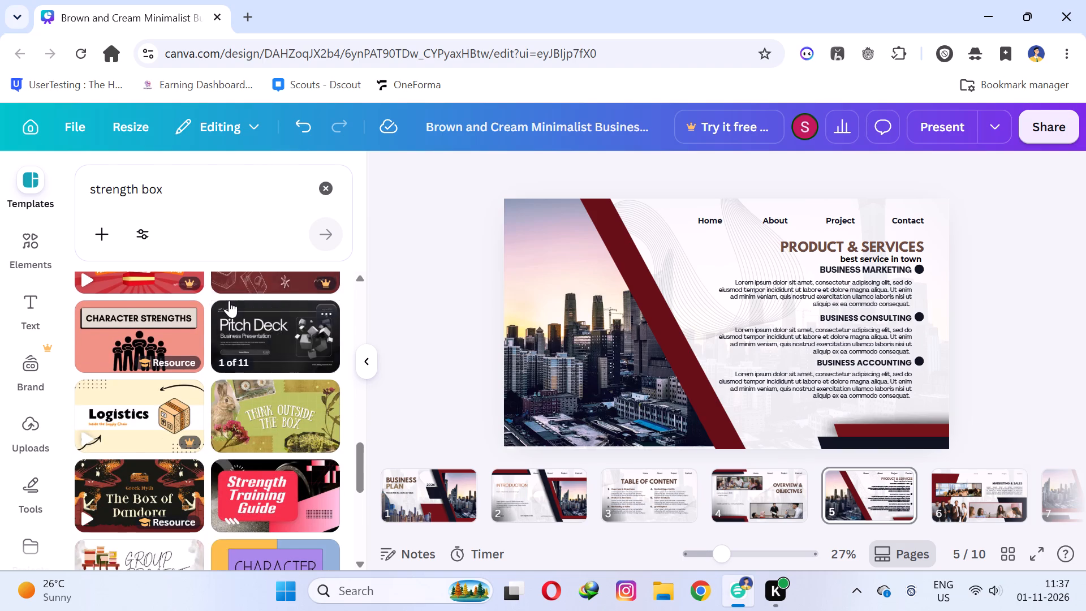
scroll(229, 300, down, 6)
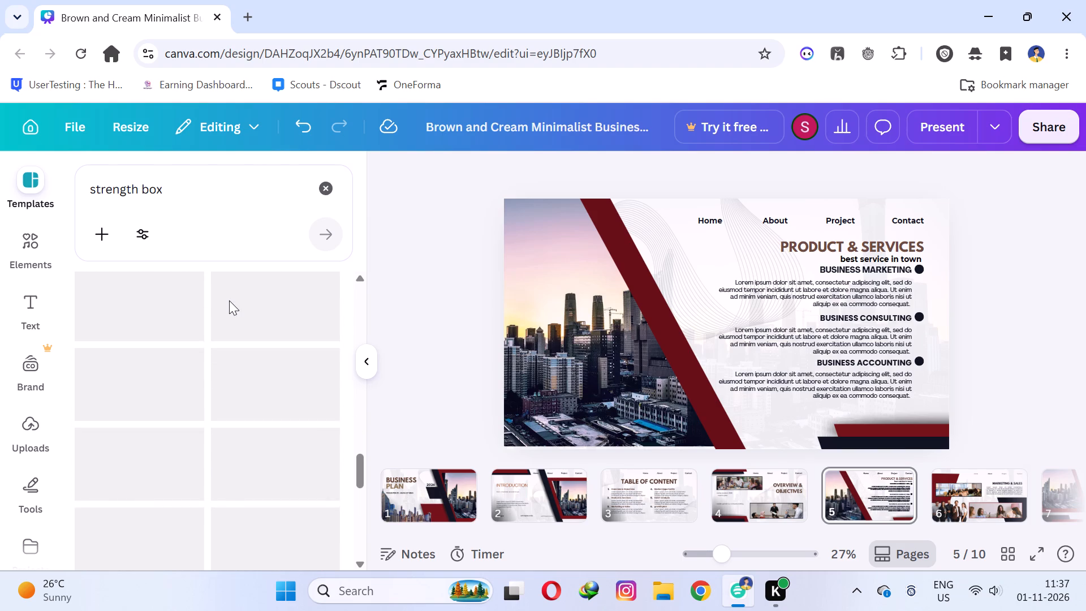
scroll(386, 302, down, 1)
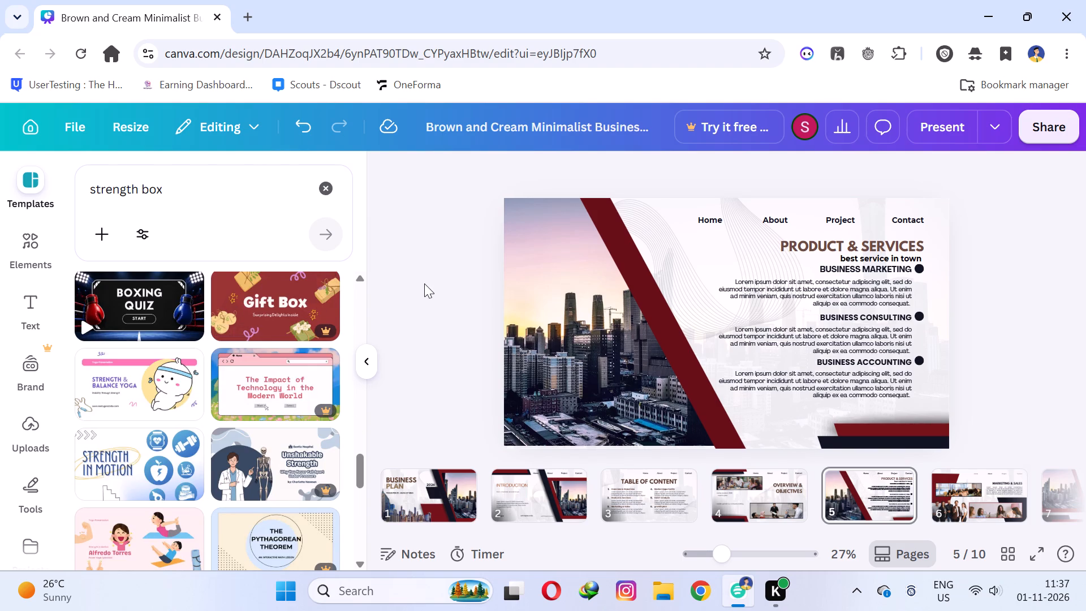
scroll(267, 335, down, 5)
scroll(212, 353, down, 1)
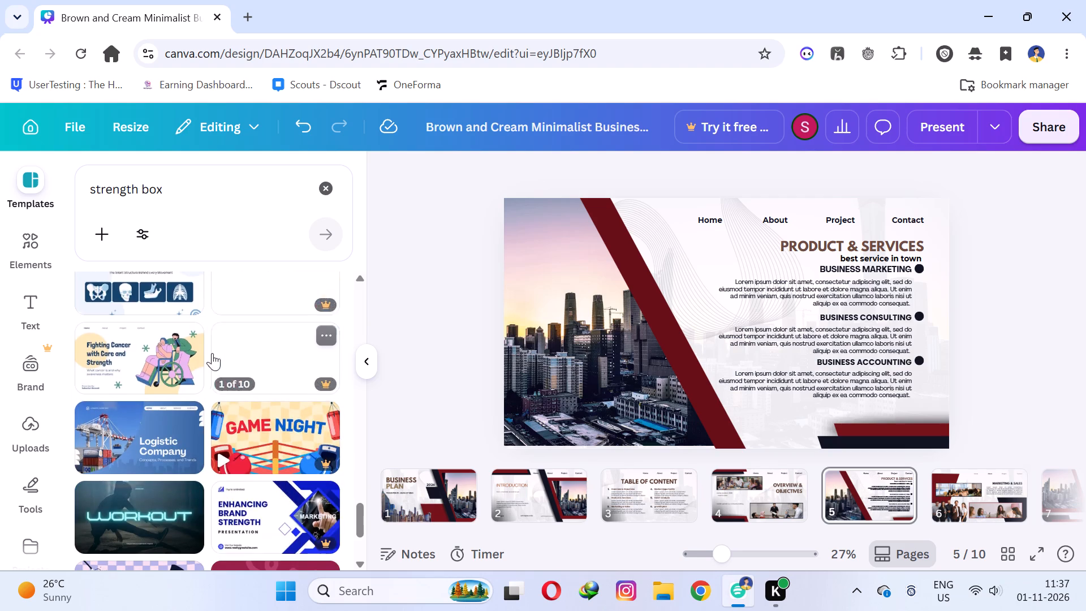
scroll(212, 353, down, 5)
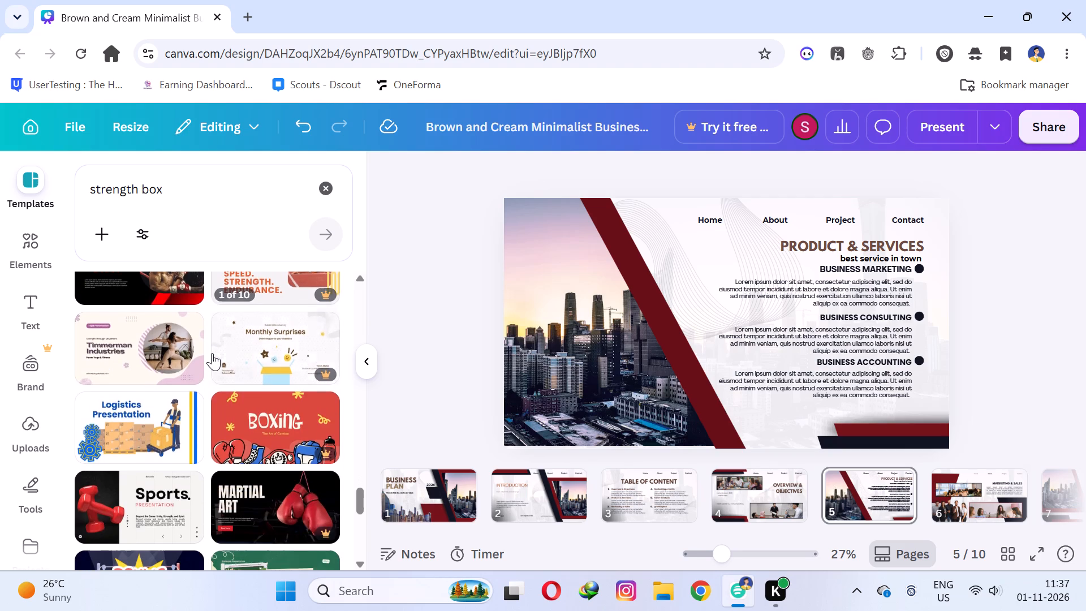
scroll(212, 353, down, 4)
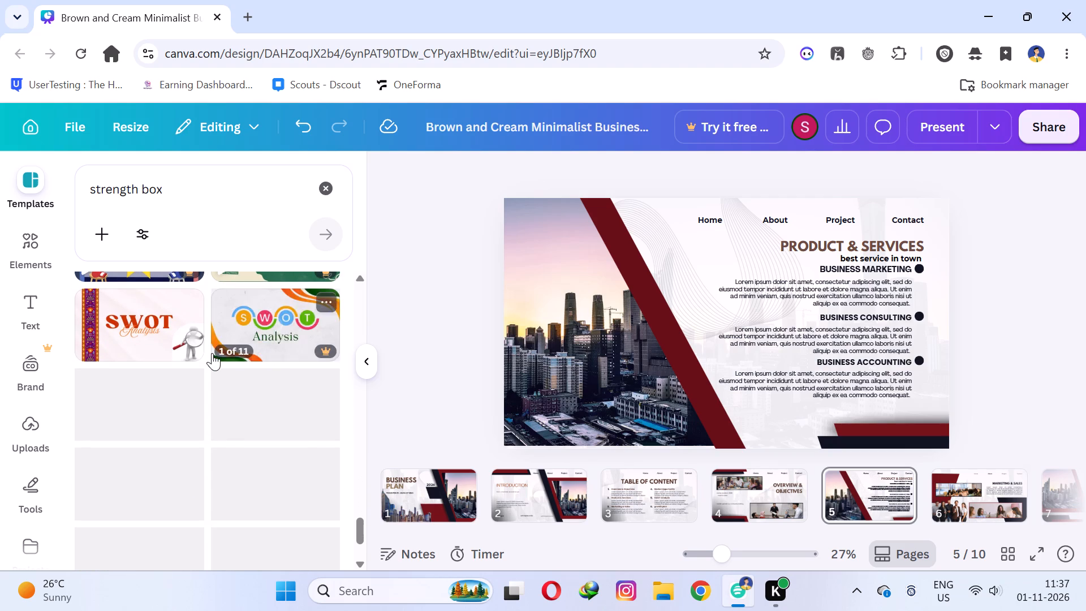
scroll(212, 353, down, 2)
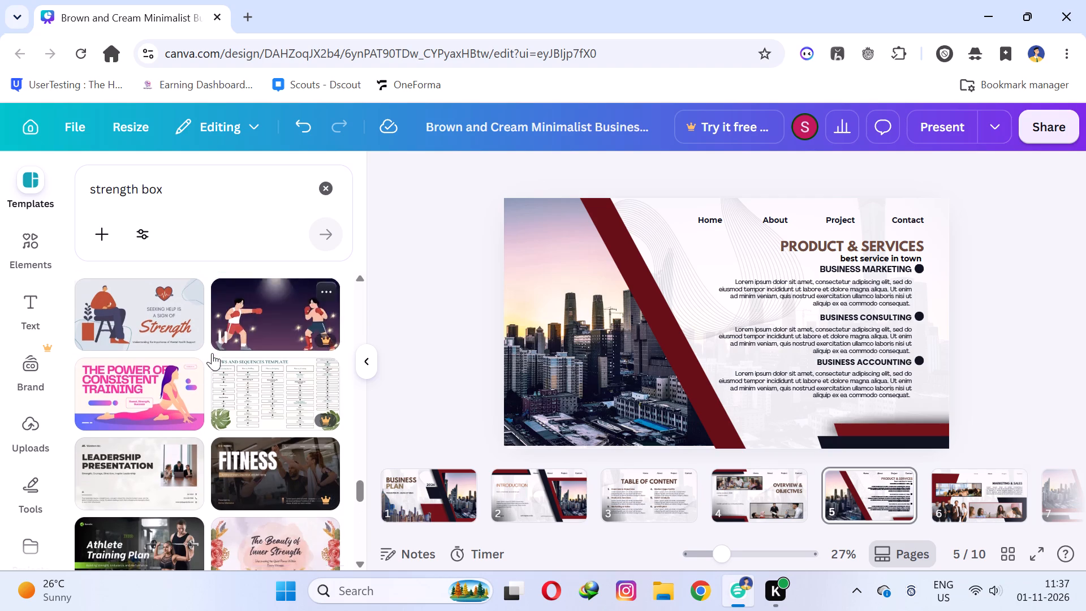
scroll(212, 353, down, 2)
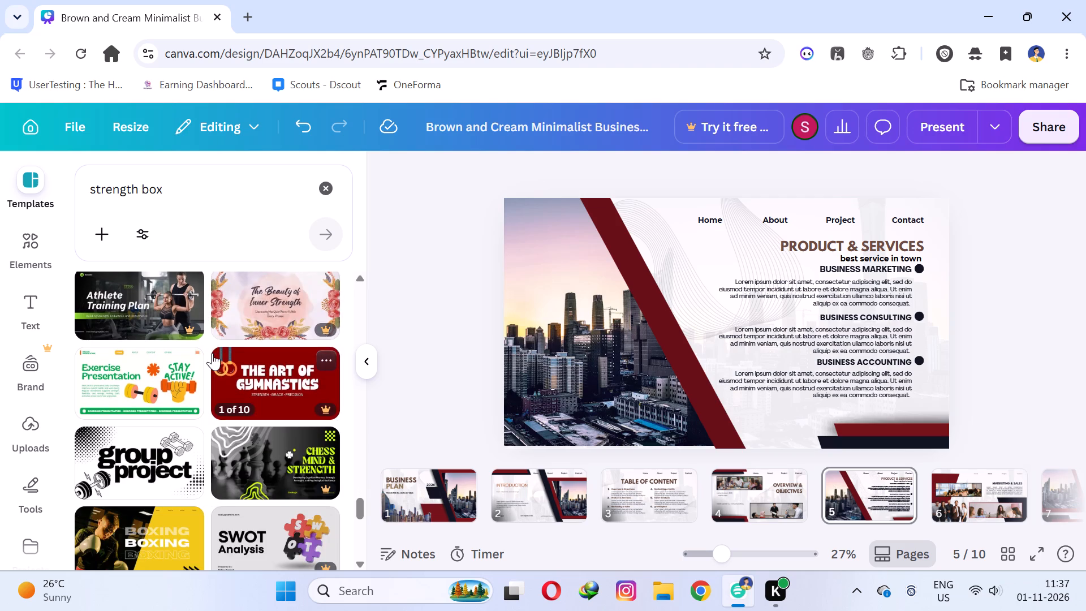
scroll(212, 353, down, 1)
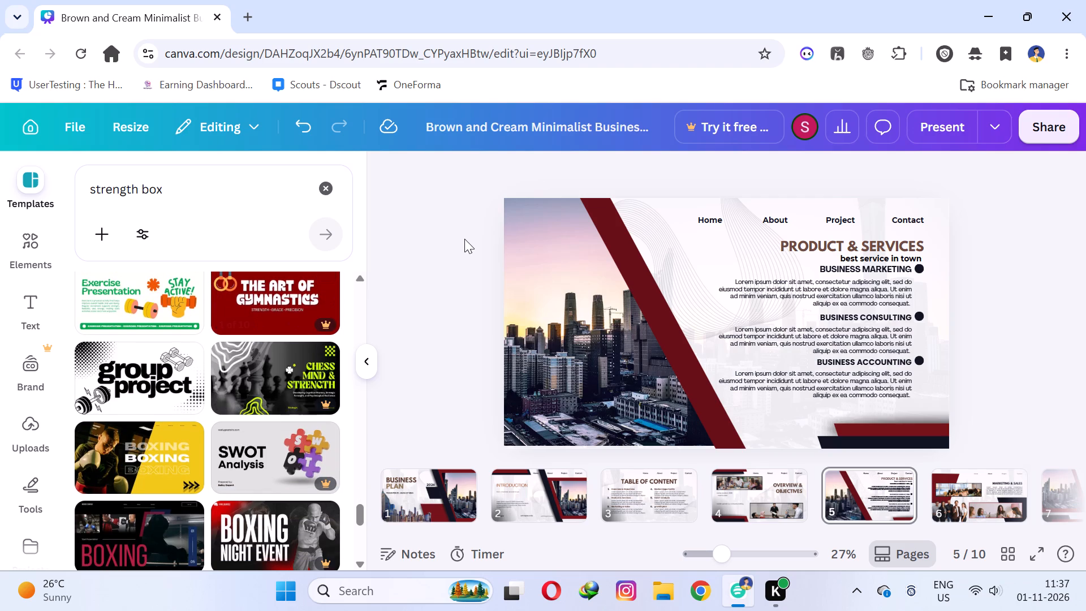
click(464, 239)
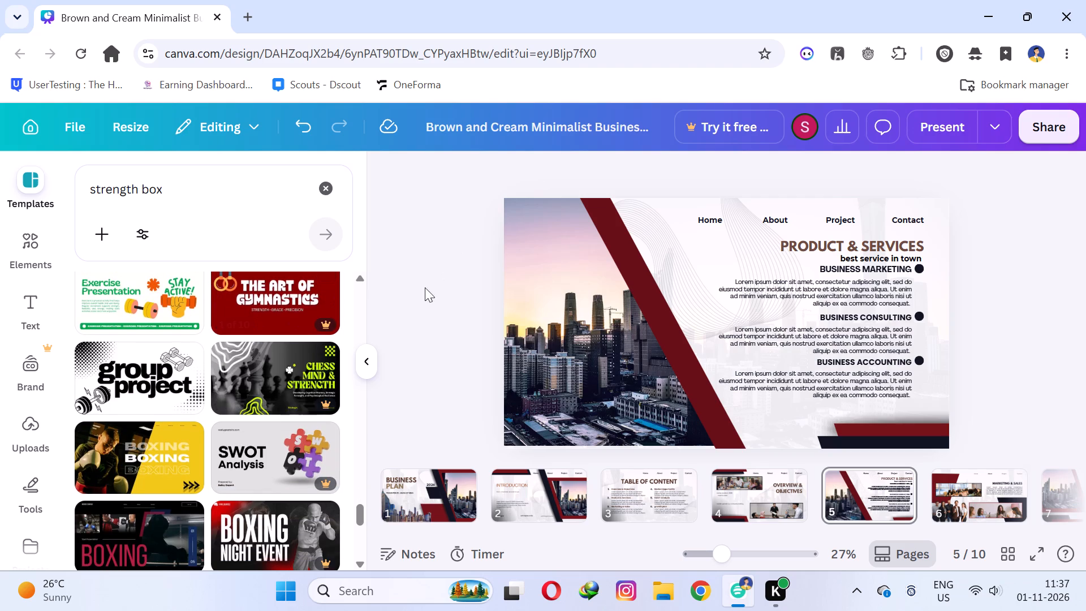
click(420, 299)
click(358, 367)
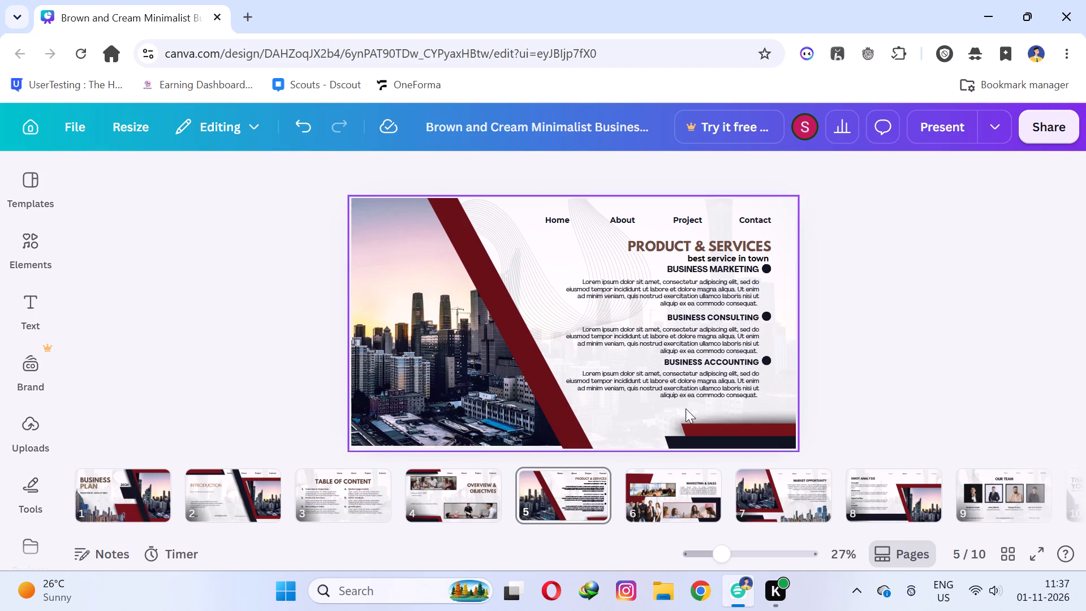
Replace page 5's placeholder paragraph under BUSINESS MARKETING with "this is our business marketing work. we workis fast".
click(911, 251)
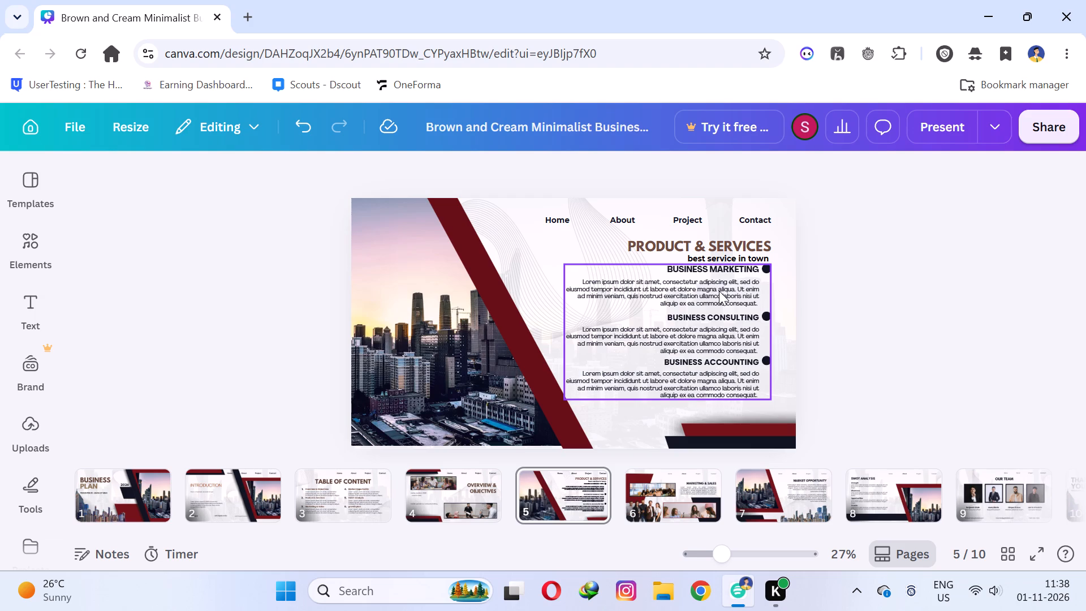
click(717, 292)
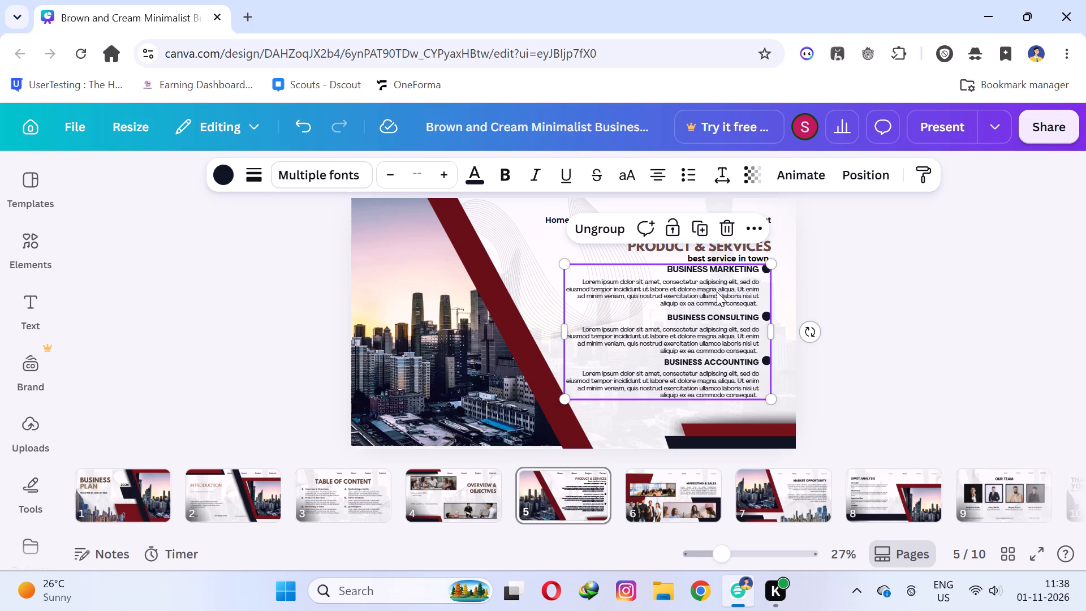
triple_click(717, 292)
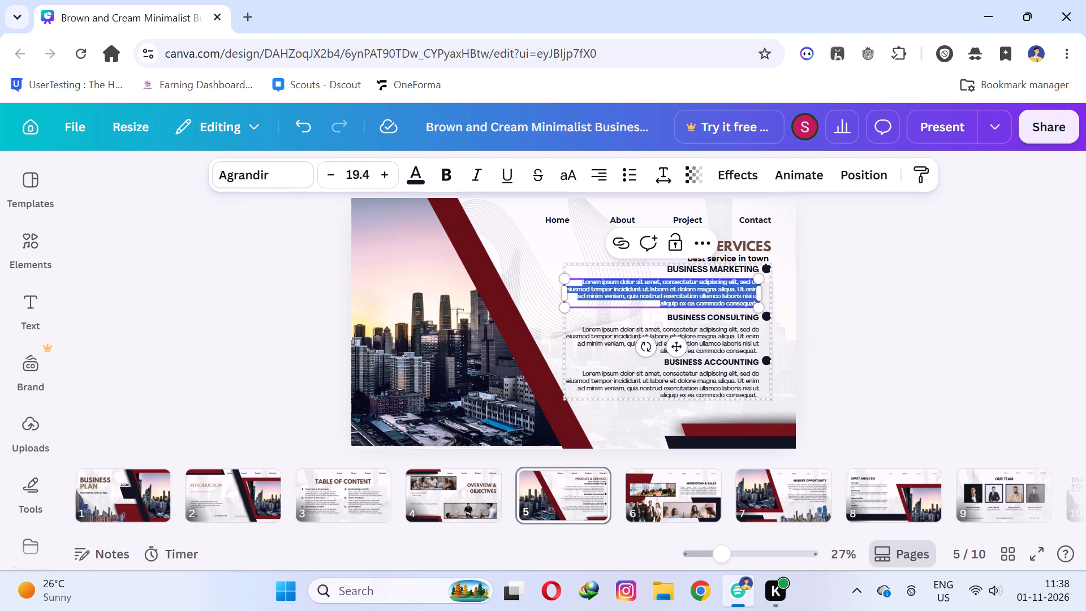
text(this)
key(space)
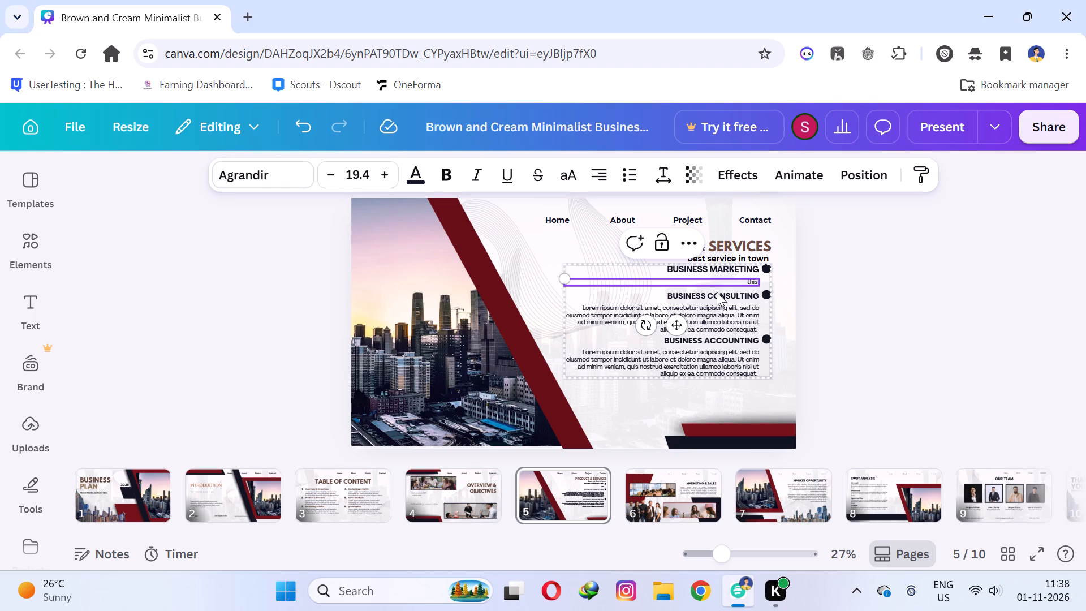
text(is our)
key(space)
text(business)
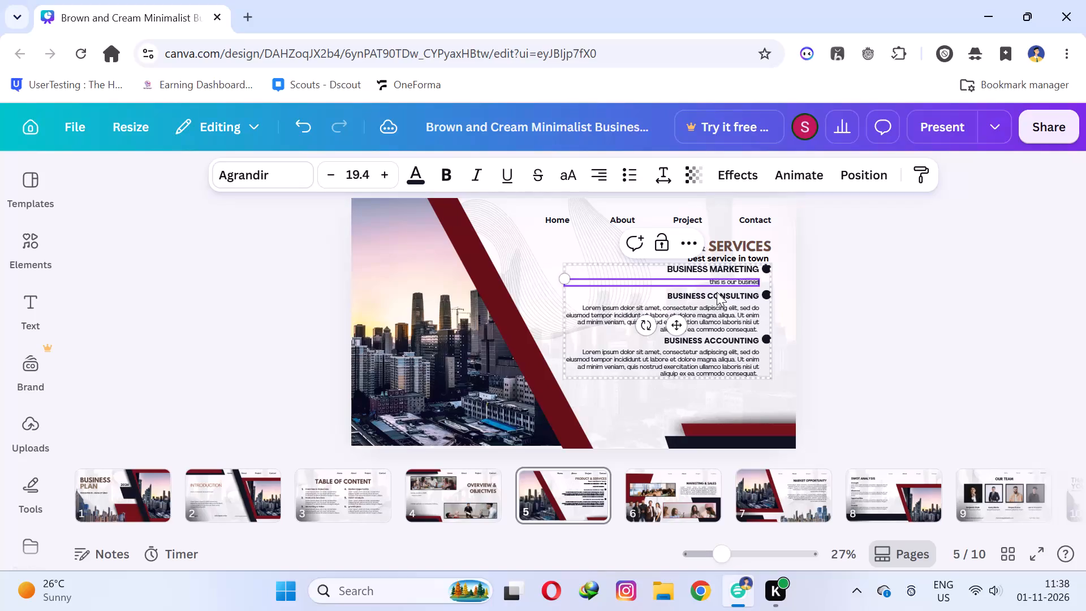
key(space)
text(marketing work)
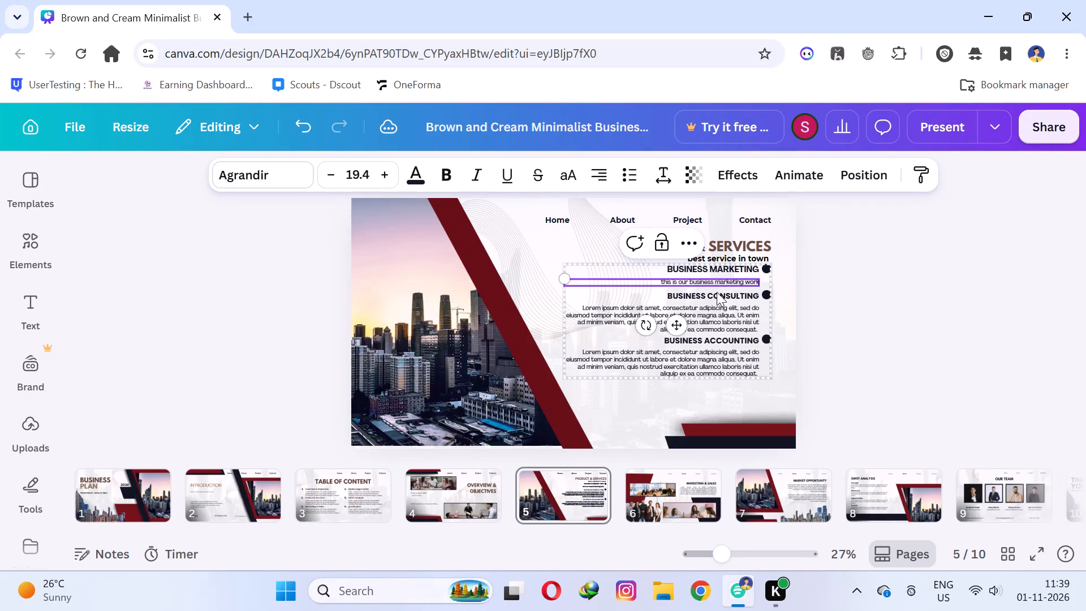
key(space)
key(BackSpace)
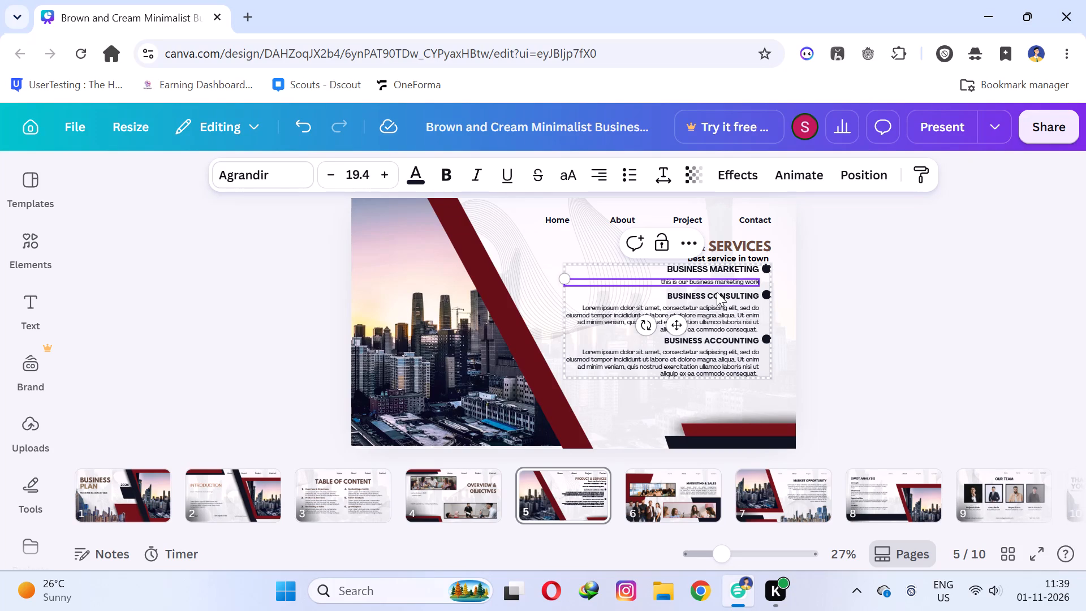
text(. we workis fast)
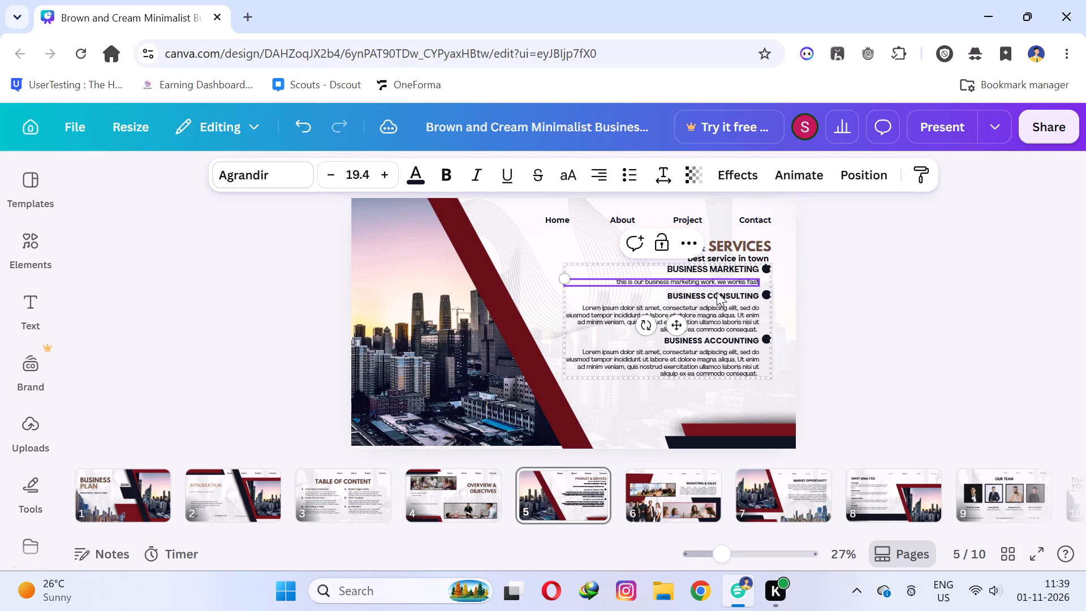
click(882, 298)
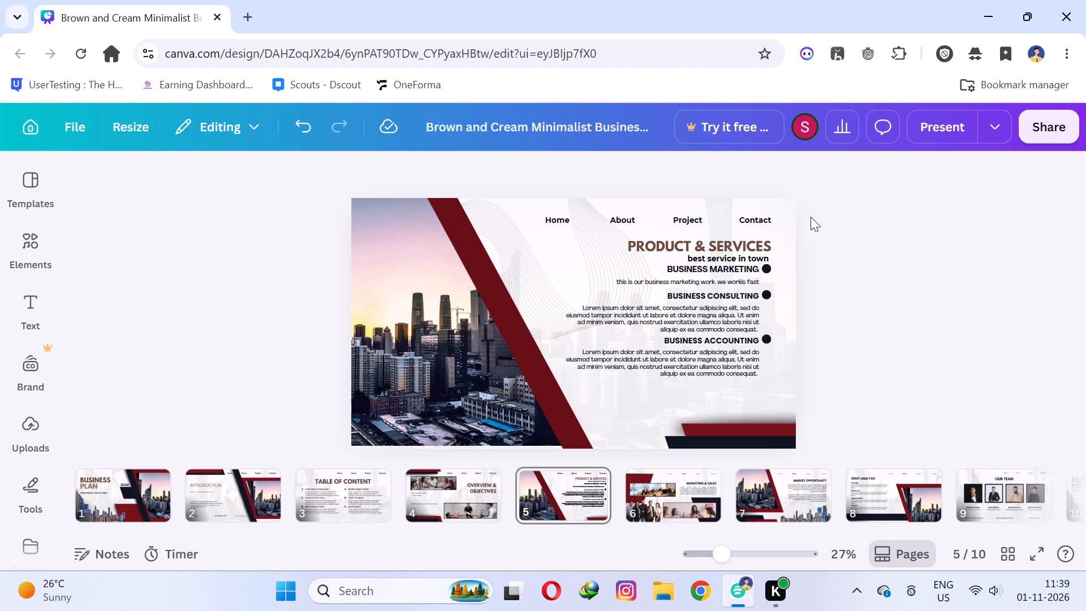
Replace page 5's placeholder paragraph under BUSINESS CONSULTING with "newclient come".
triple_click(706, 314)
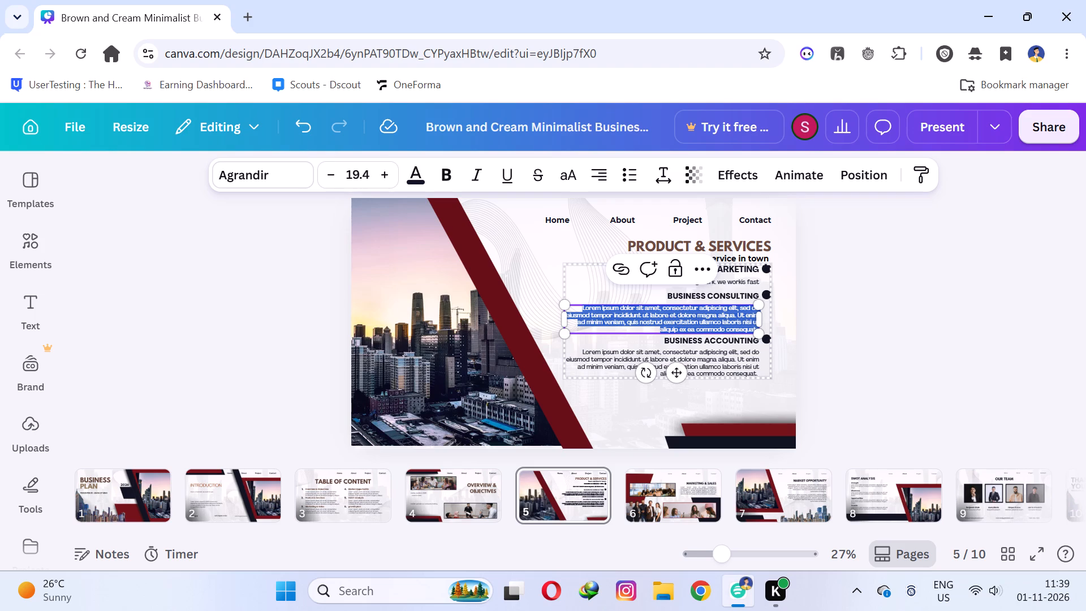
key(BackSpace)
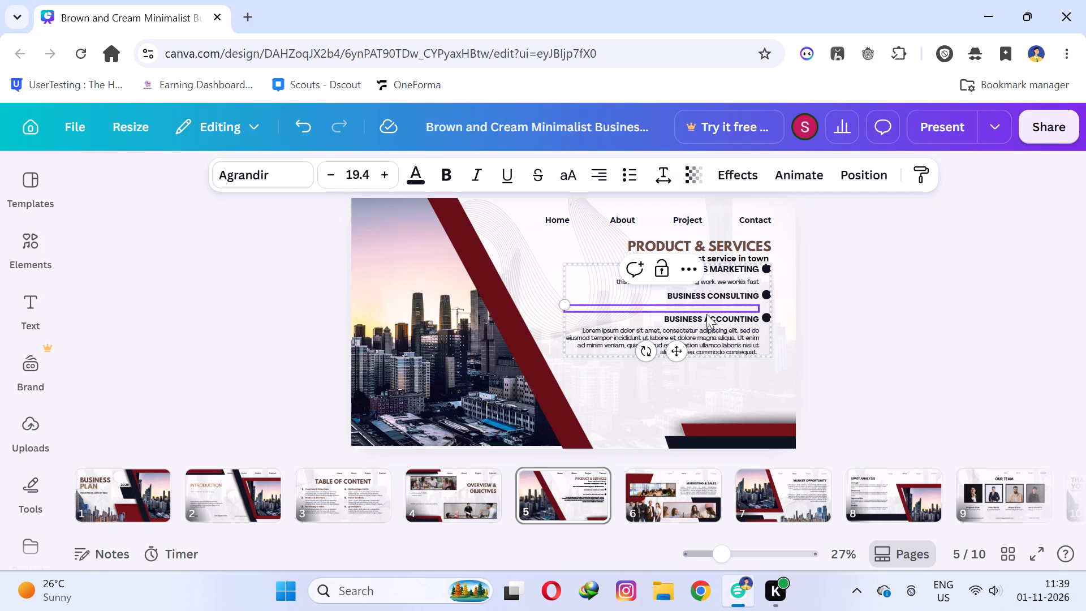
text(newc)
text(lient come)
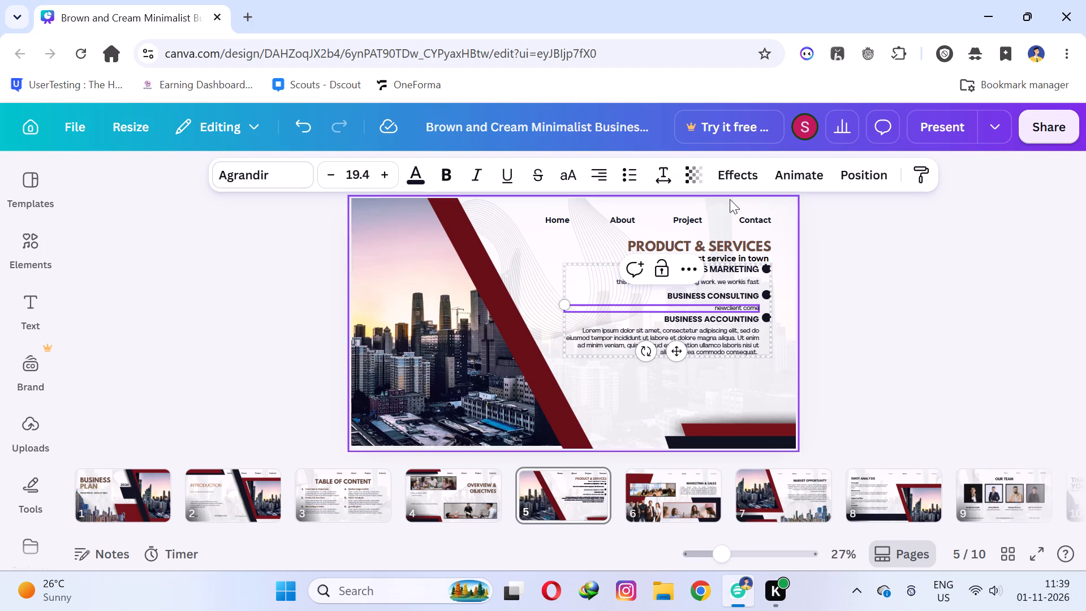
Replace page 5's placeholder paragraph under BUSINESS ACCOUNTING with "business is very honestly".
click(833, 286)
triple_click(684, 339)
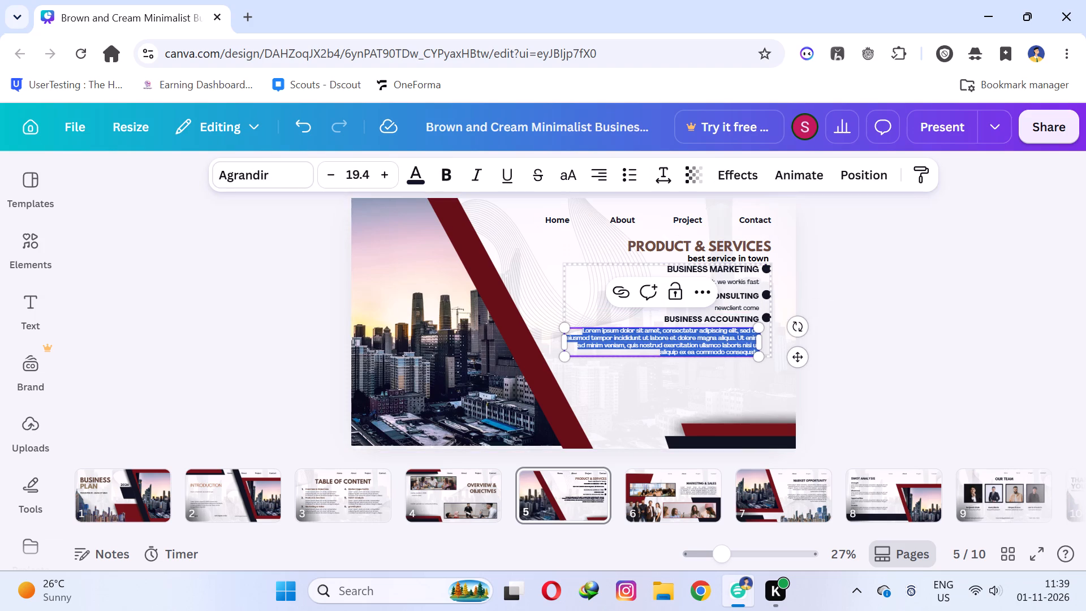
text(business)
key(space)
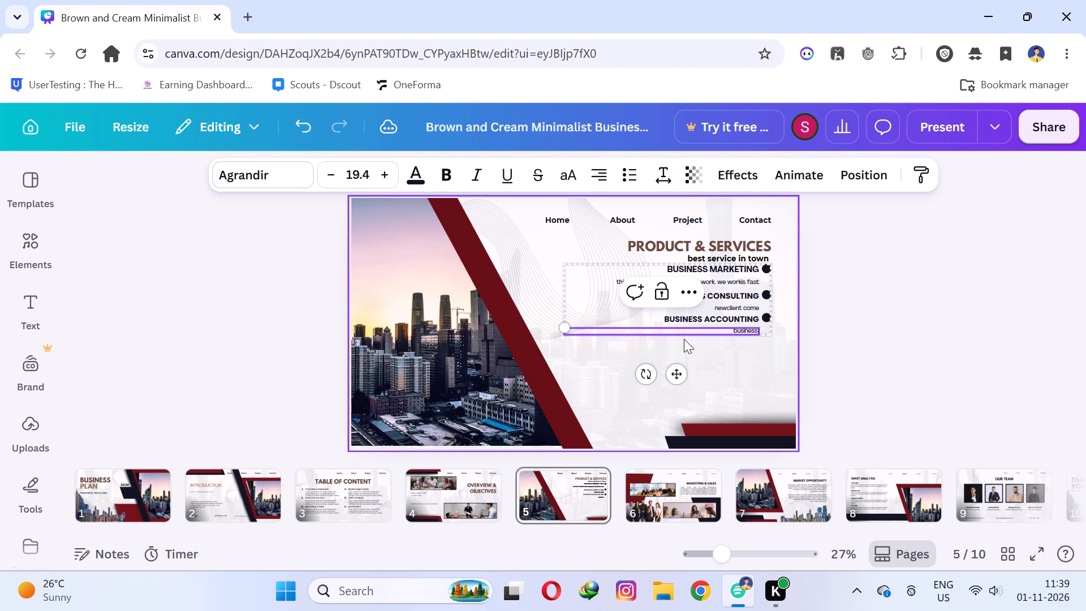
text(is)
key(space)
text(very)
key(space)
key(h)
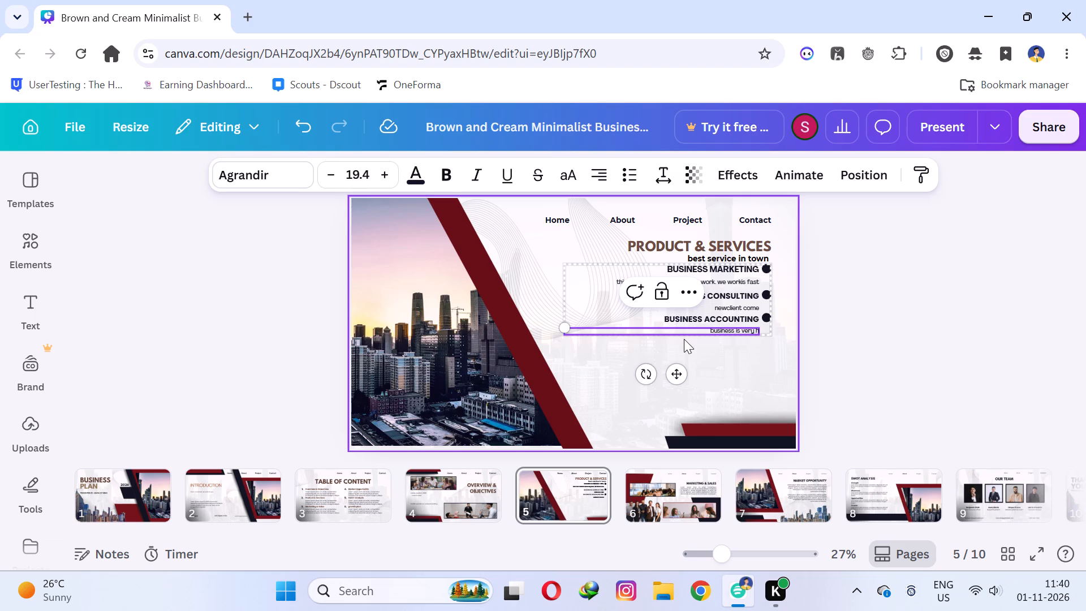
text(onestly)
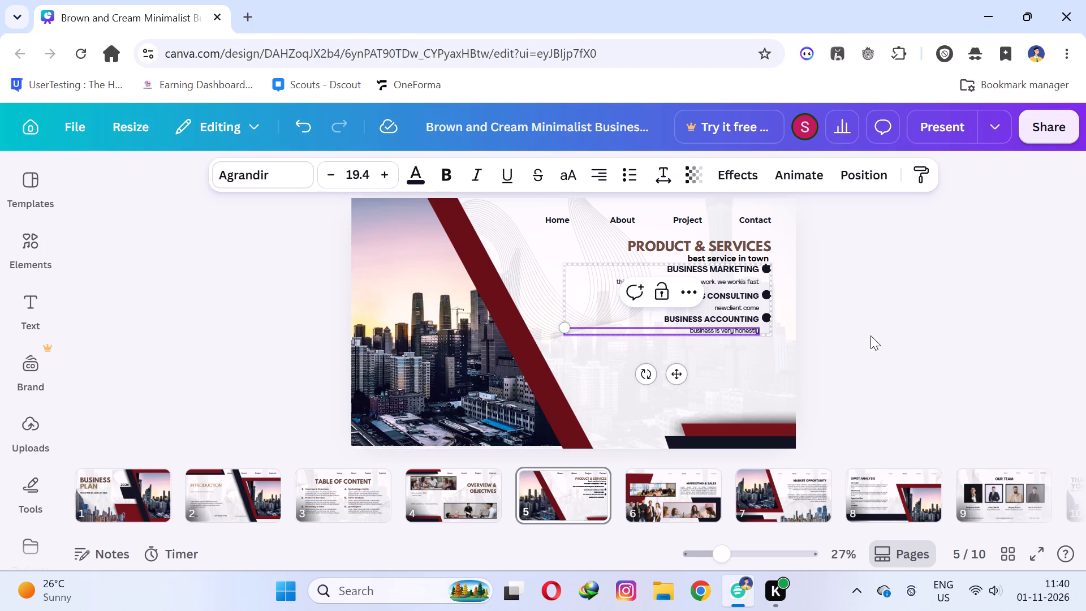
click(870, 335)
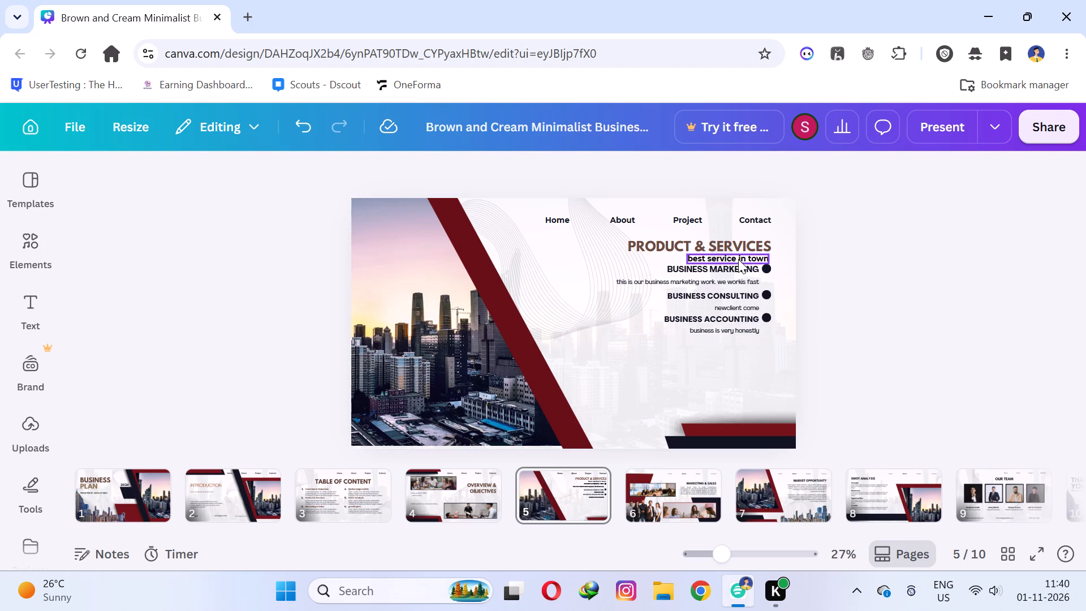
Slightly enlarge the text of page 5's PRODUCT & SERVICES heading, to size 41.3, together with the "best service in town" tagline.
drag(596, 251, 633, 259)
click(595, 203)
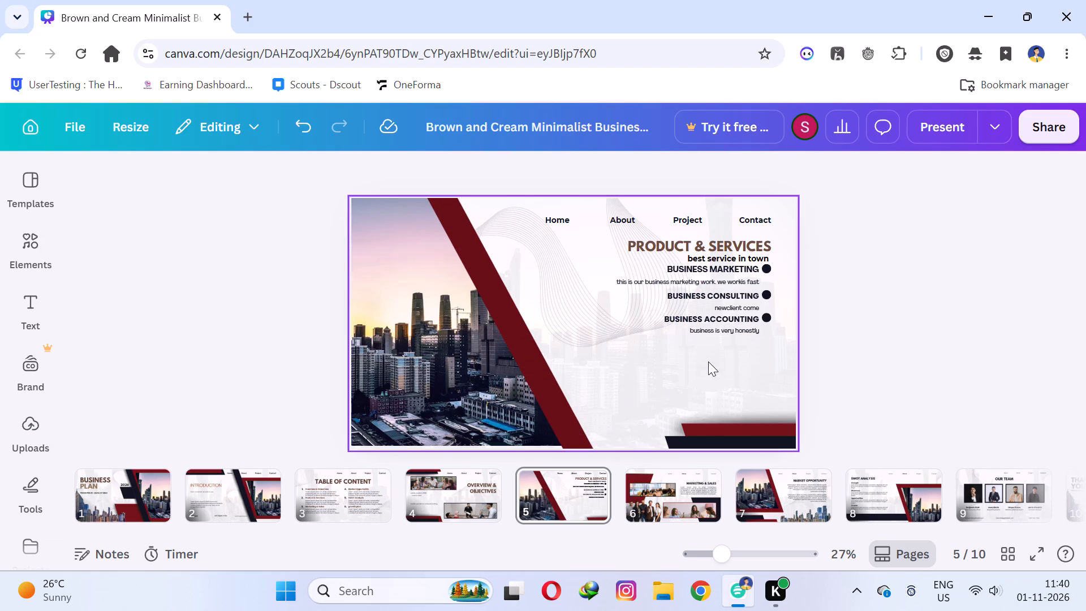
drag(731, 362, 643, 246)
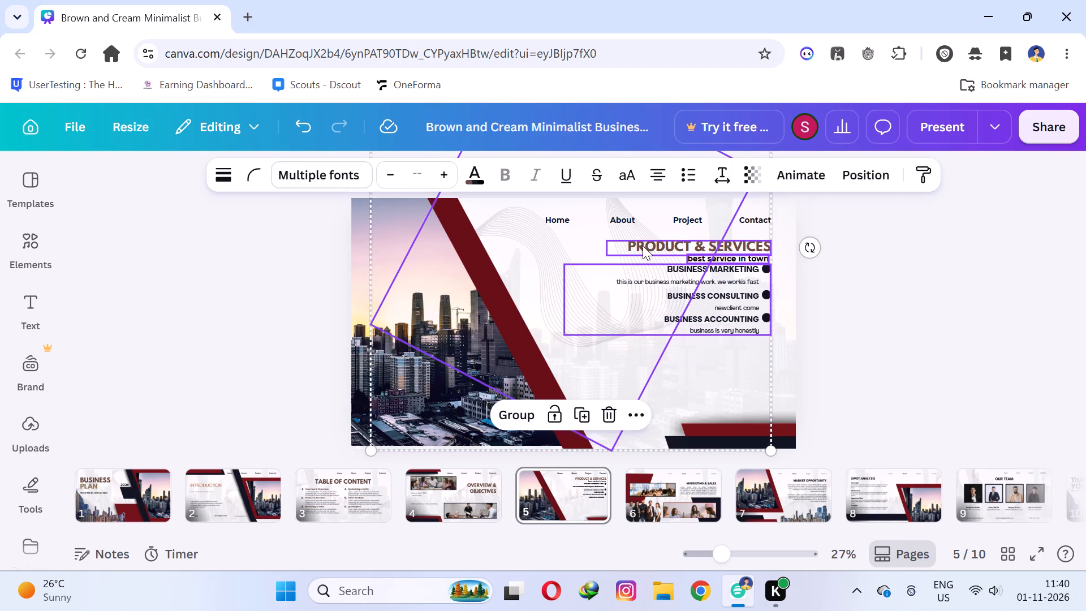
click(447, 171)
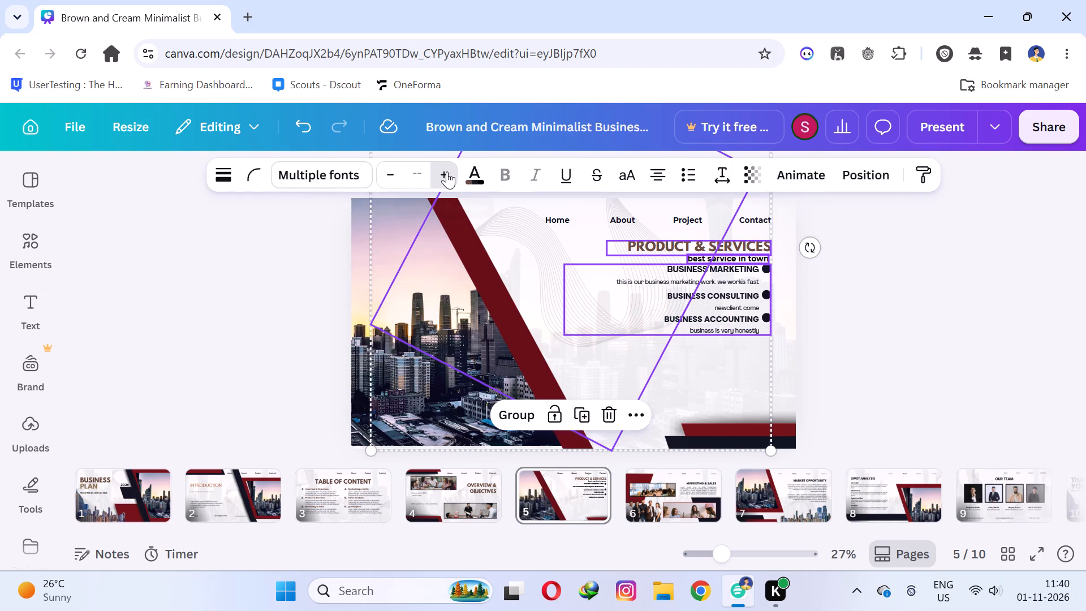
triple_click(385, 178)
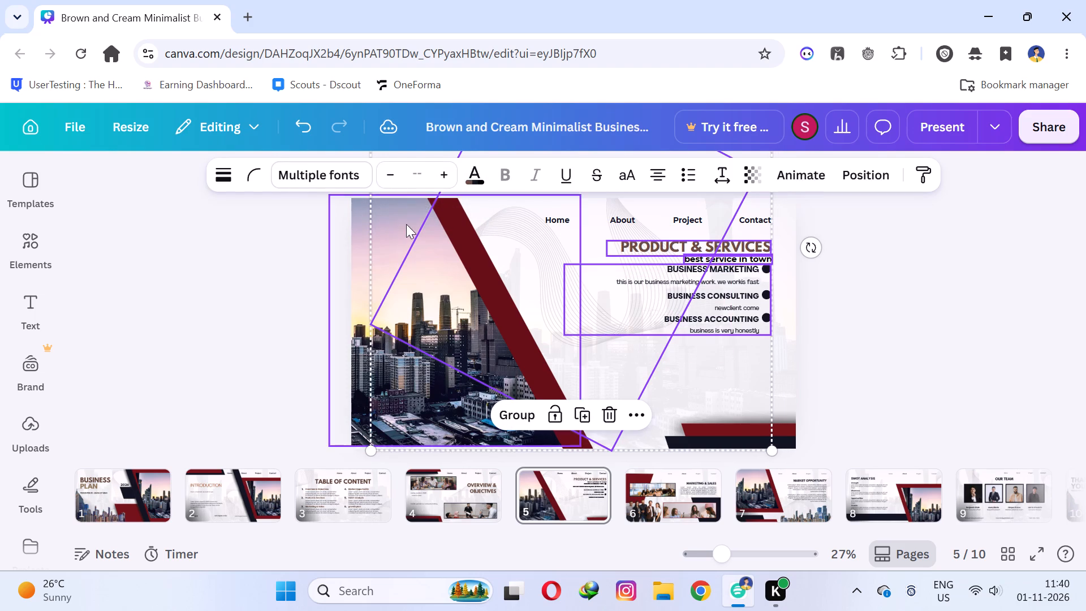
click(378, 177)
click(729, 363)
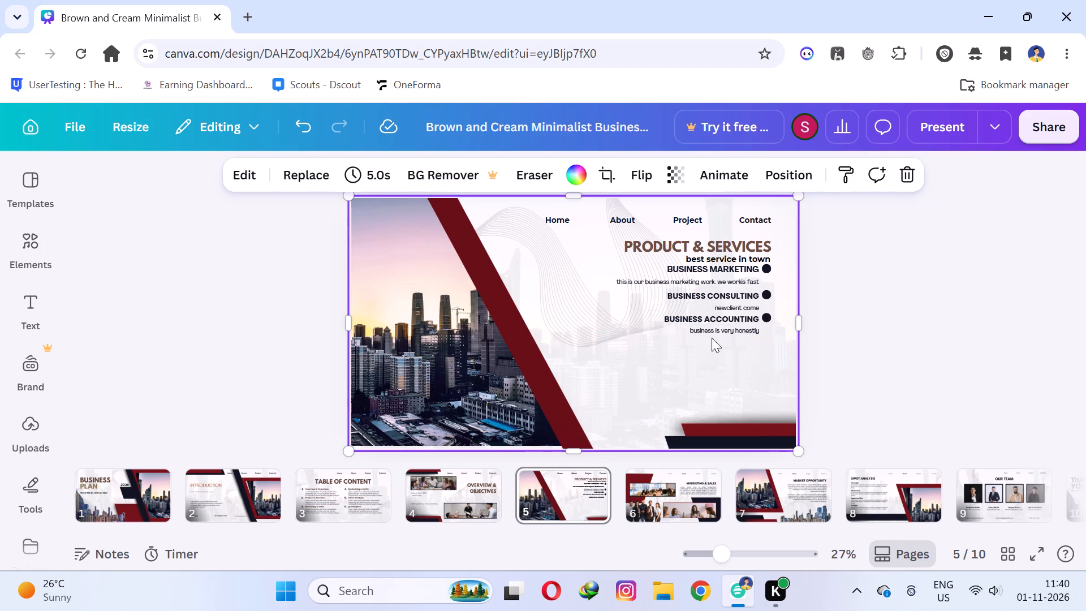
Move the PRODUCT & SERVICES heading slightly up, away from the tagline below it.
drag(718, 246, 718, 241)
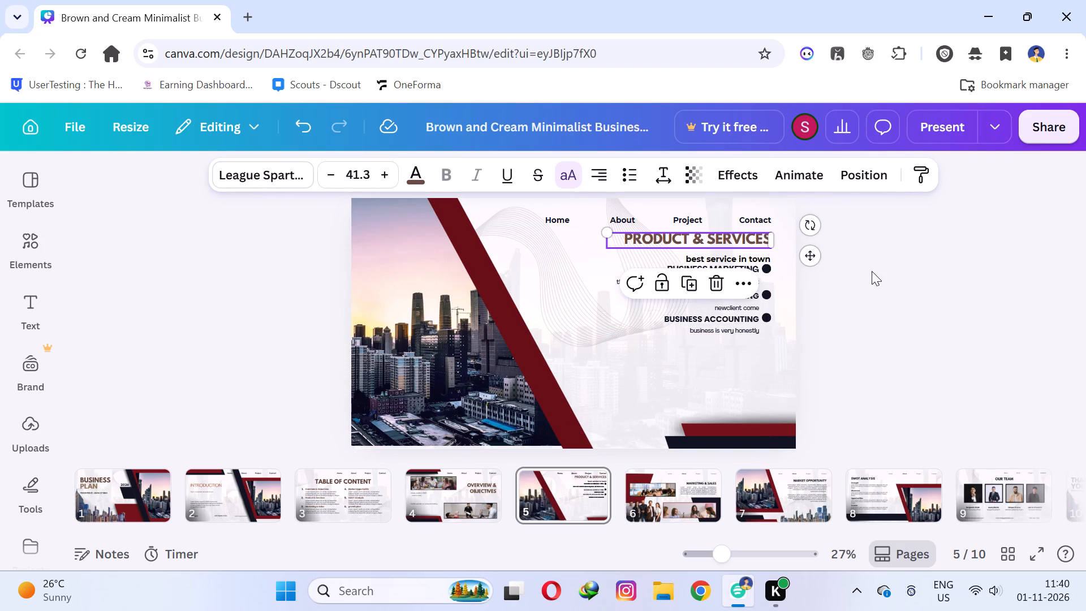
click(872, 271)
Shift page 5's wavy line graphic down and right behind the services text, and nudge the city photo slightly down and right.
drag(609, 260, 705, 289)
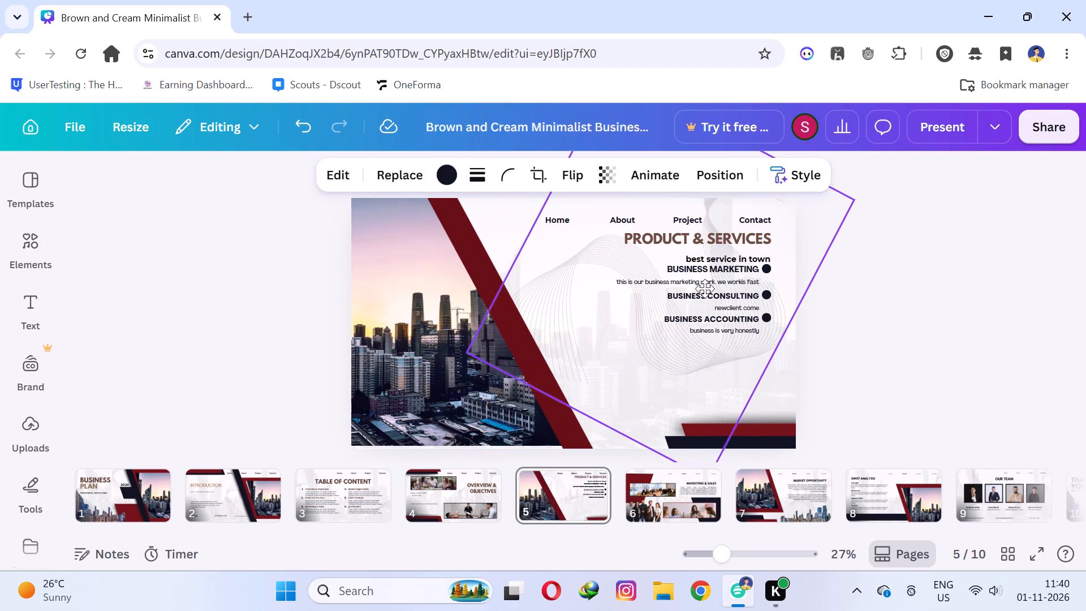
drag(705, 289, 688, 311)
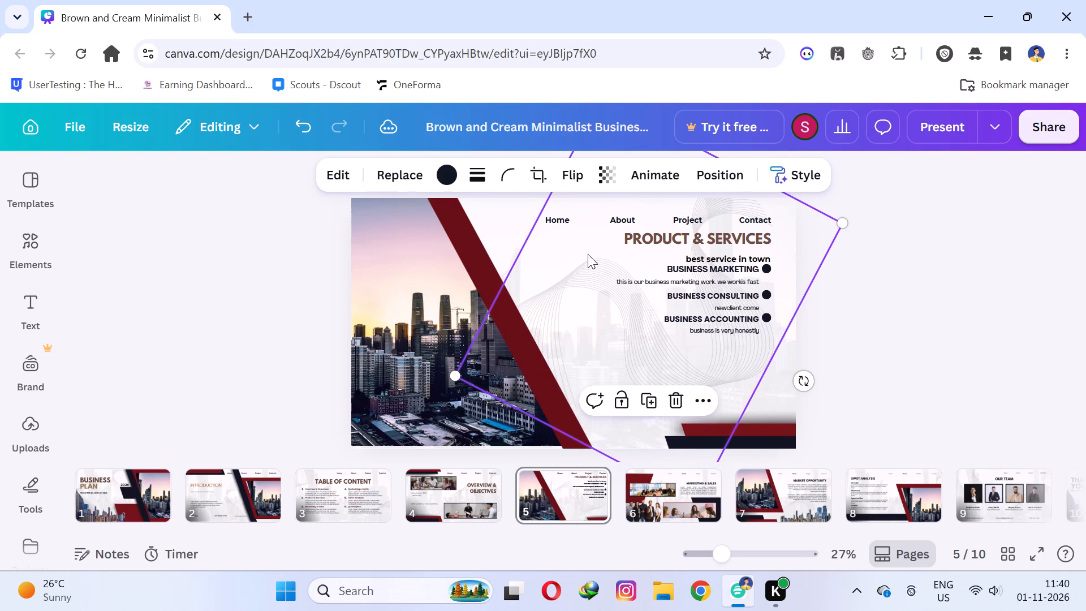
drag(588, 254, 631, 276)
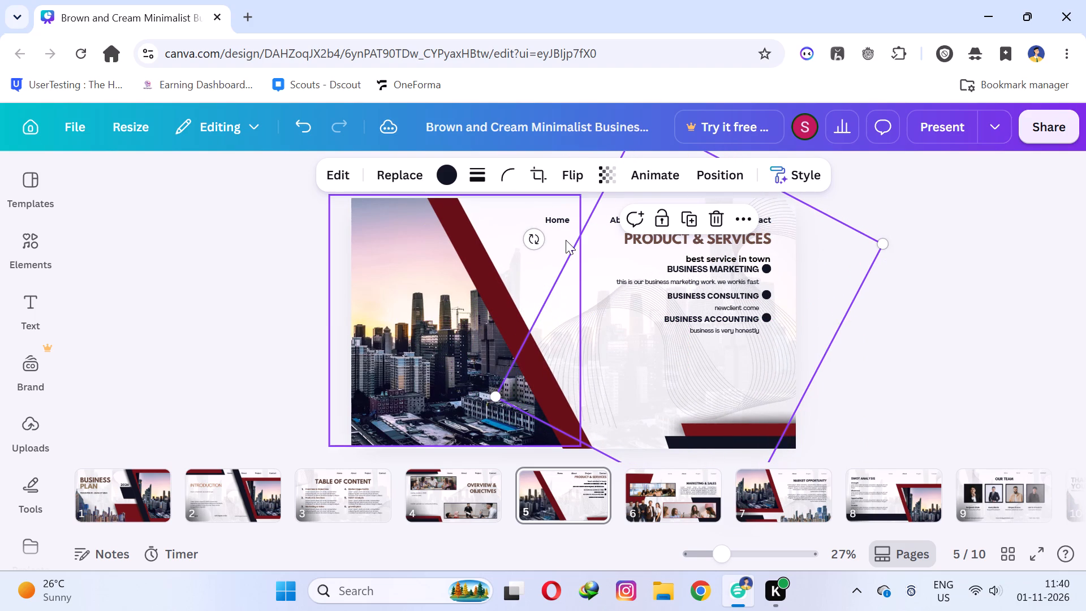
drag(566, 240, 575, 248)
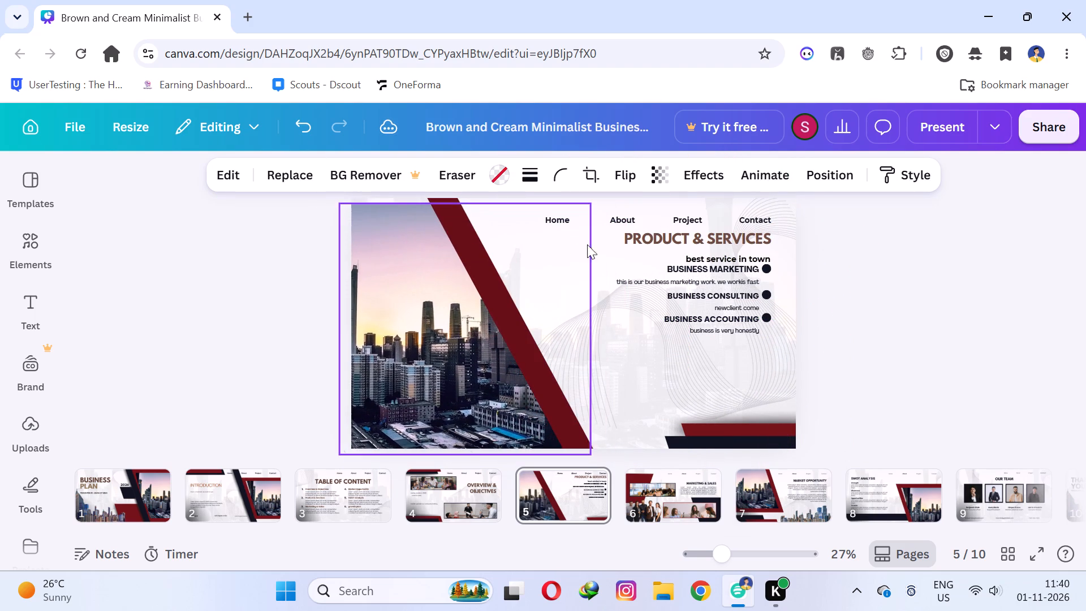
click(611, 249)
drag(644, 261, 692, 274)
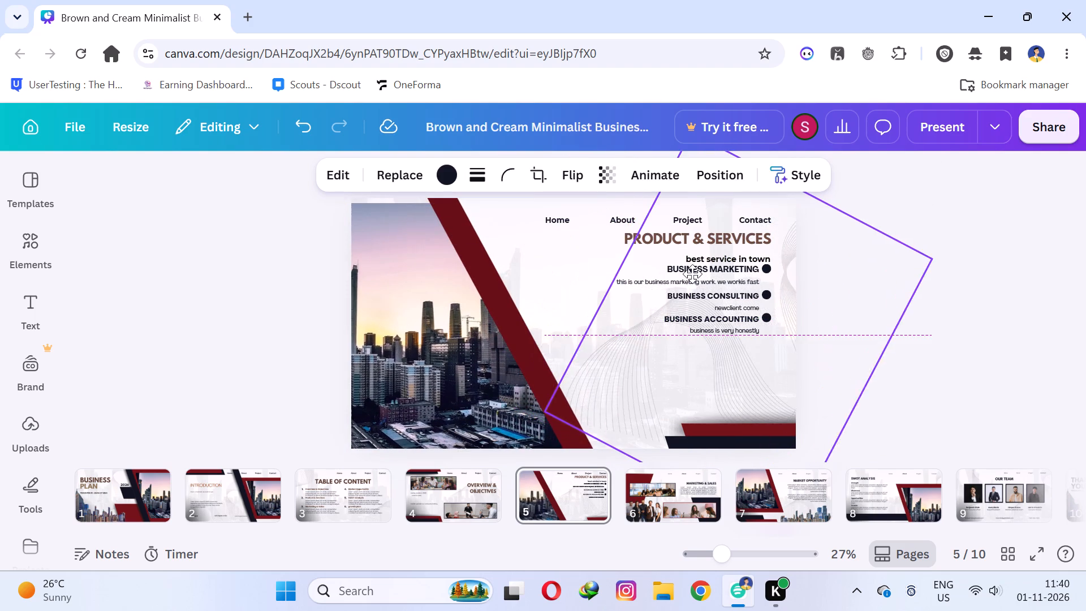
drag(692, 274, 662, 272)
drag(772, 342, 727, 312)
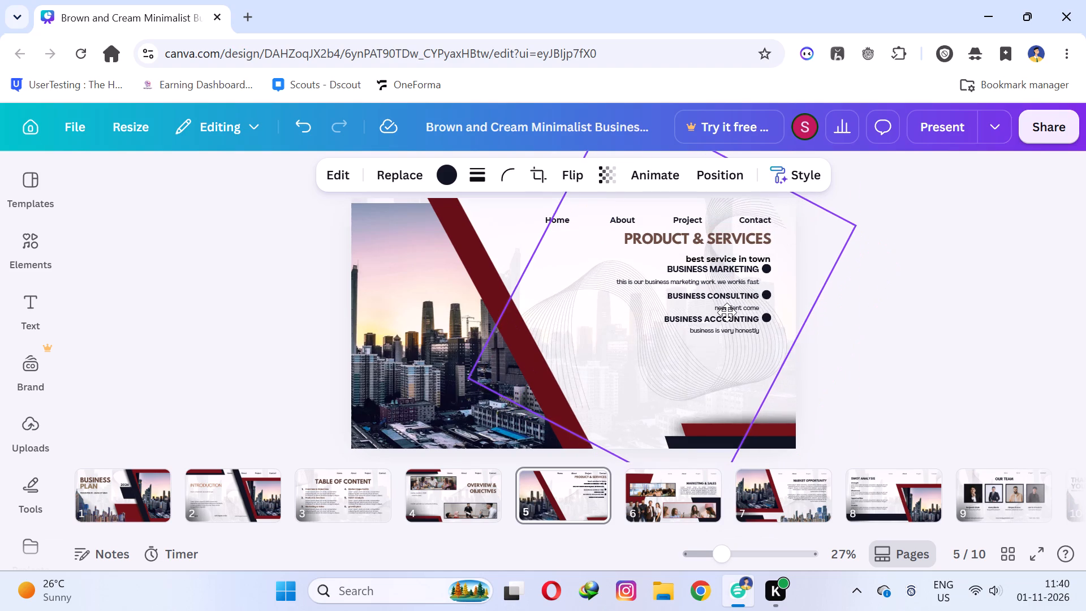
drag(727, 312, 751, 324)
drag(775, 258, 768, 265)
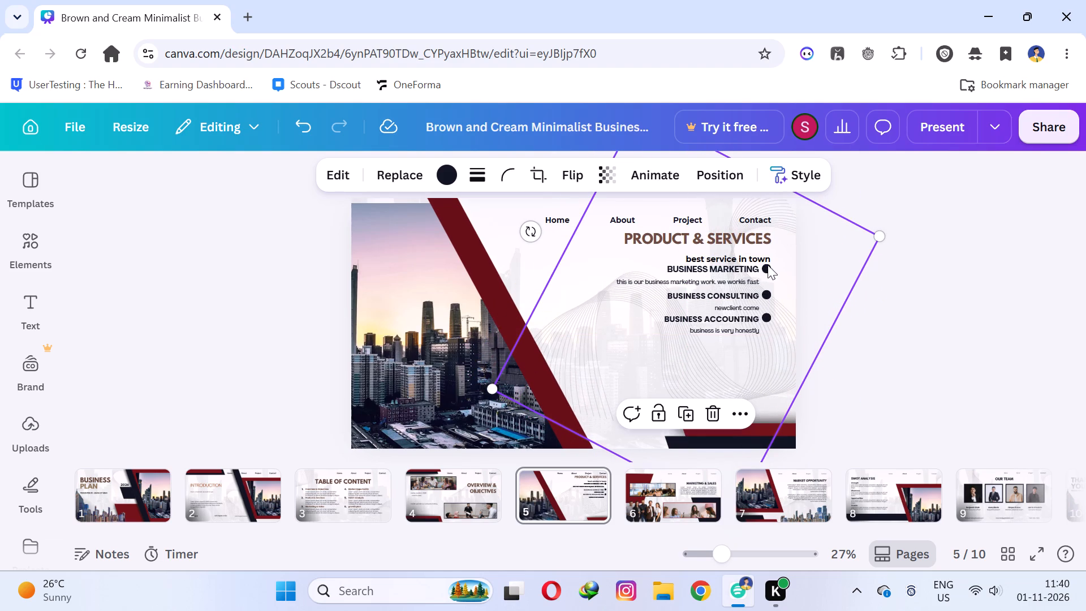
drag(768, 265, 763, 268)
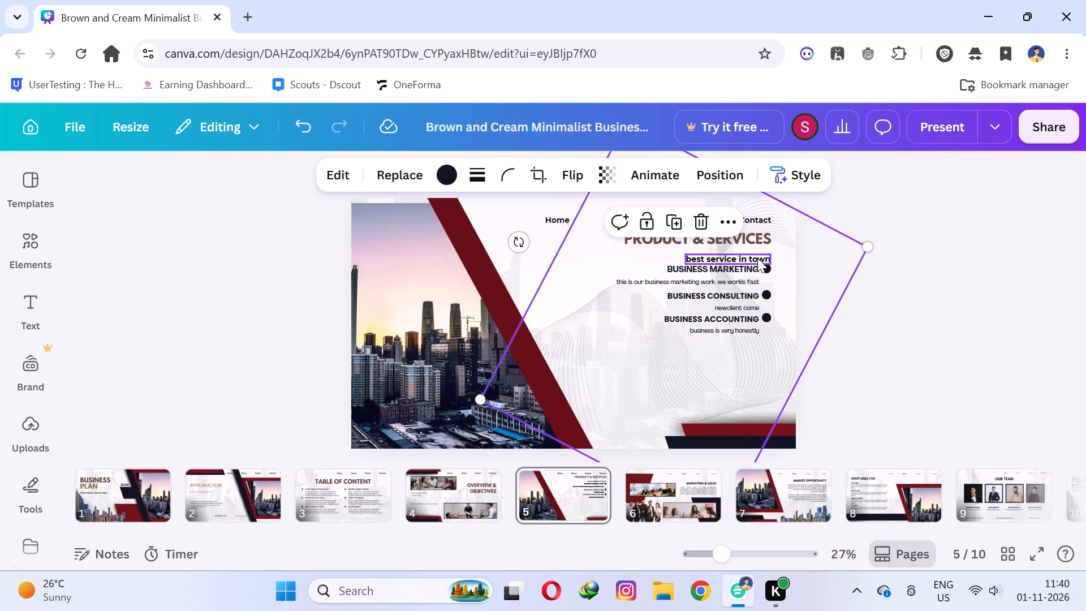
Slightly increase the text size of the grouped marketing, consulting and accounting service list on page 5.
click(757, 269)
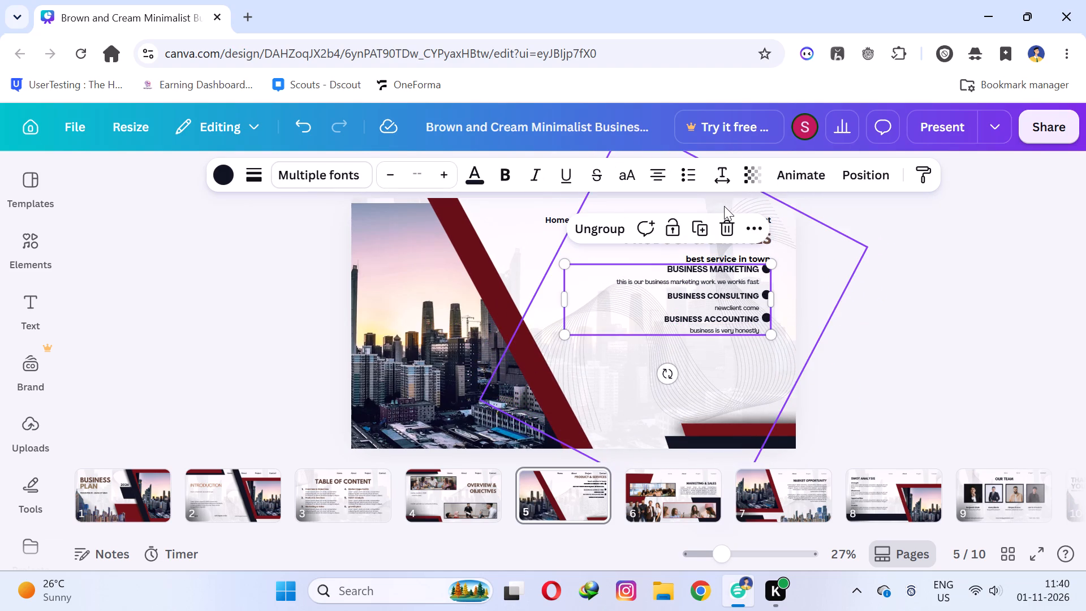
triple_click(441, 169)
triple_click(441, 169)
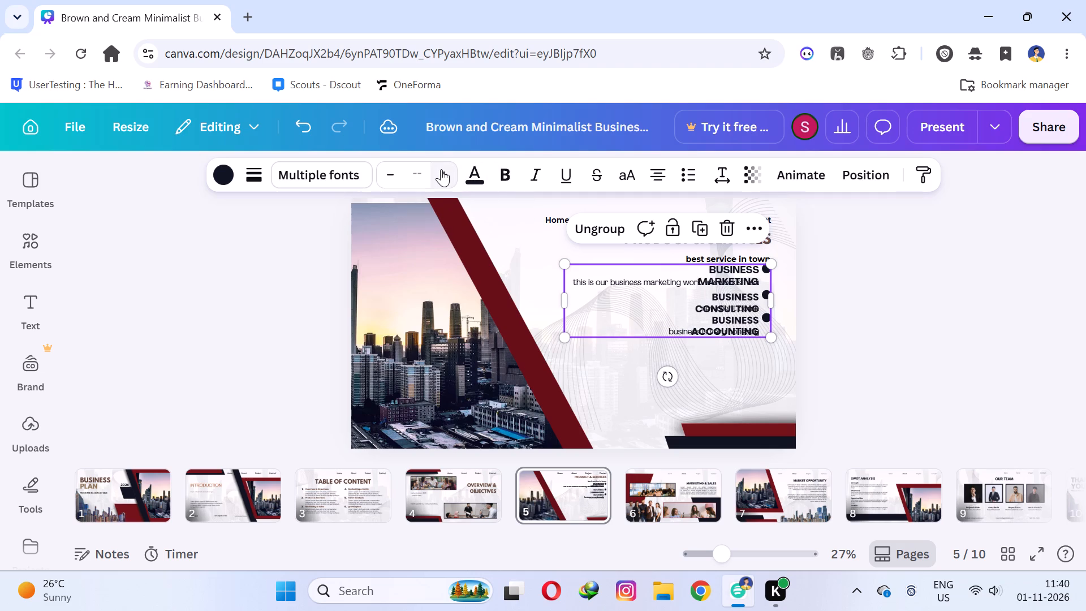
click(441, 169)
triple_click(394, 173)
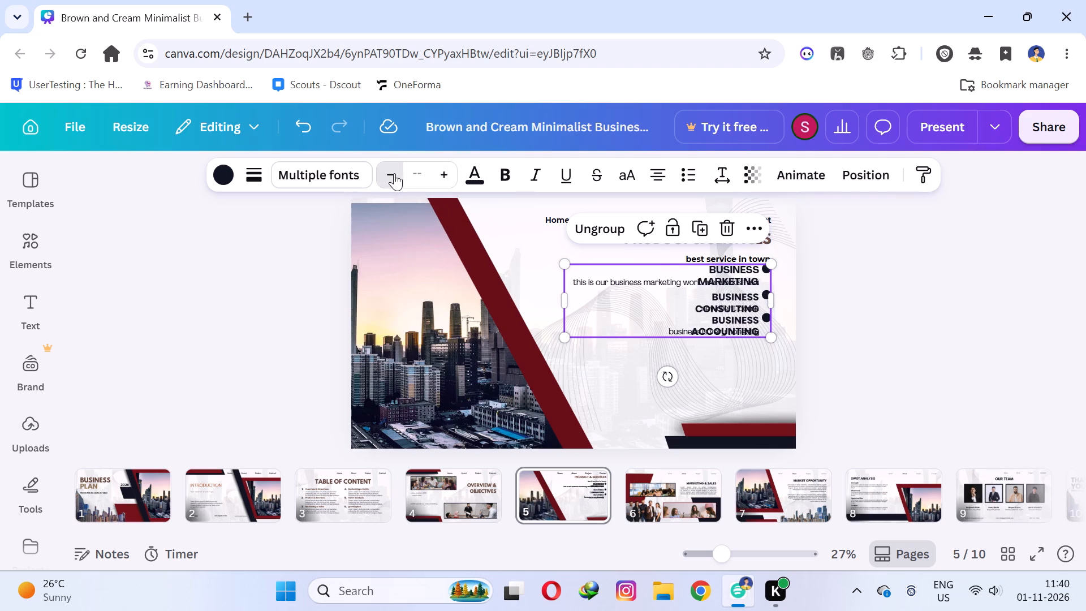
triple_click(394, 173)
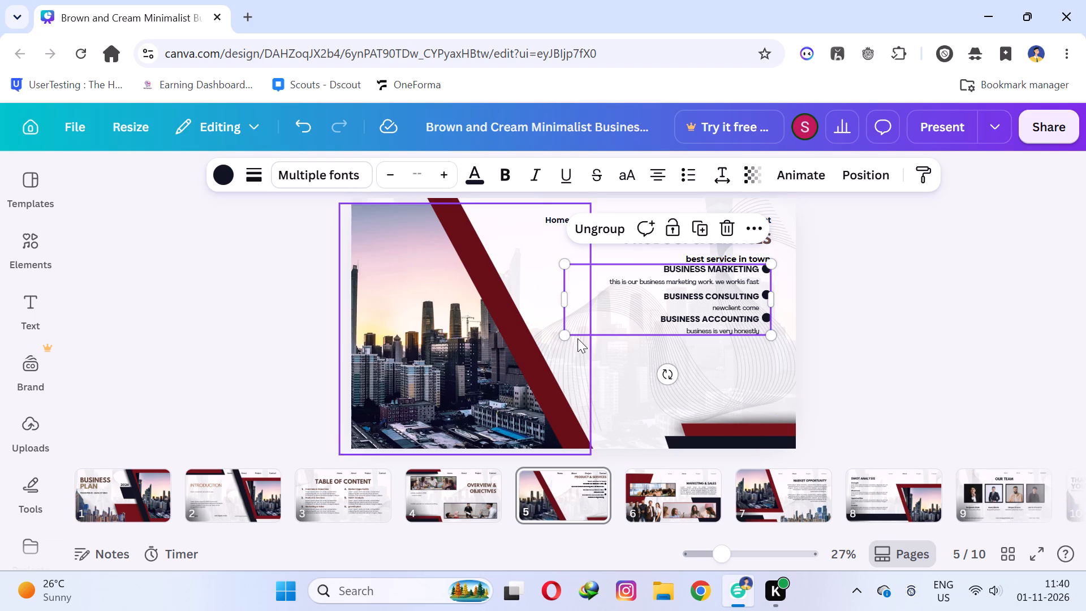
click(874, 307)
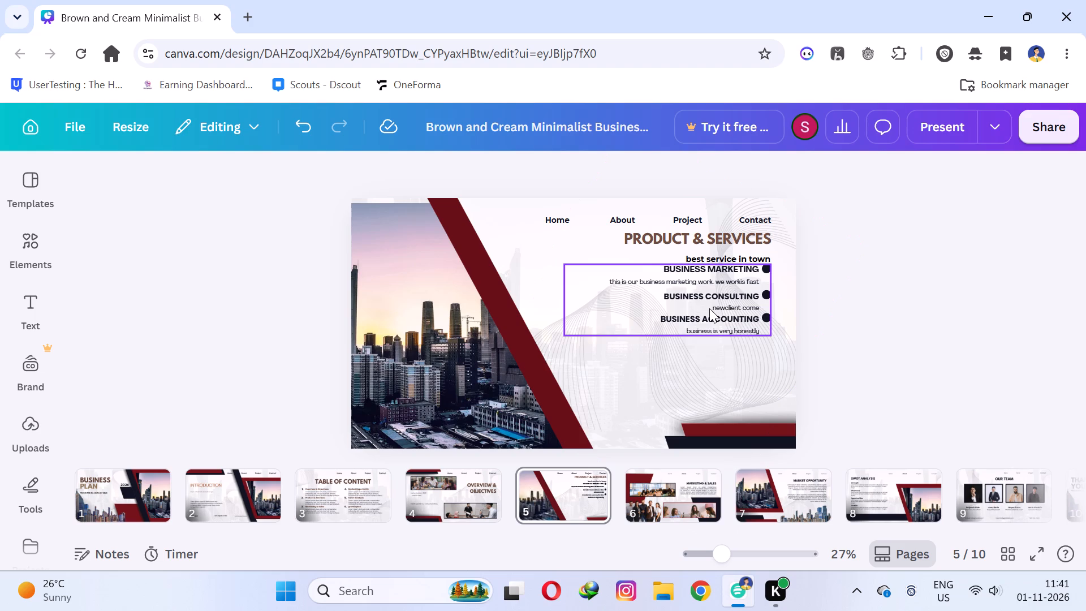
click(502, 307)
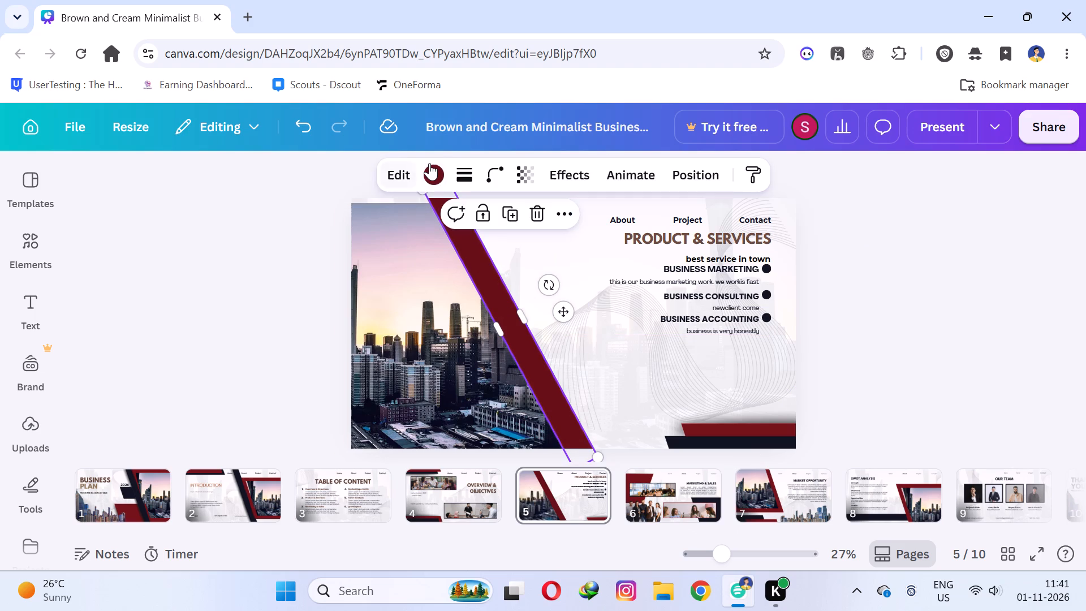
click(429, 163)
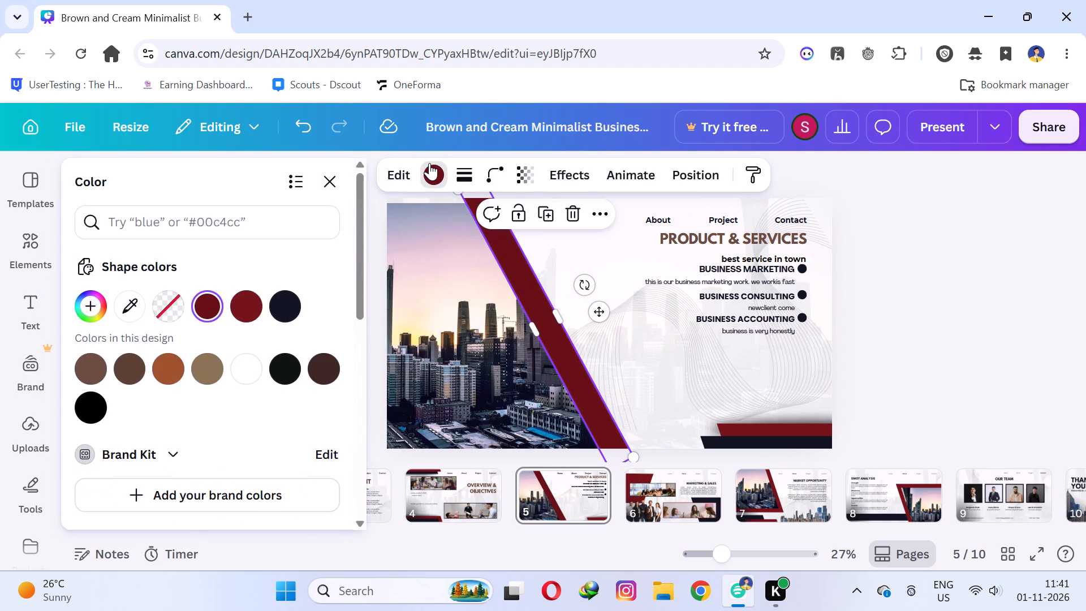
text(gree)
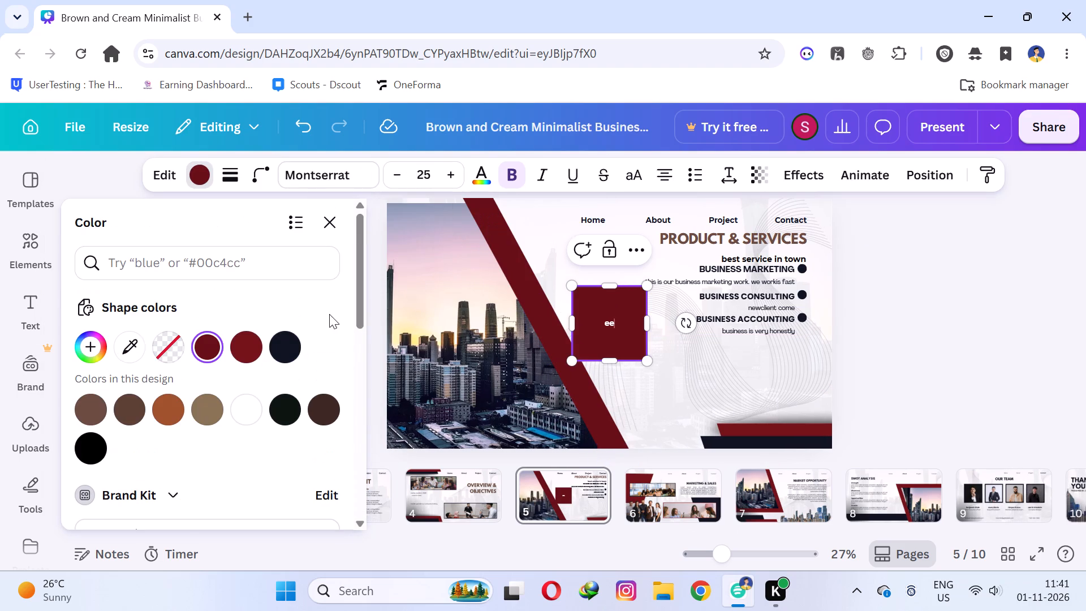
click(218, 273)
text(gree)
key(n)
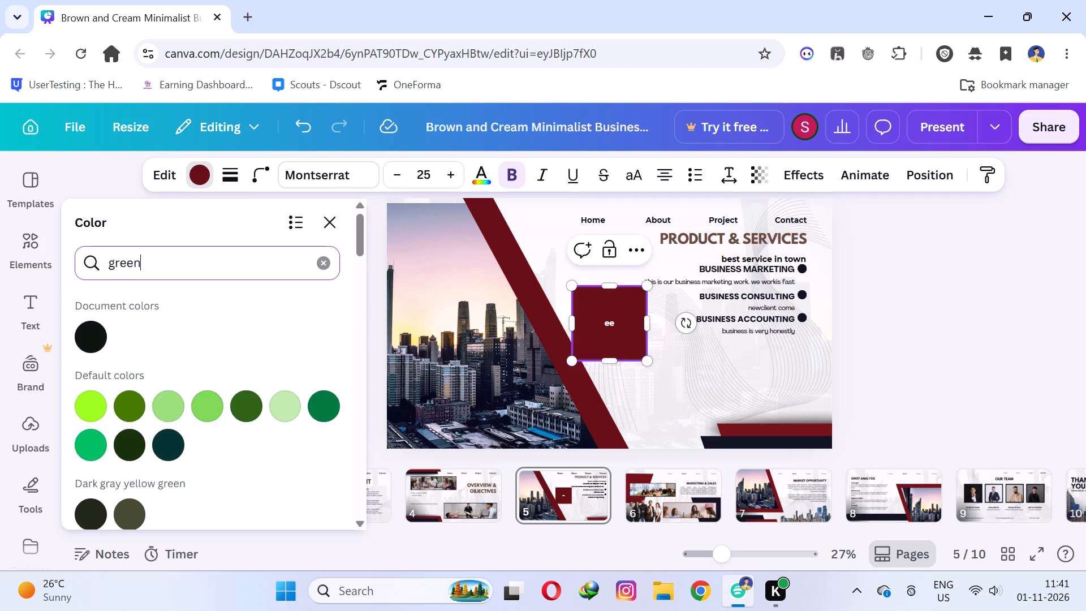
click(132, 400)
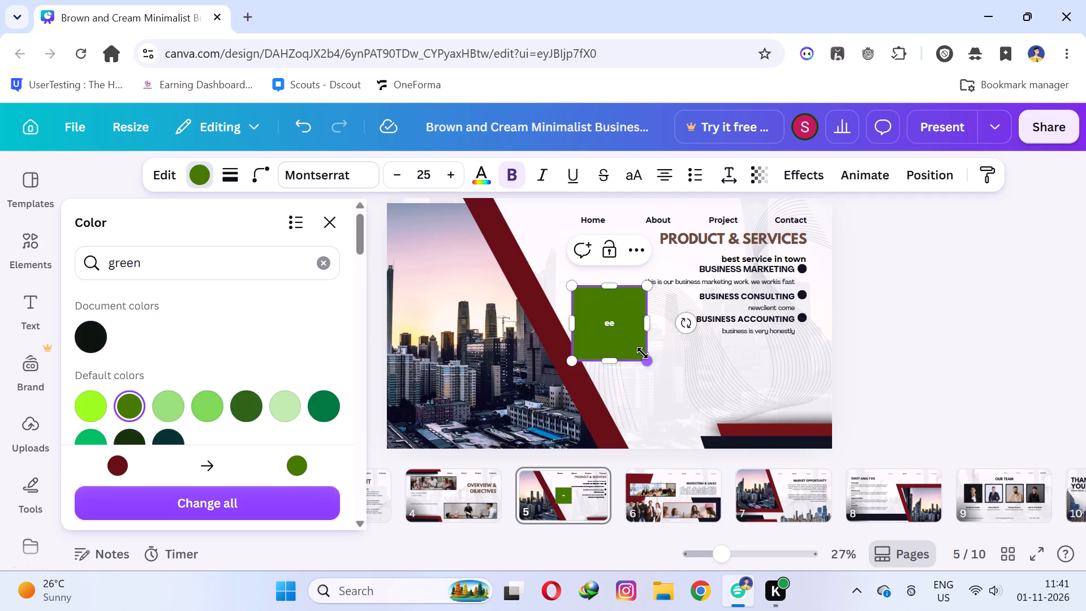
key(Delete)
Recolor page 5's diagonal dark red stripe beside the city photo to Electric green #99e17a.
click(507, 315)
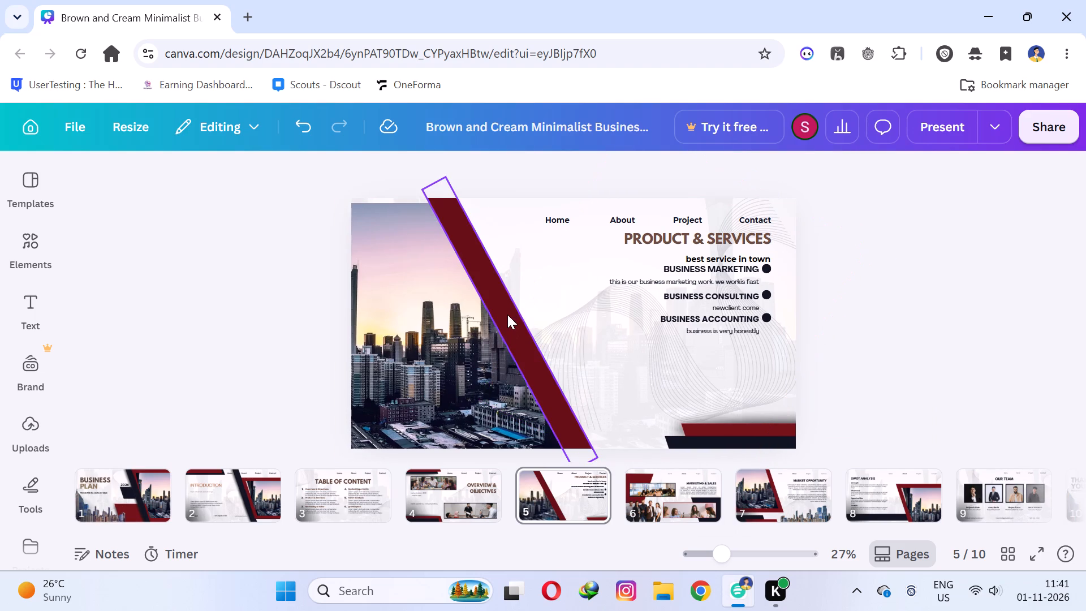
click(428, 175)
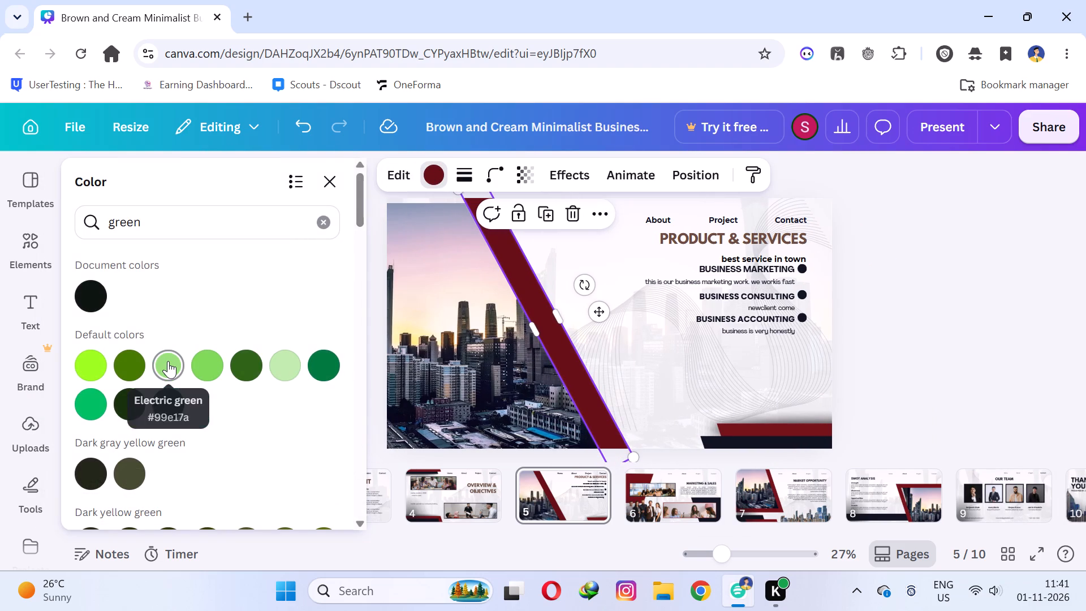
click(168, 361)
click(1012, 315)
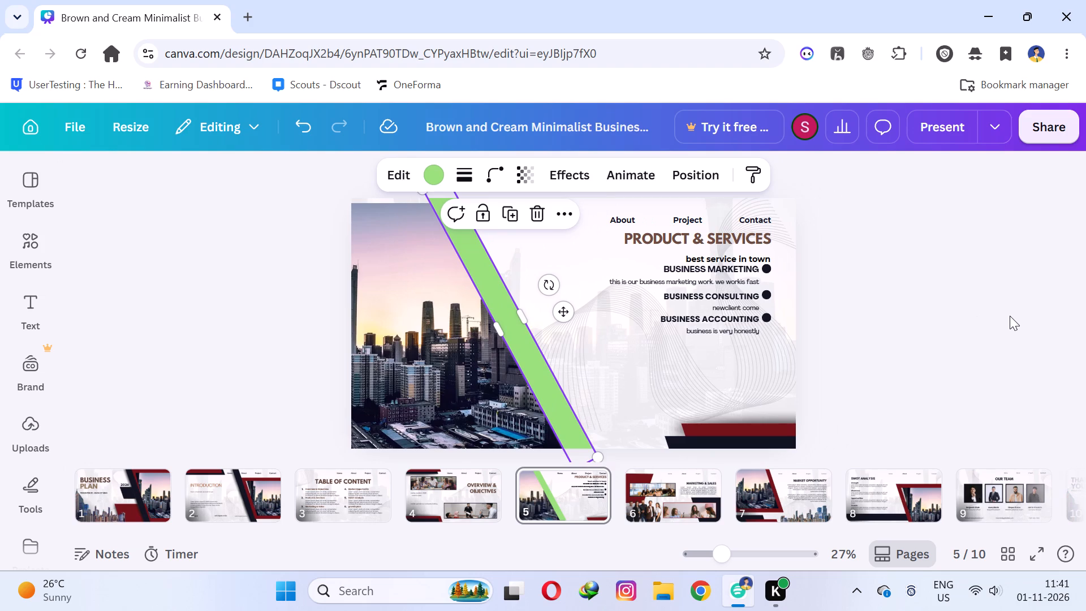
click(992, 323)
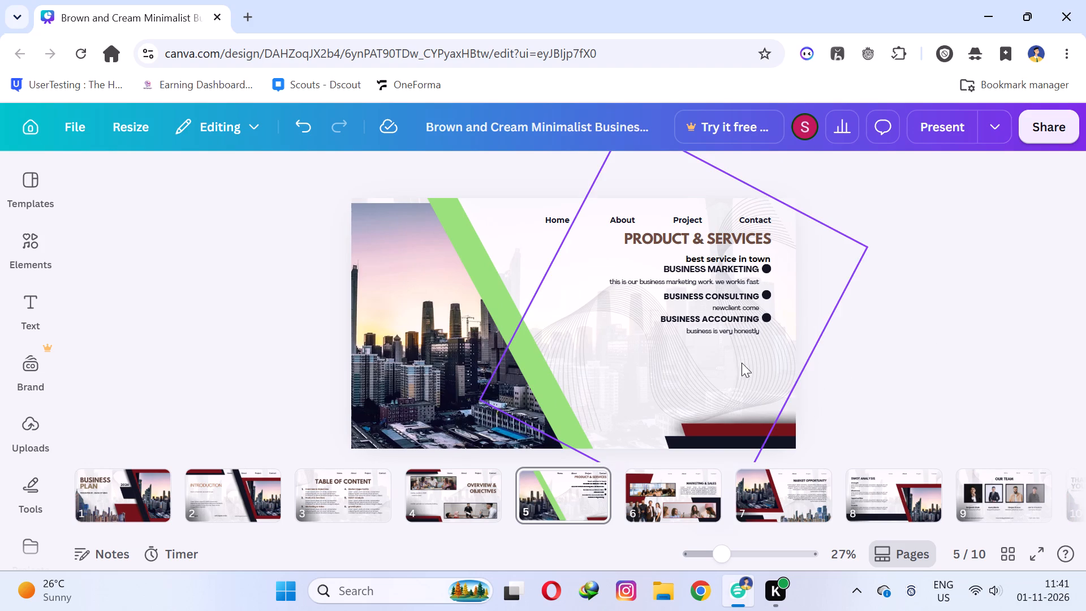
Move page 5's "best service in town" tagline slightly up and left, closer to the PRODUCT & SERVICES heading.
click(728, 331)
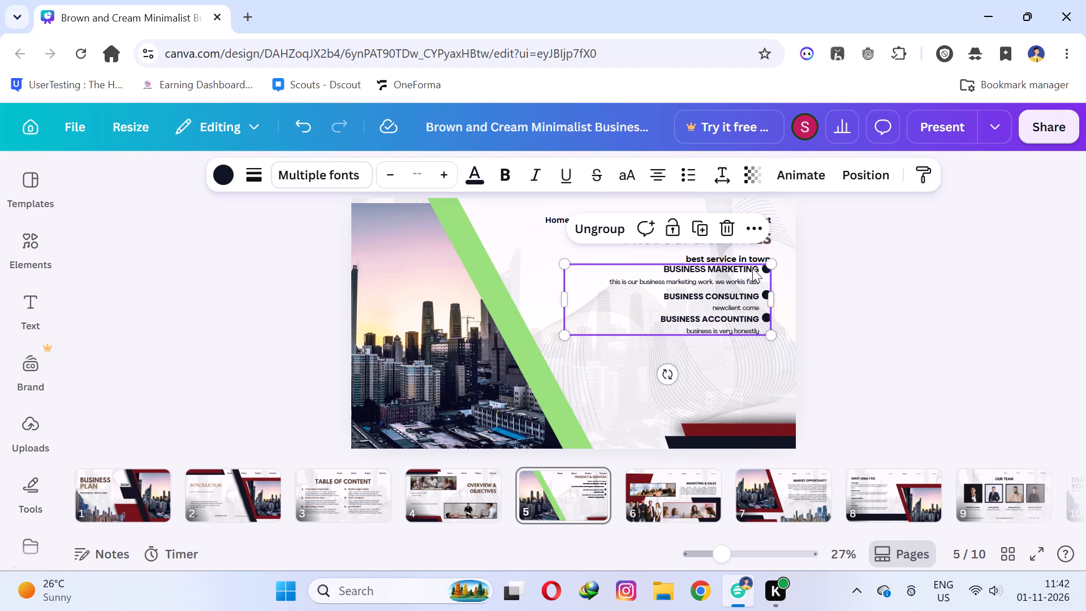
drag(702, 253, 699, 249)
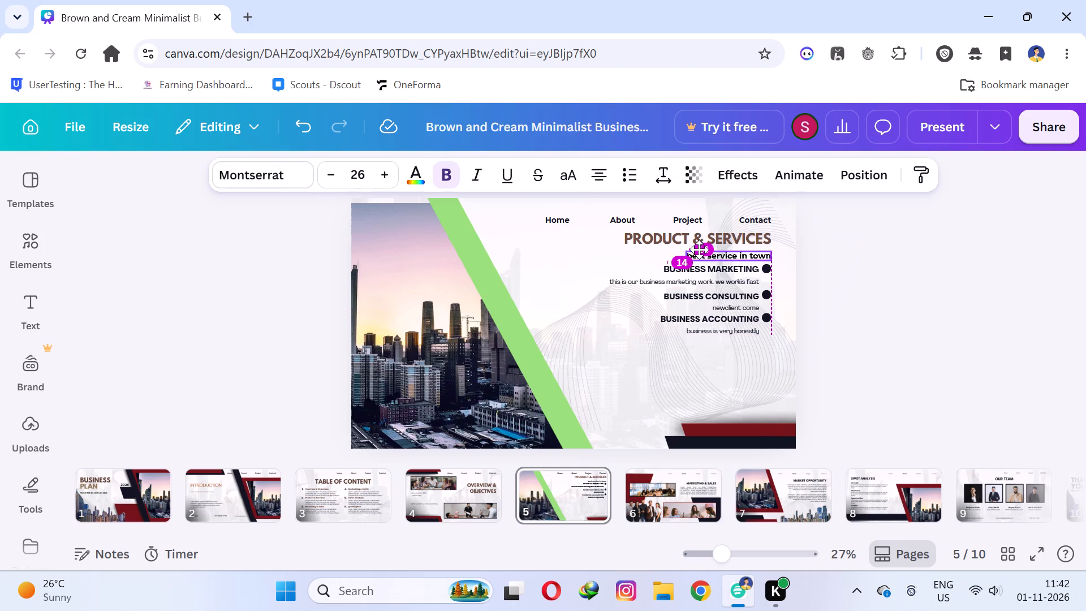
drag(699, 249, 693, 249)
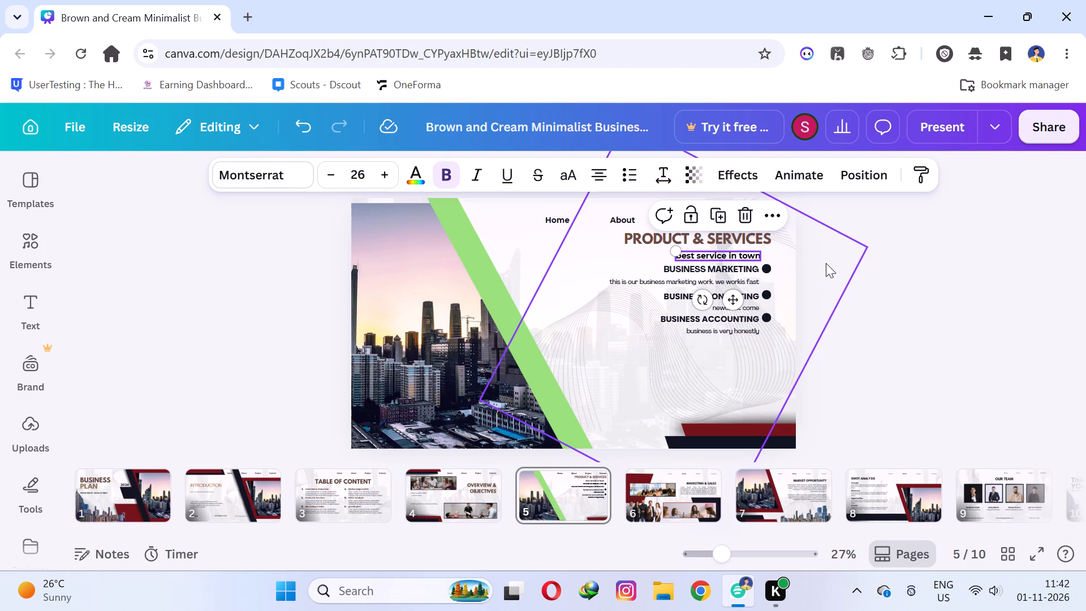
click(849, 257)
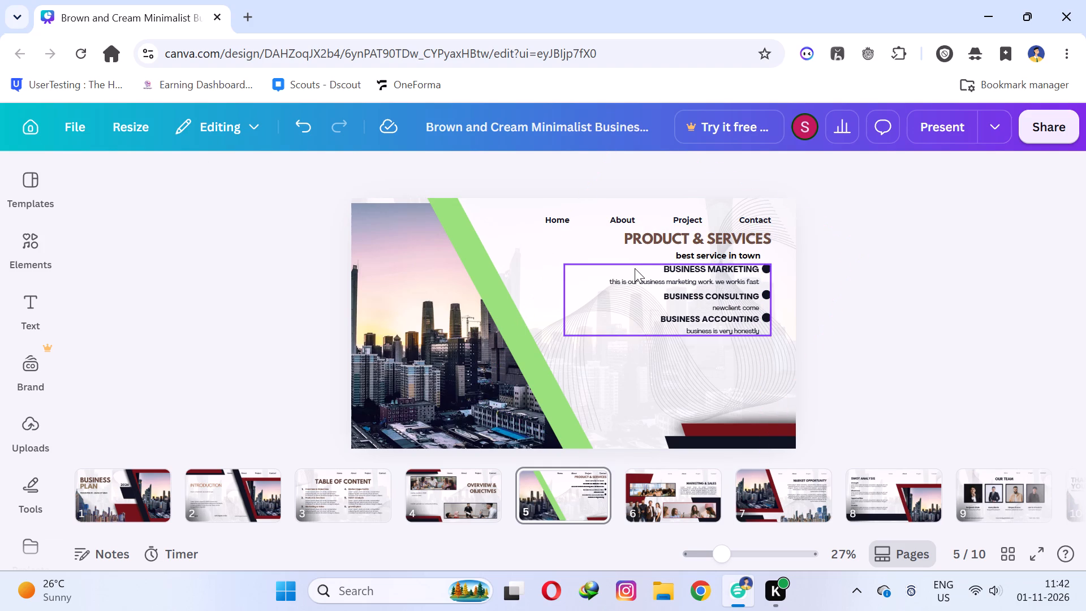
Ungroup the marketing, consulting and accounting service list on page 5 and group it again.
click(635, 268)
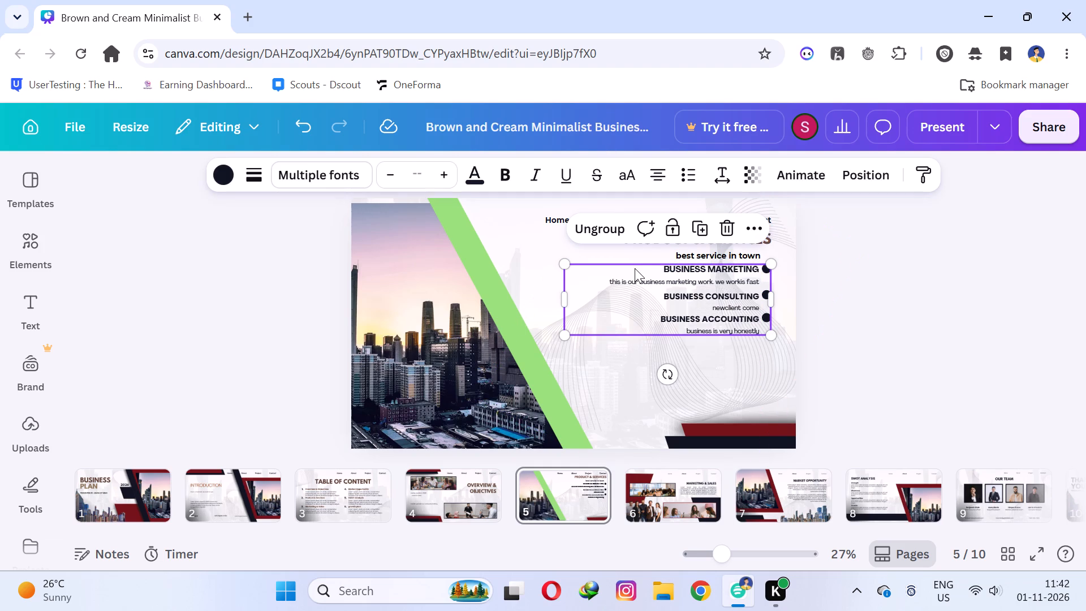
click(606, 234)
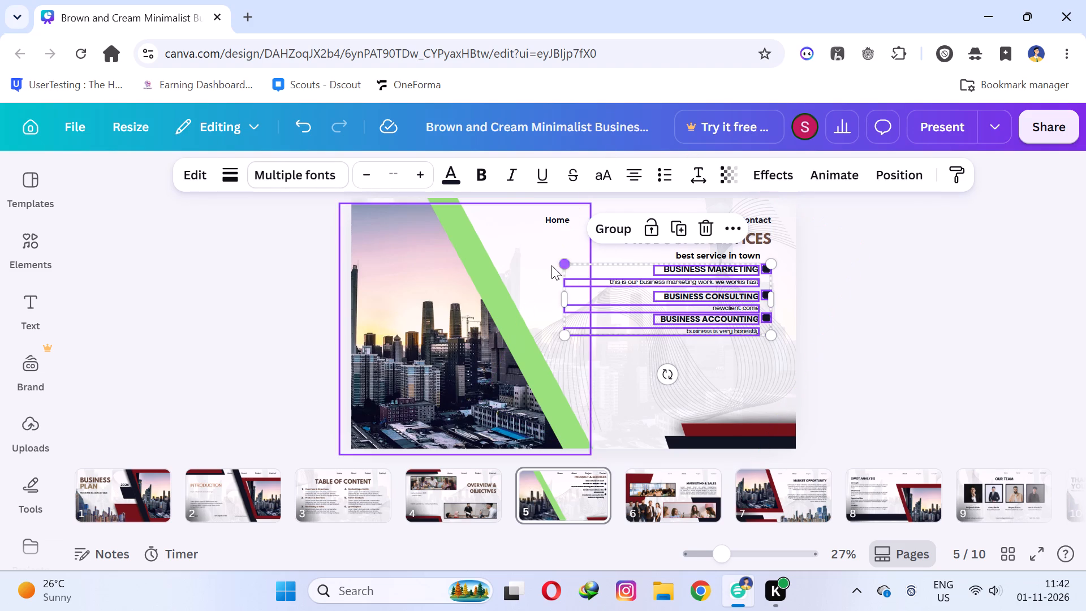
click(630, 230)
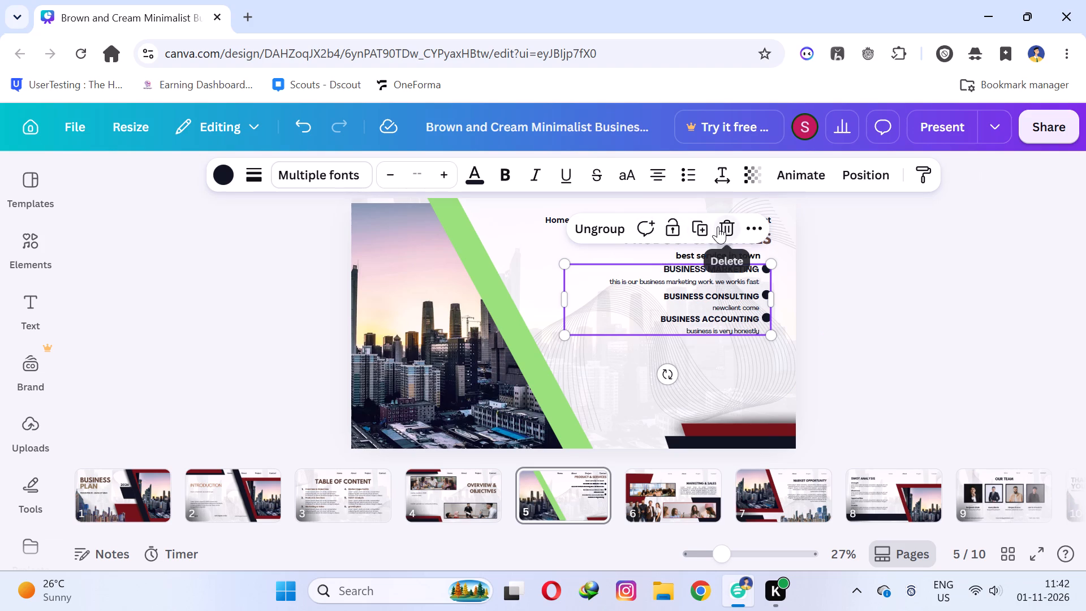
Duplicate the grouped service list on page 5 and place the copy directly below the original, shifted slightly right.
click(703, 226)
drag(693, 298, 692, 372)
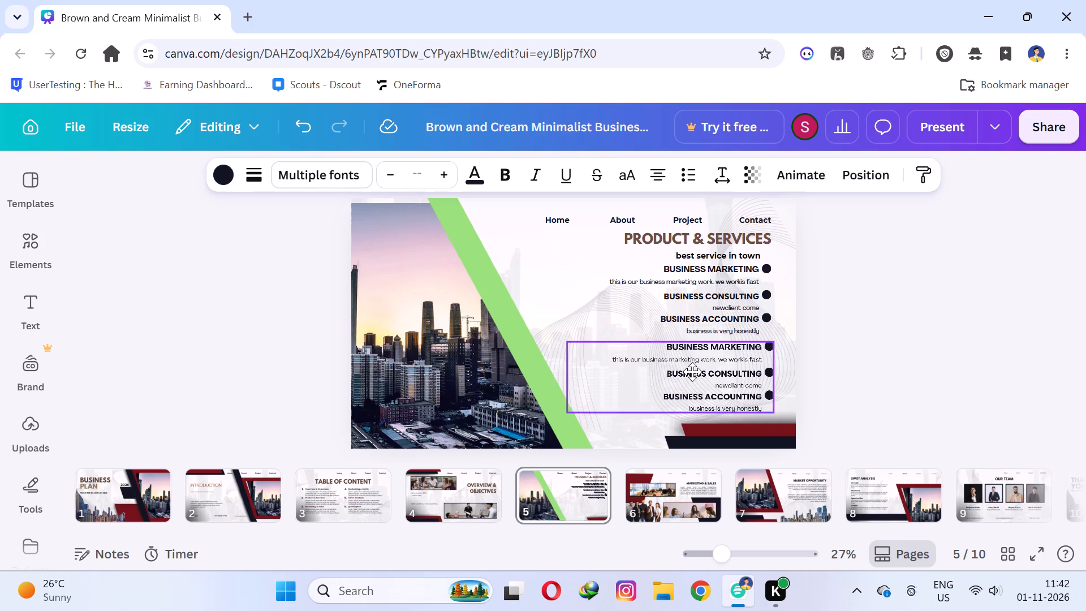
drag(692, 372, 701, 376)
click(884, 355)
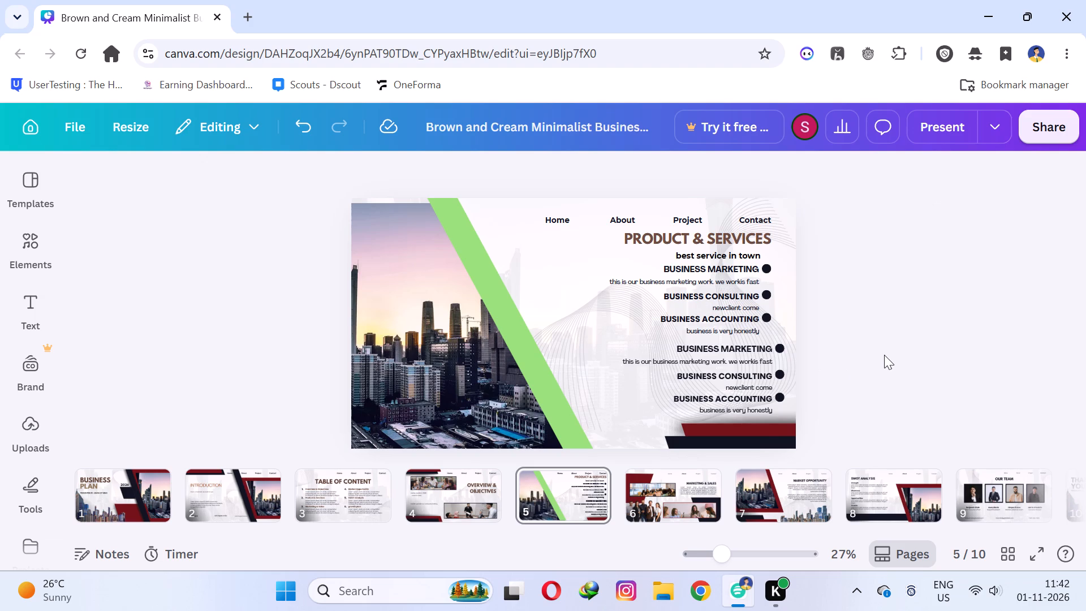
click(734, 363)
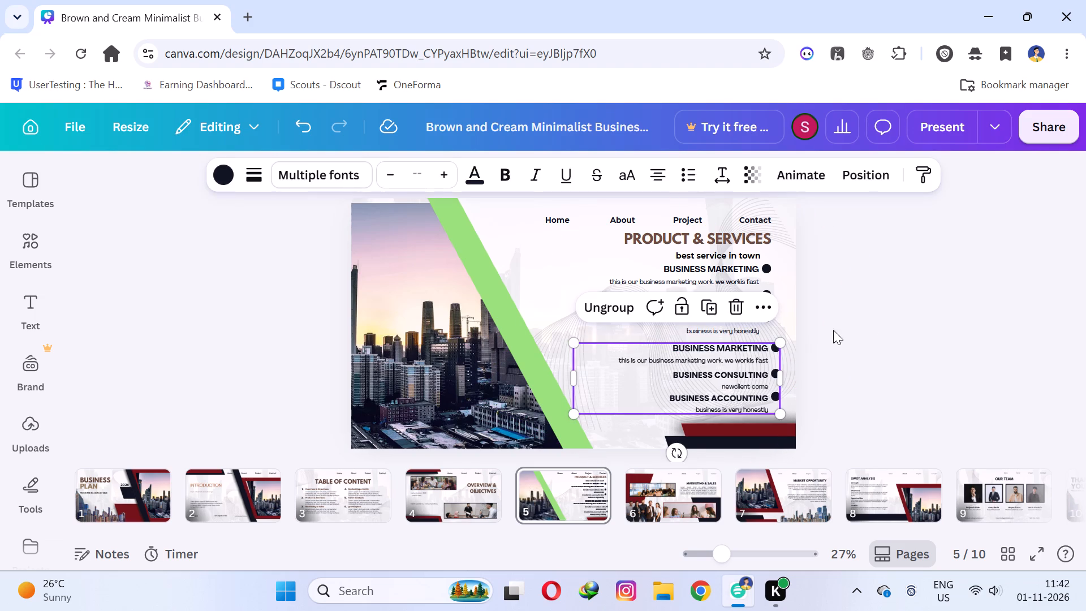
click(870, 329)
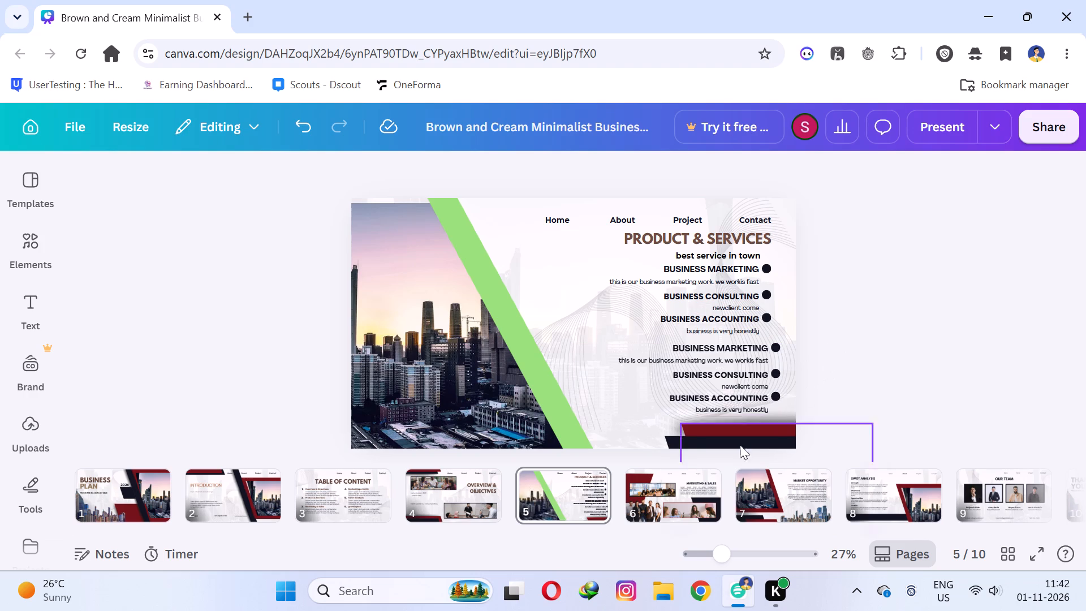
On page 6, set the Home, About, Project, Contact navigation text to size 25 and make it all bold.
click(663, 492)
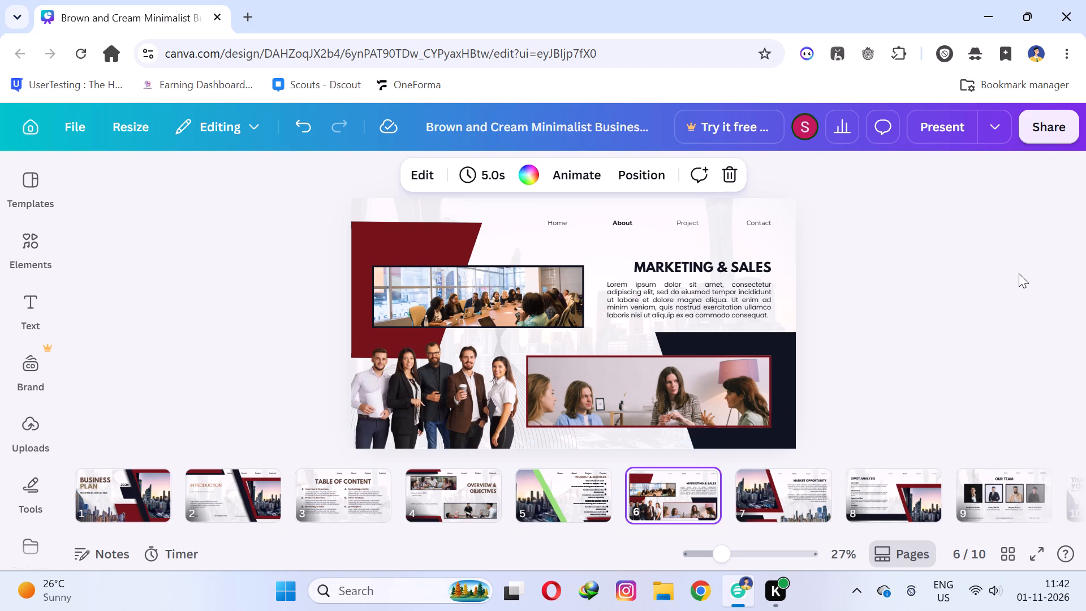
click(737, 259)
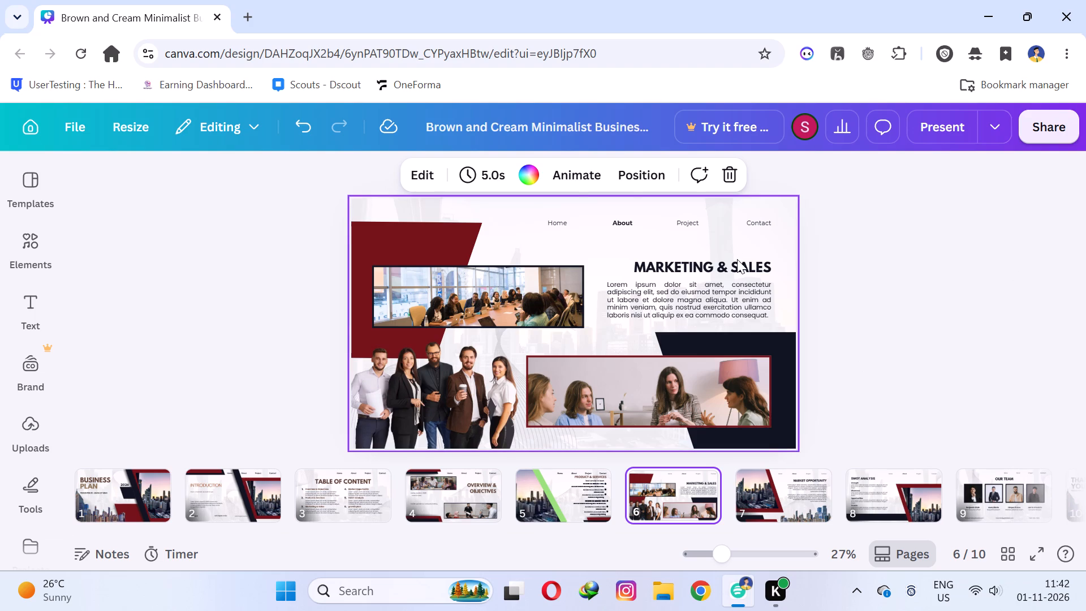
click(559, 223)
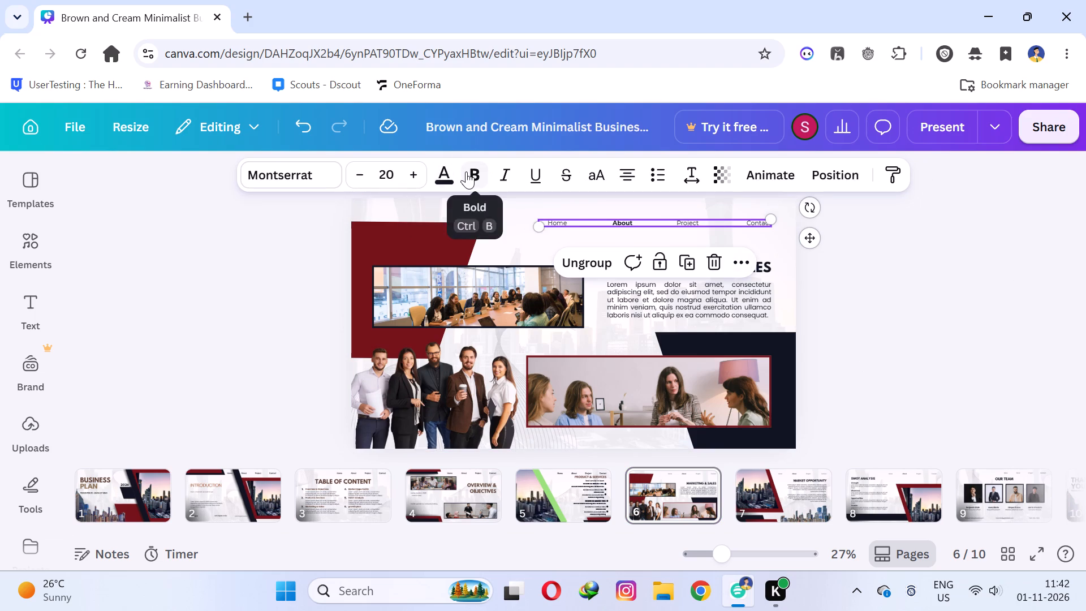
triple_click(408, 175)
click(408, 175)
click(408, 175)
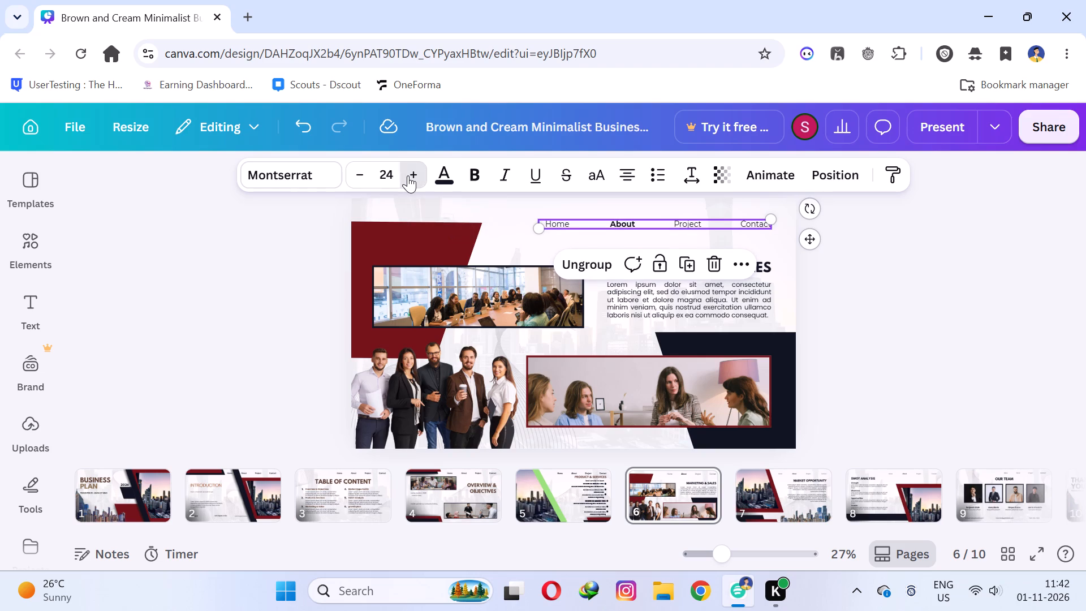
click(477, 170)
click(998, 276)
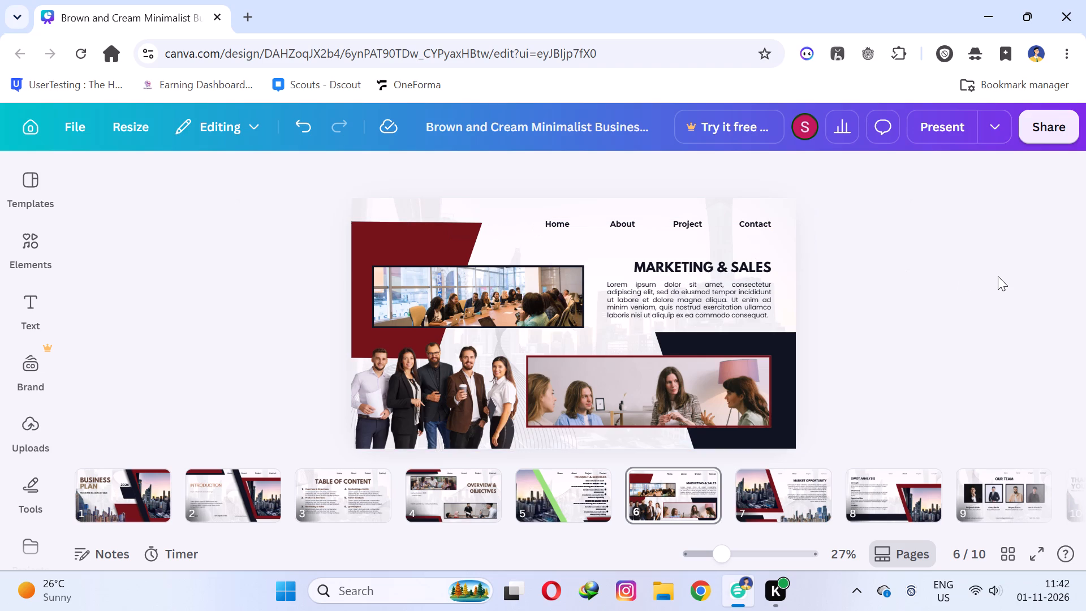
Open the text color options for the MARKETING & SALES heading and add a brown circle to page 6.
click(727, 257)
click(724, 262)
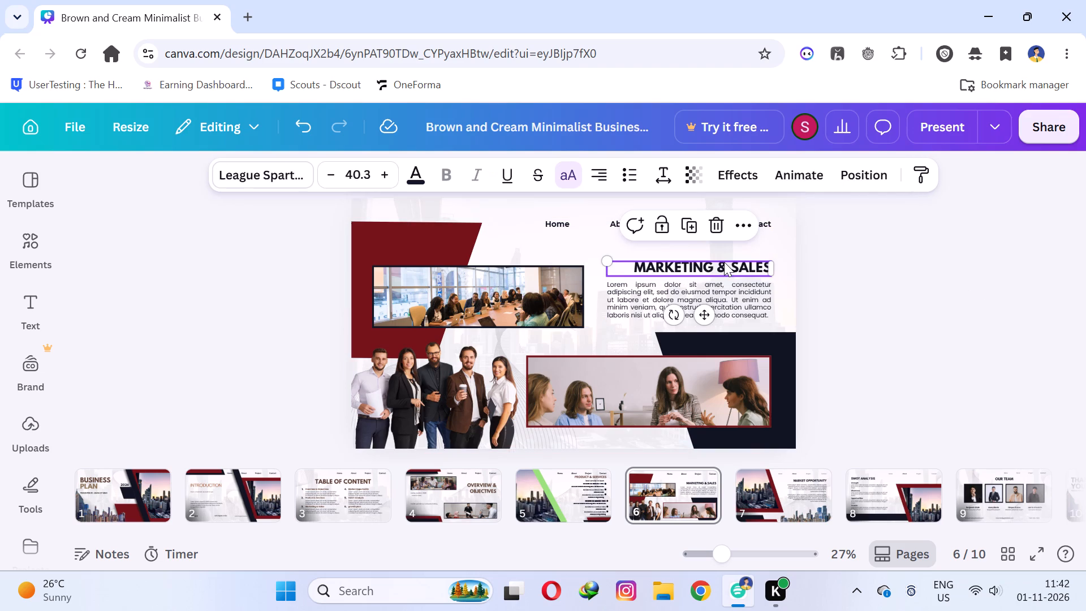
click(424, 175)
key(c)
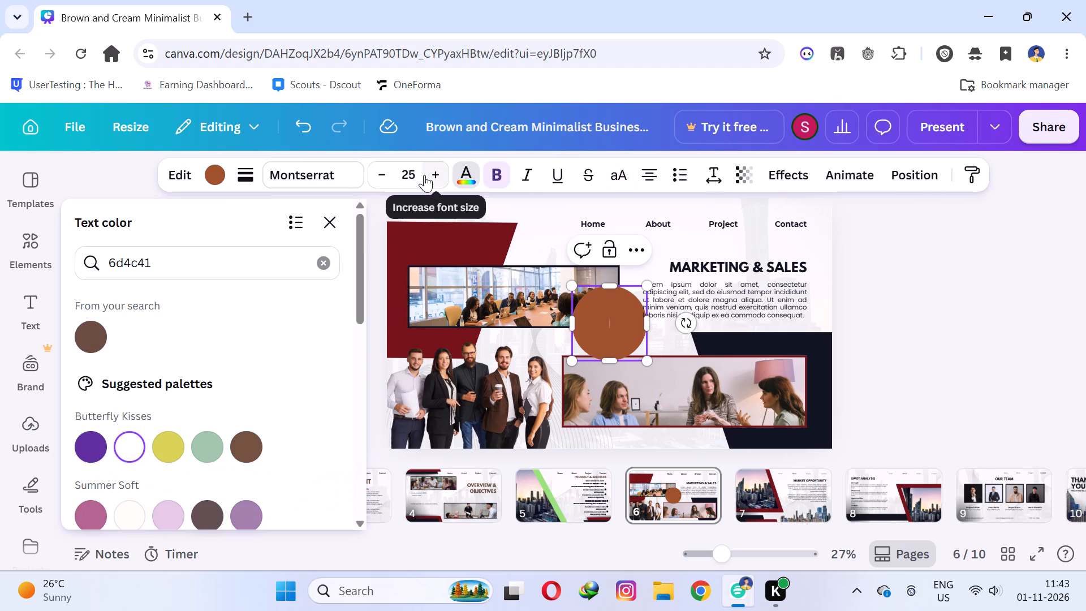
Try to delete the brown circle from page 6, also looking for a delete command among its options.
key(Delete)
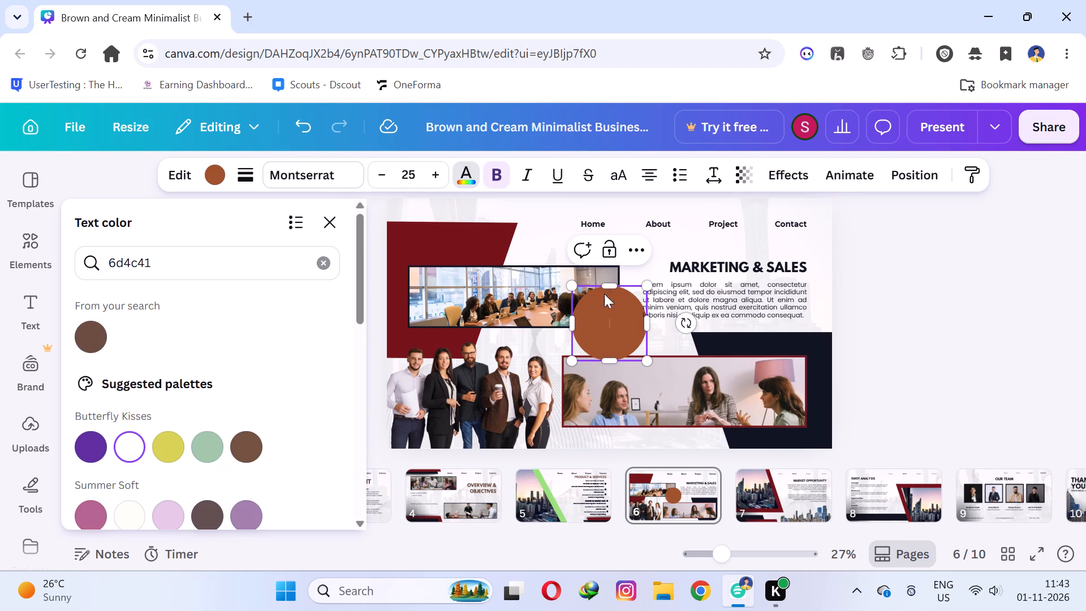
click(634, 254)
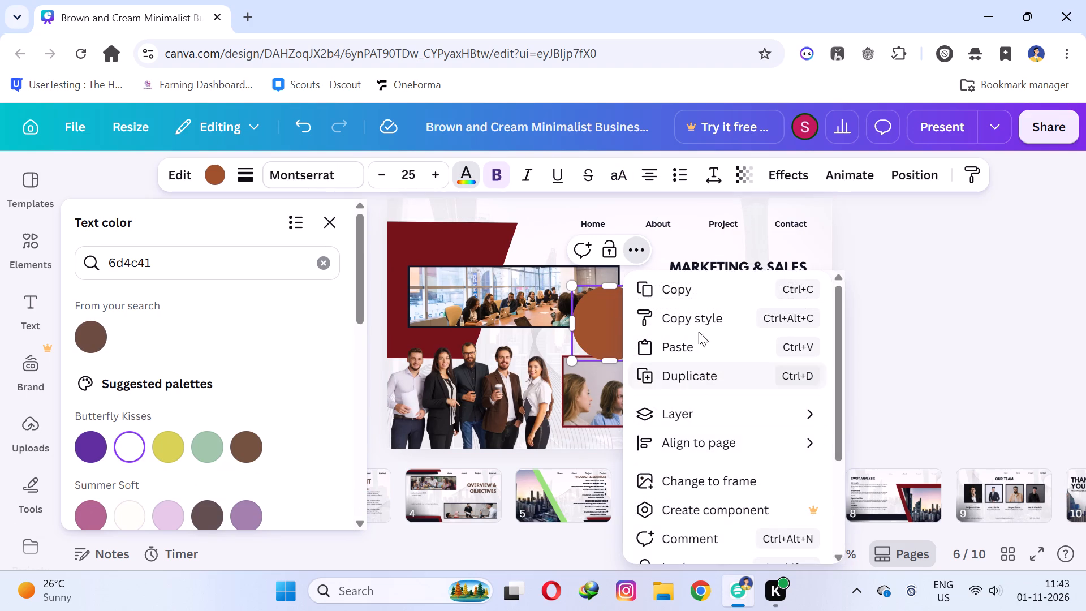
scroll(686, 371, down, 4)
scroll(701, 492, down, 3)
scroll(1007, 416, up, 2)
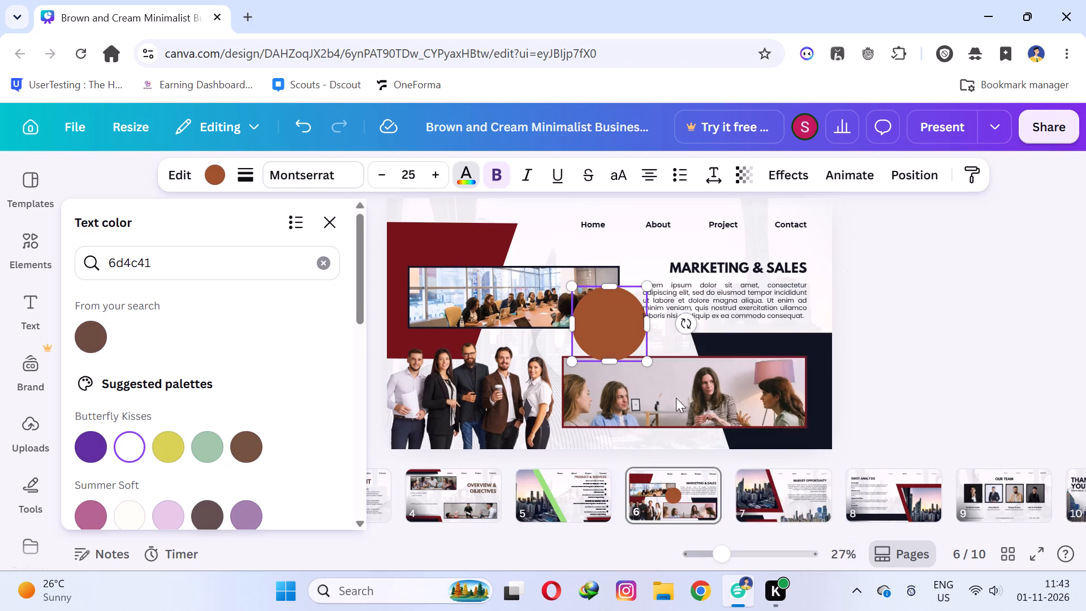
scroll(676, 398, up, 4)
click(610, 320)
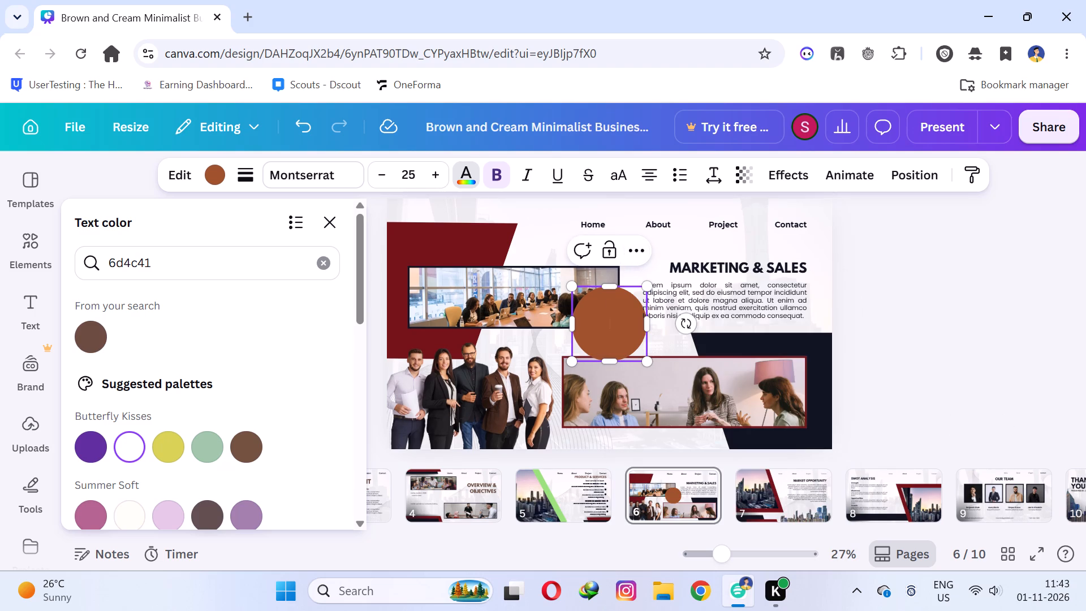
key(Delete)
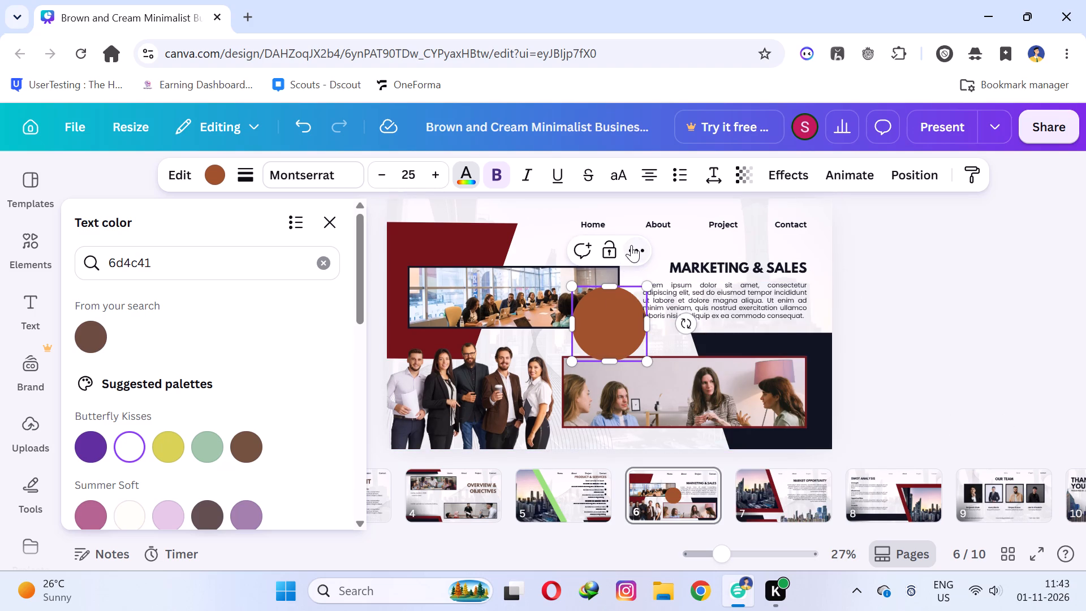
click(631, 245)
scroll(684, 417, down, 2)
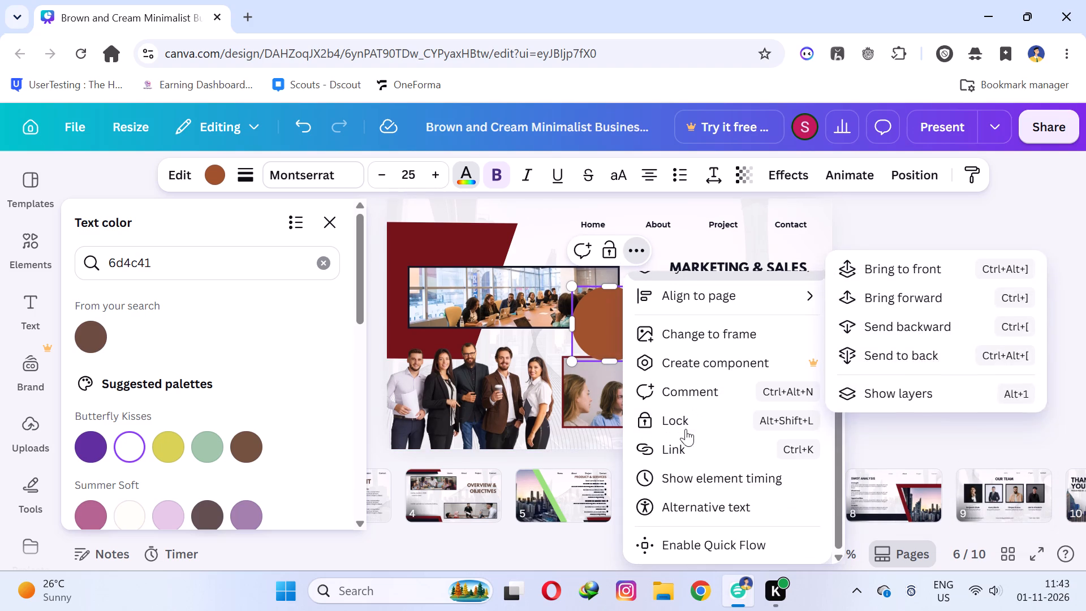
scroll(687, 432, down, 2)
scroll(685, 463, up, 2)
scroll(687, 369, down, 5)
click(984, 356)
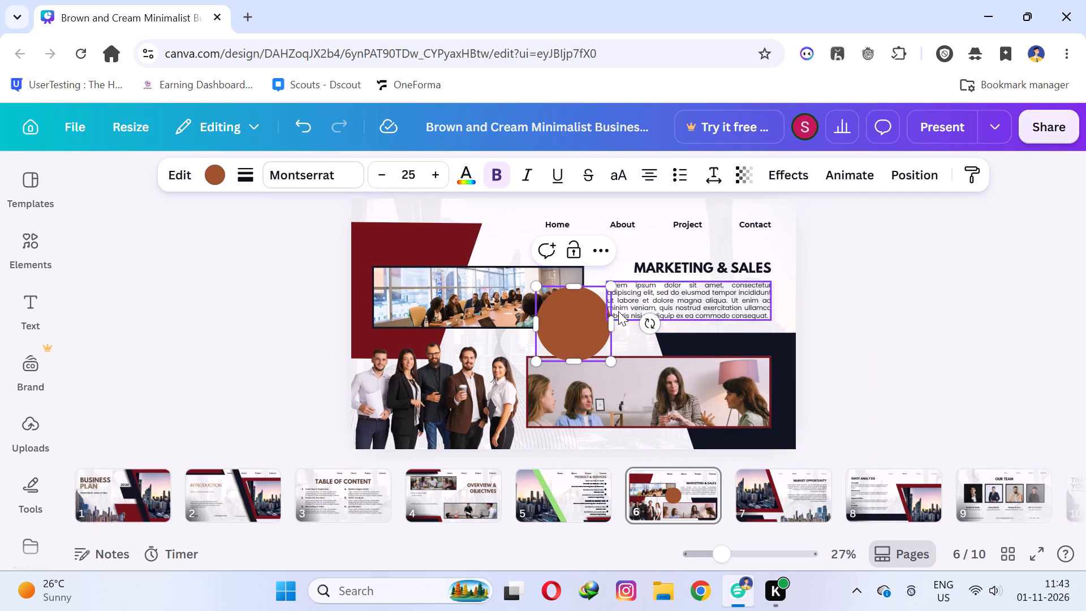
Shrink the brown circle to a small dot and place it just left of page 6's lorem ipsum paragraph.
drag(611, 289, 568, 322)
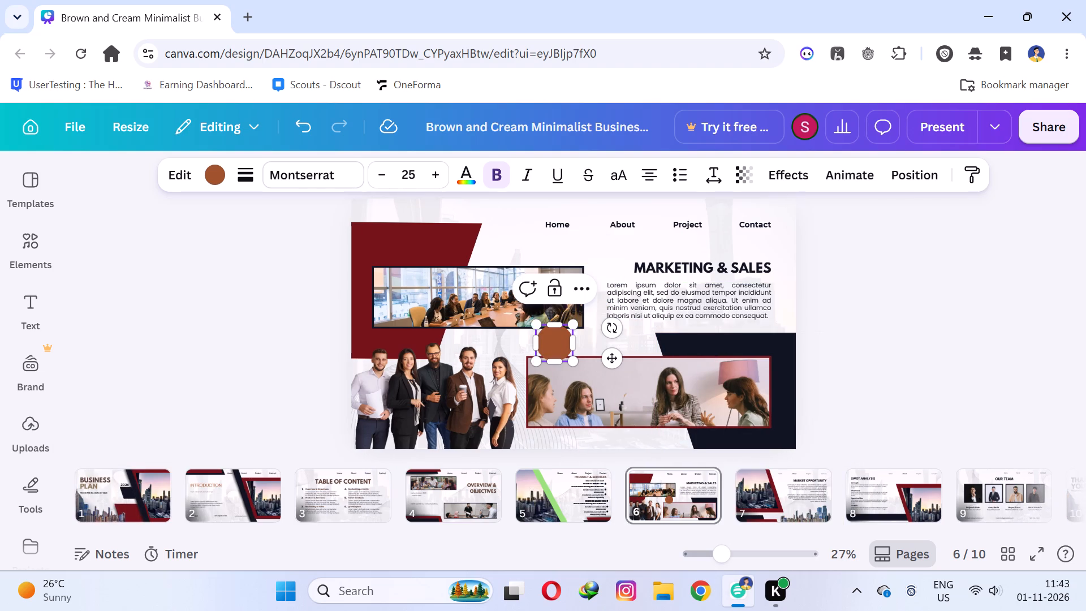
click(562, 339)
drag(541, 321, 546, 322)
drag(546, 322, 565, 333)
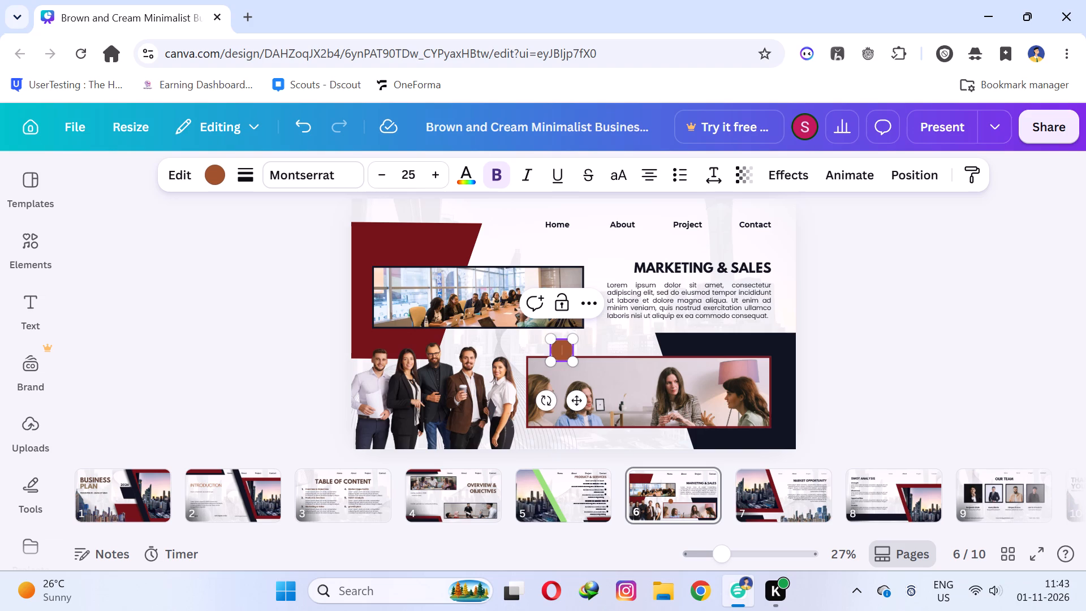
drag(569, 357, 553, 351)
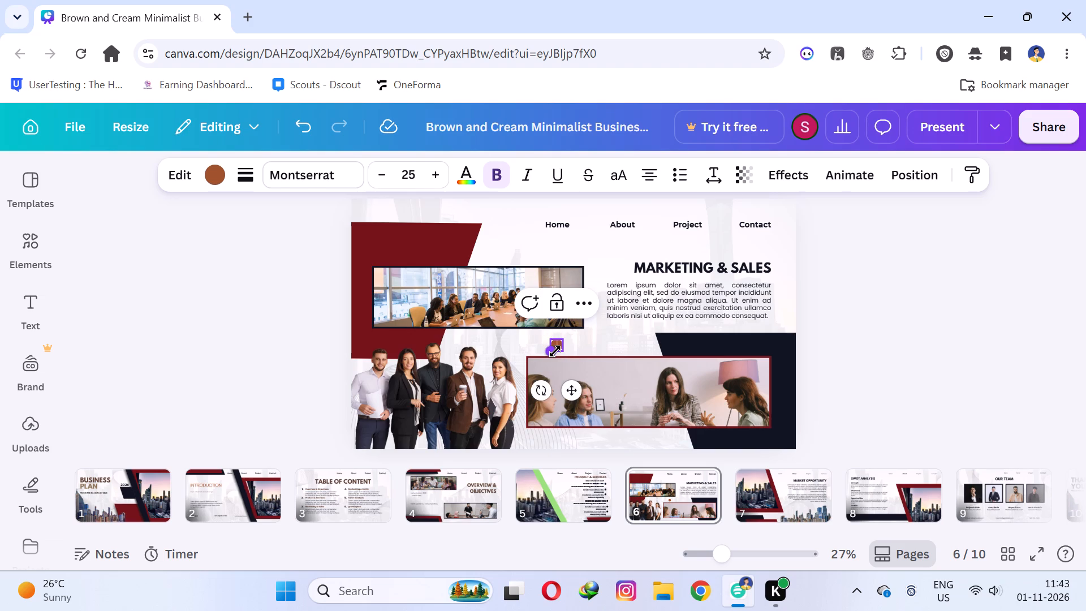
drag(555, 351, 561, 346)
drag(560, 346, 580, 335)
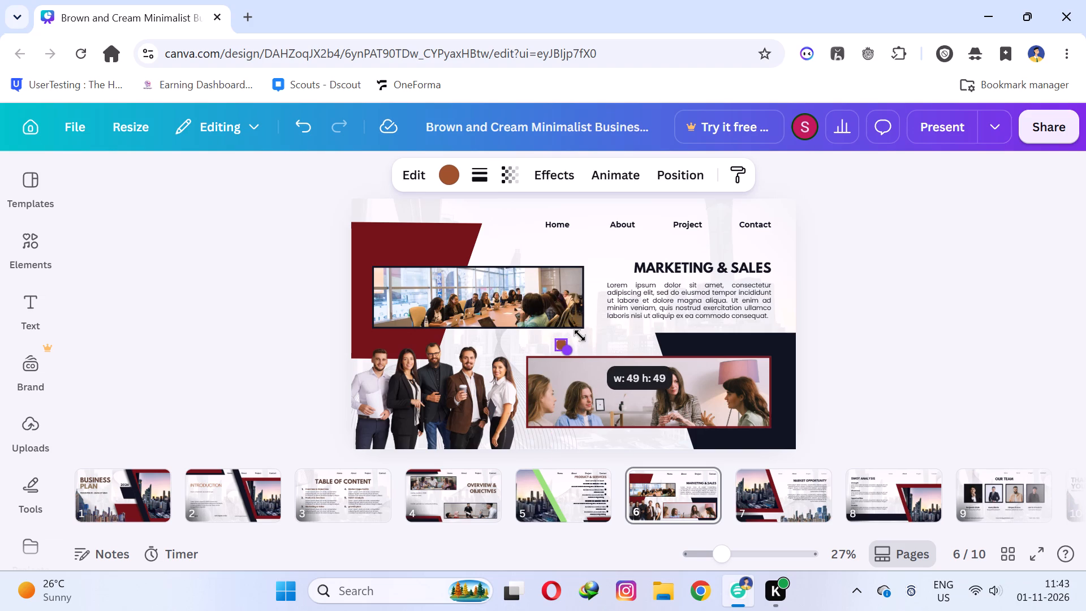
drag(580, 335, 573, 336)
drag(562, 341, 570, 325)
drag(564, 336, 572, 330)
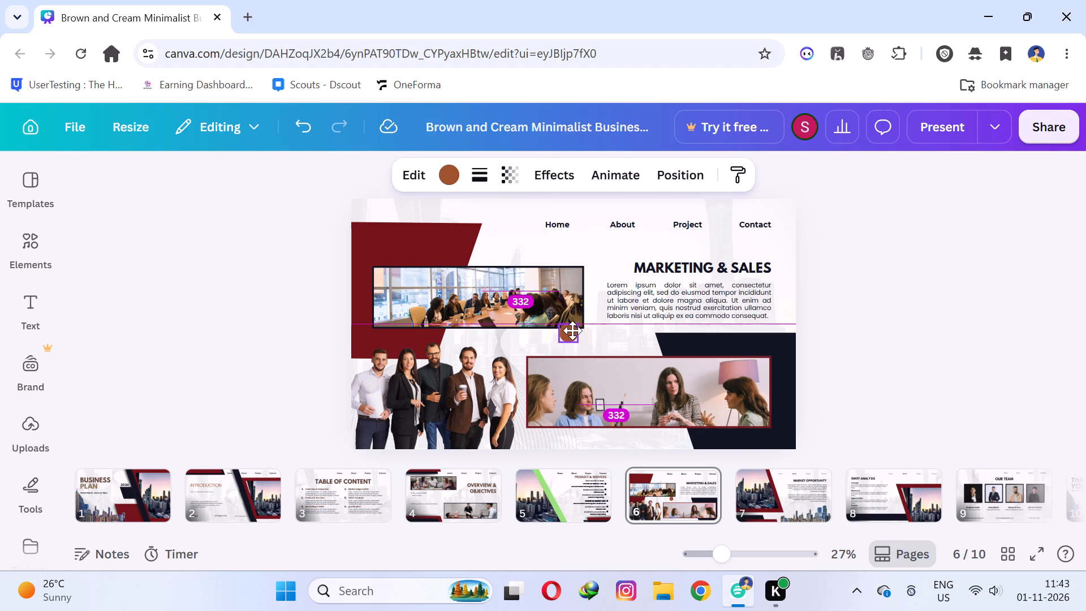
drag(572, 330, 594, 300)
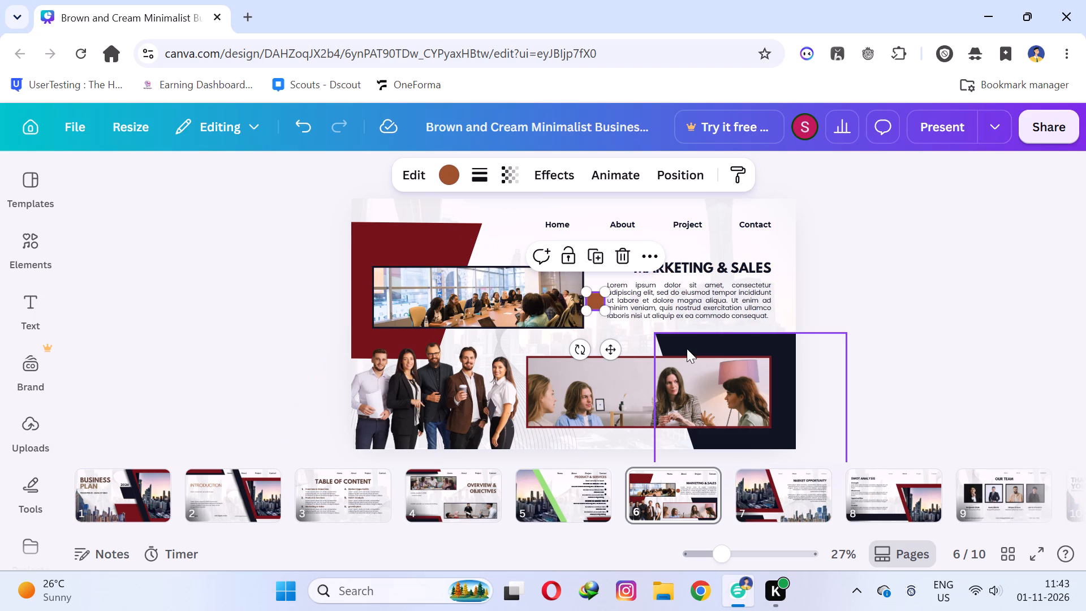
click(1016, 302)
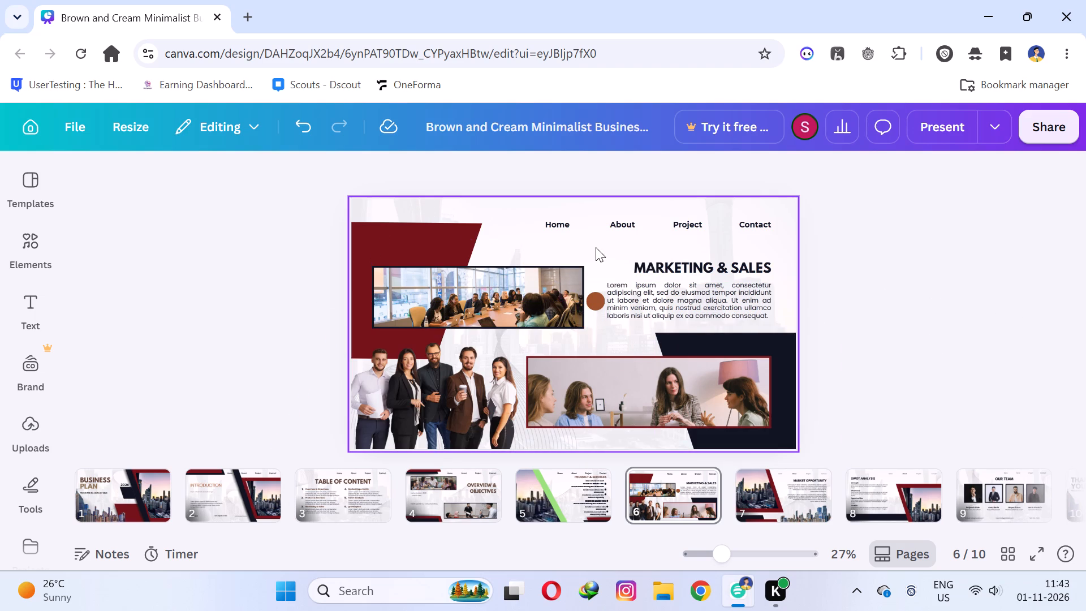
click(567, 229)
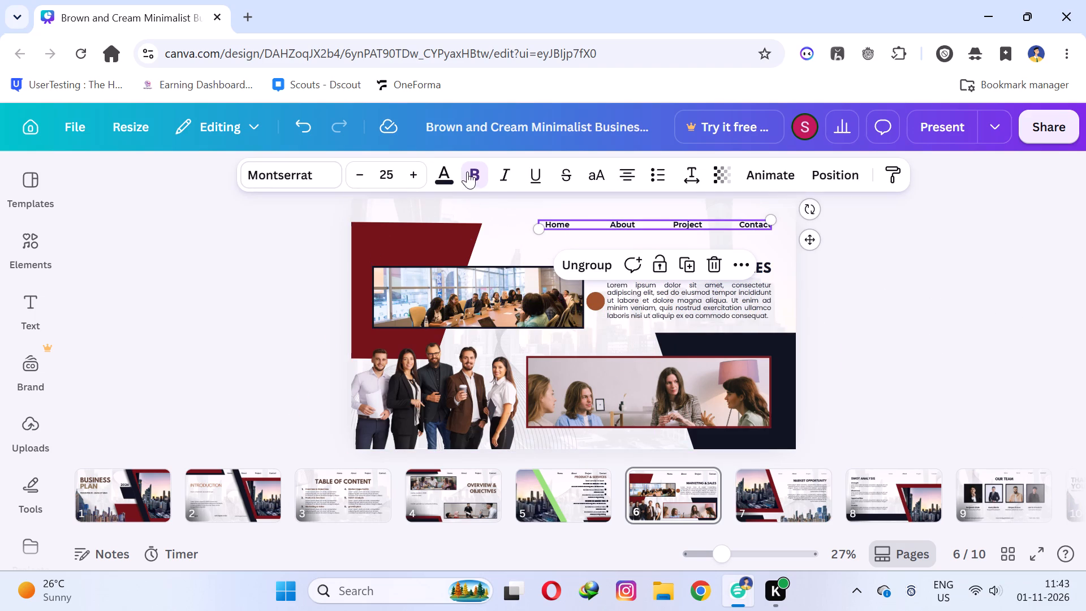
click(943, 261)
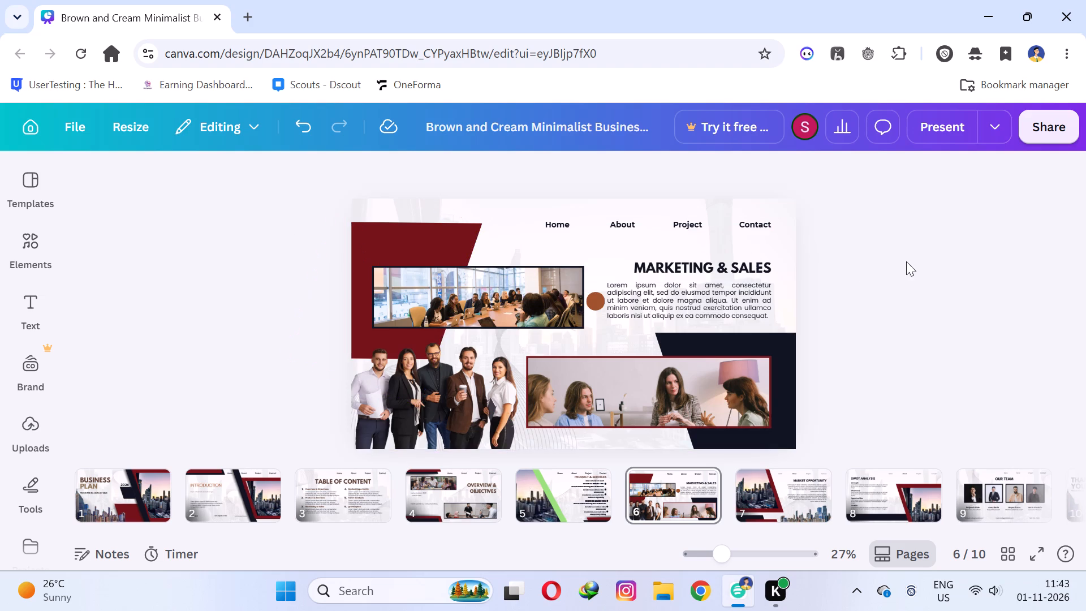
Search the text colors for "cof" and recolor page 6's MARKETING & SALES heading with the golden brown of the Autumn Reflections palette.
click(731, 263)
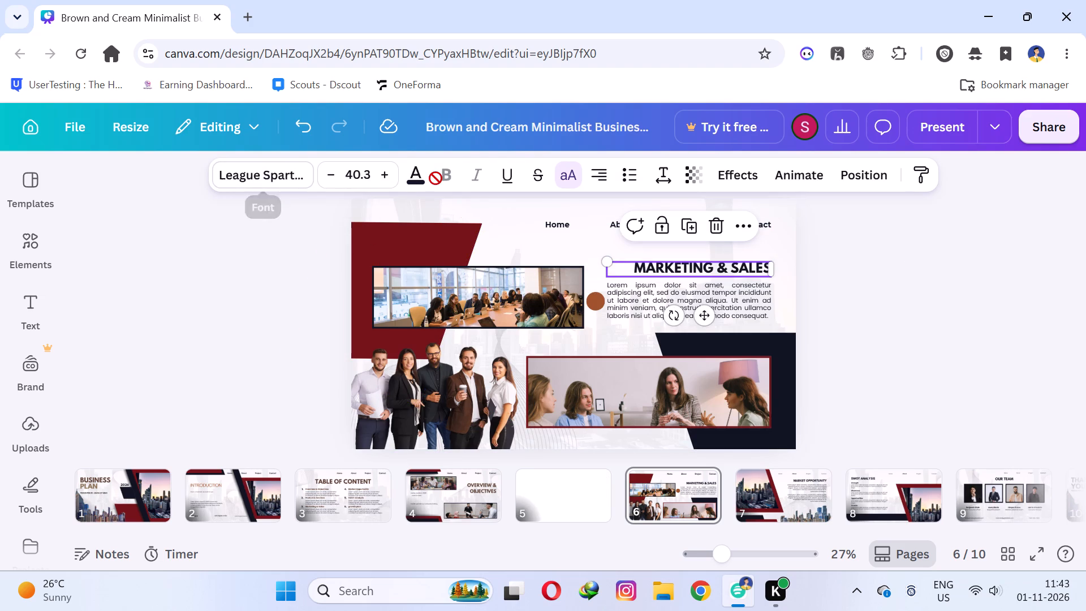
click(423, 173)
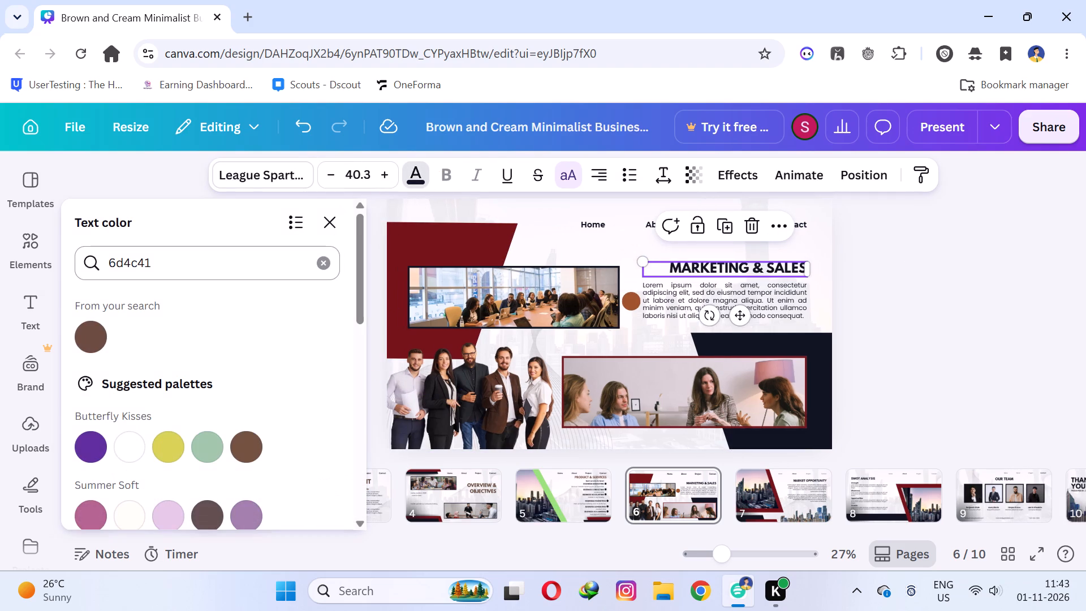
click(227, 261)
key(BackSpace)
key(BackSpace)
key(BackSpace)
key(BackSpace)
key(BackSpace)
key(BackSpace)
key(BackSpace)
key(BackSpace)
key(BackSpace)
key(BackSpace)
key(BackSpace)
key(BackSpace)
key(BackSpace)
key(BackSpace)
key(BackSpace)
key(BackSpace)
key(BackSpace)
key(BackSpace)
key(BackSpace)
key(BackSpace)
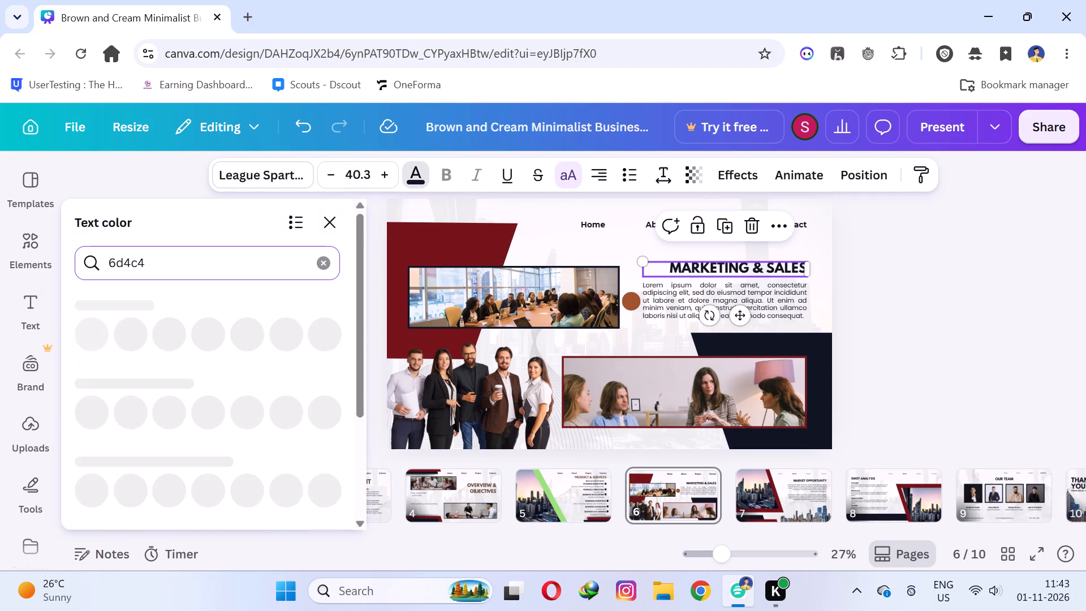
text(coofe)
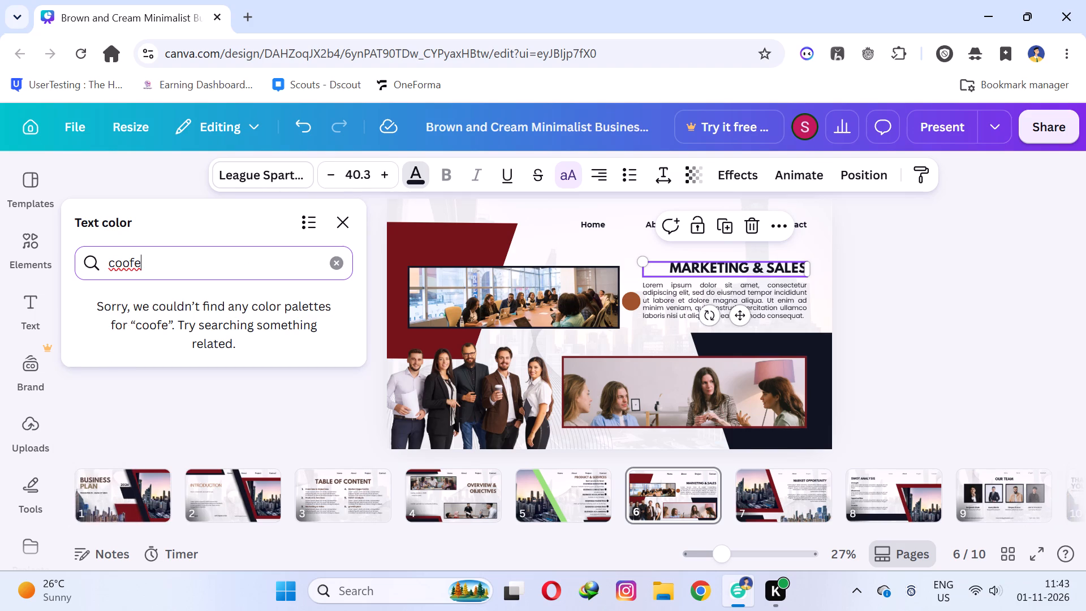
key(BackSpace)
key(BackSpace)
key(BackSpace)
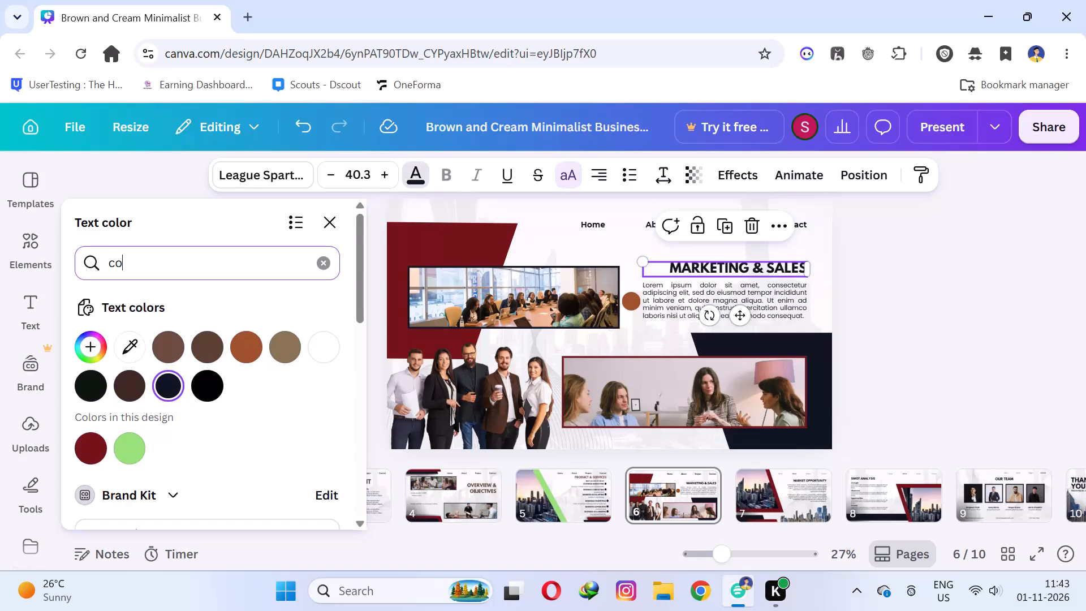
key(f)
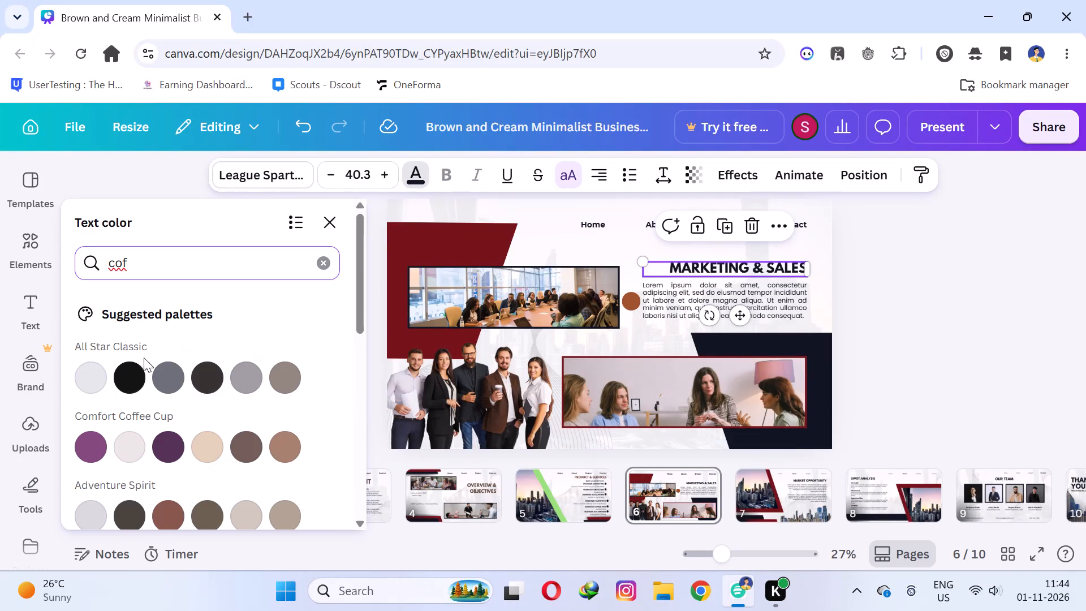
click(97, 375)
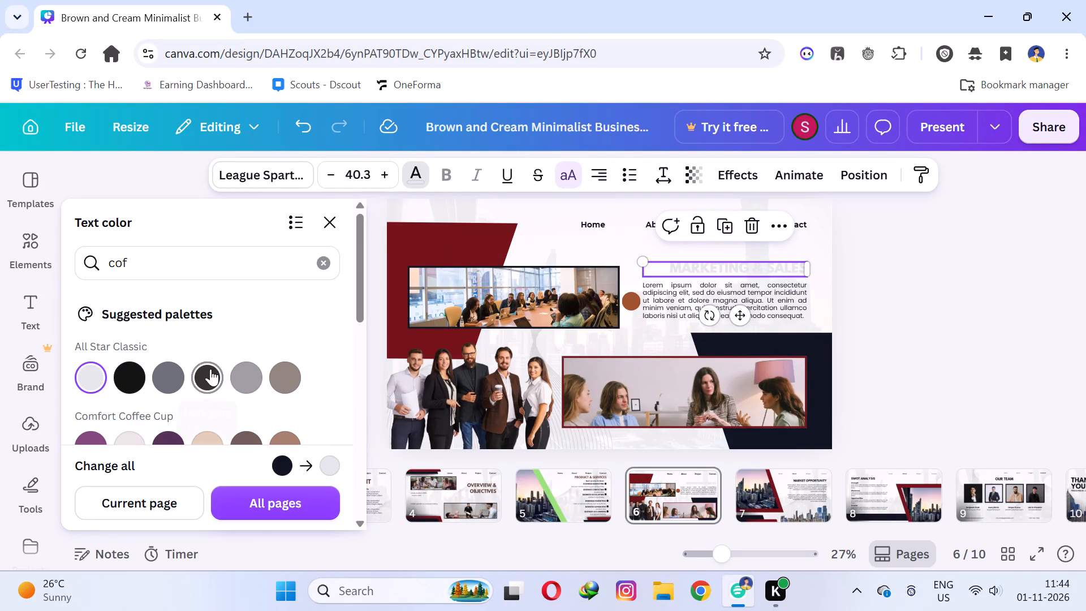
click(123, 371)
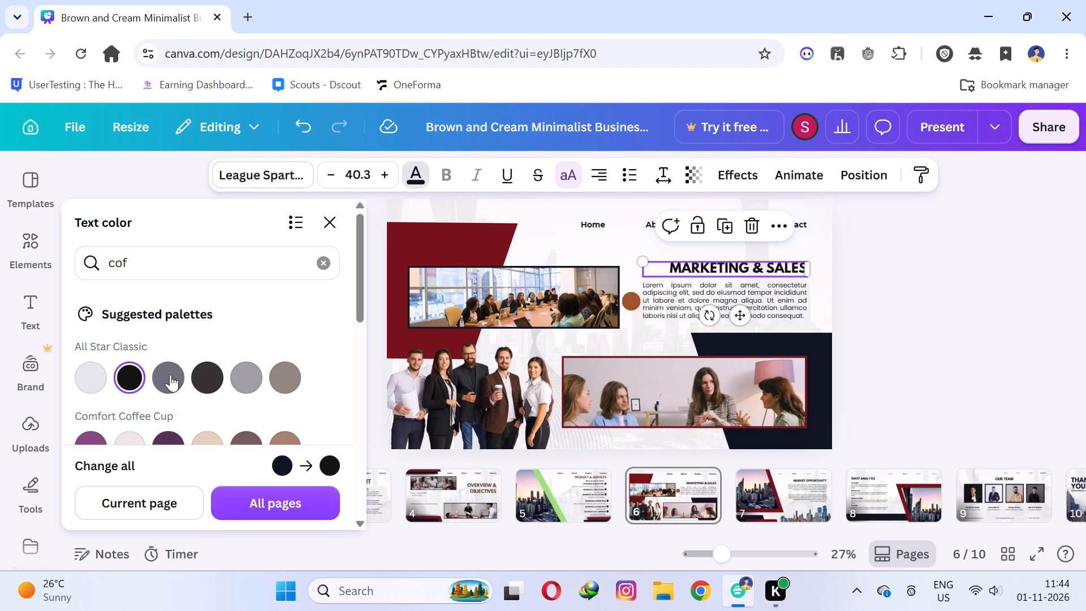
scroll(247, 378, down, 2)
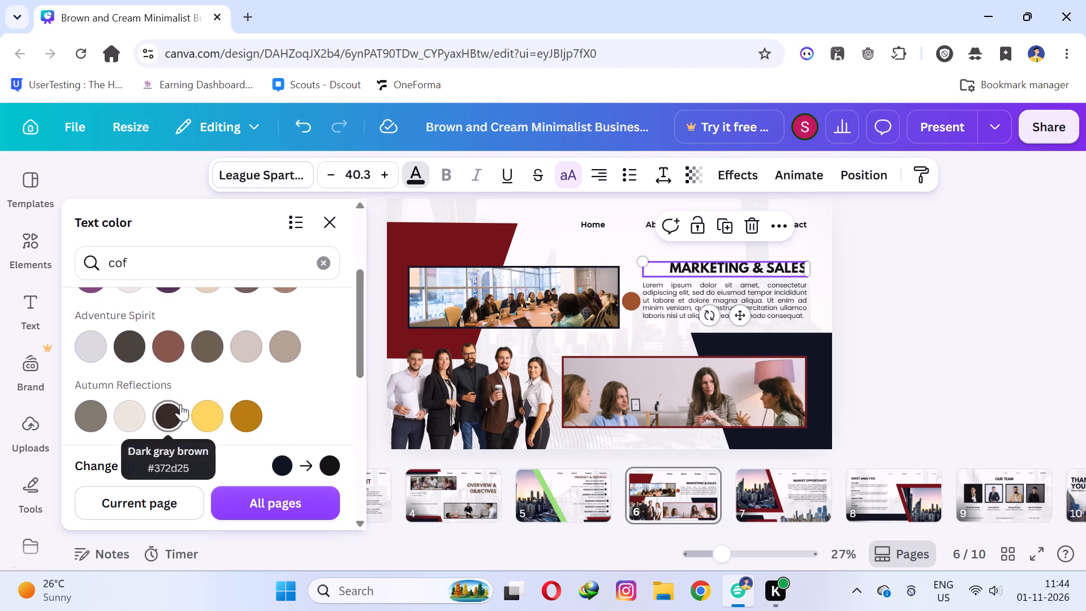
click(193, 405)
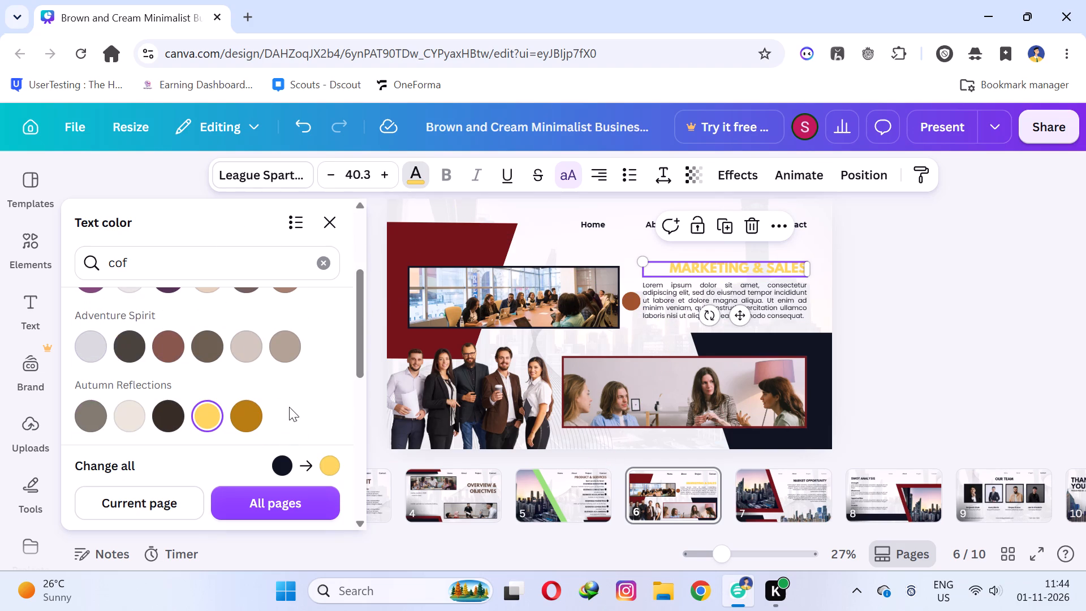
click(243, 410)
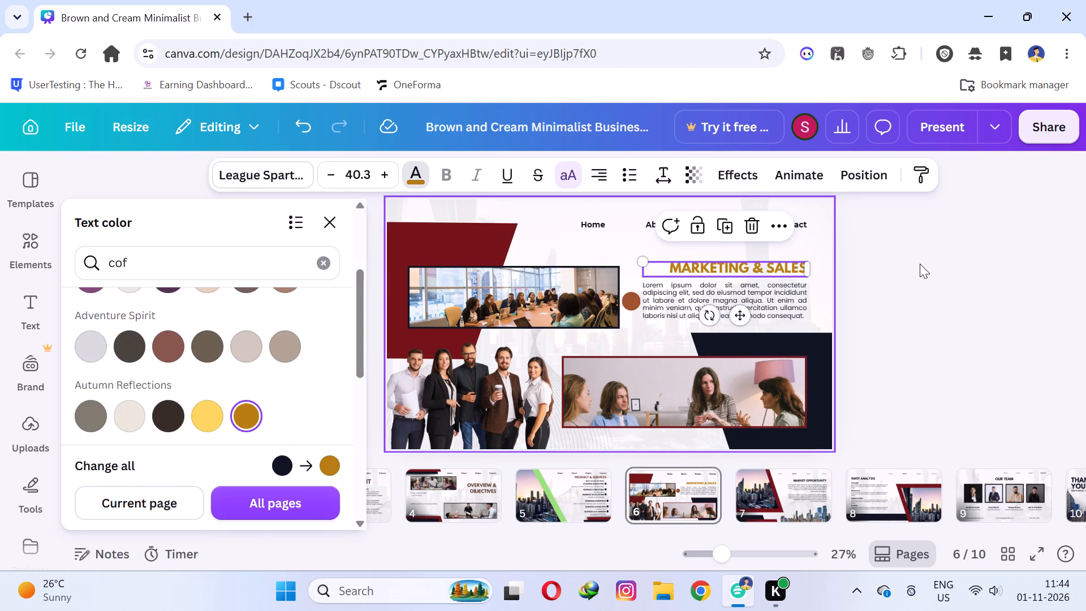
click(940, 261)
click(940, 261)
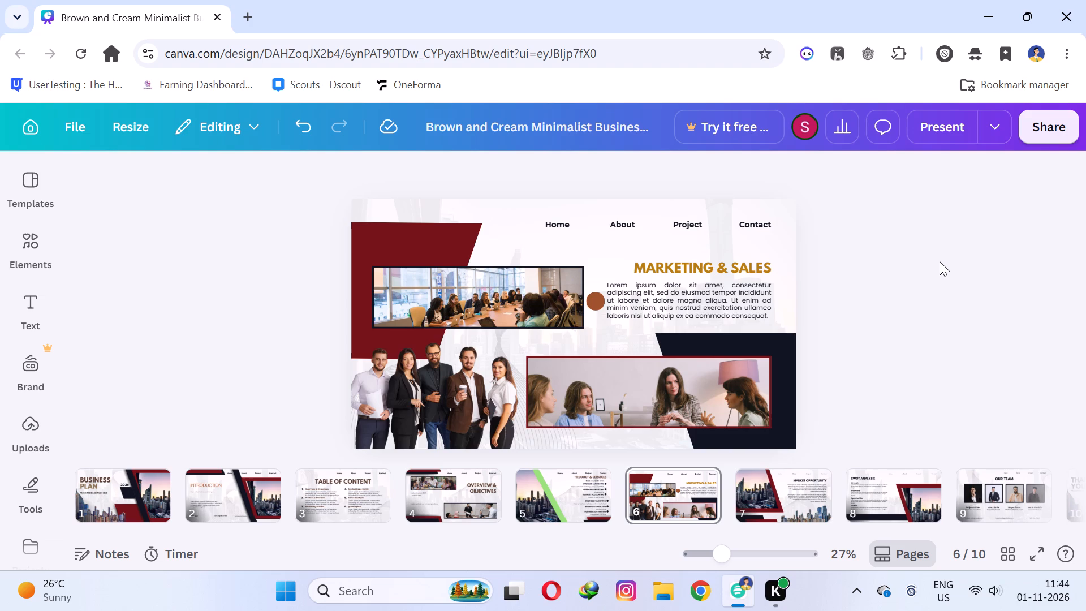
Add a text box reading "social media design" to page 6 and place it just below the Home navigation link.
key(t)
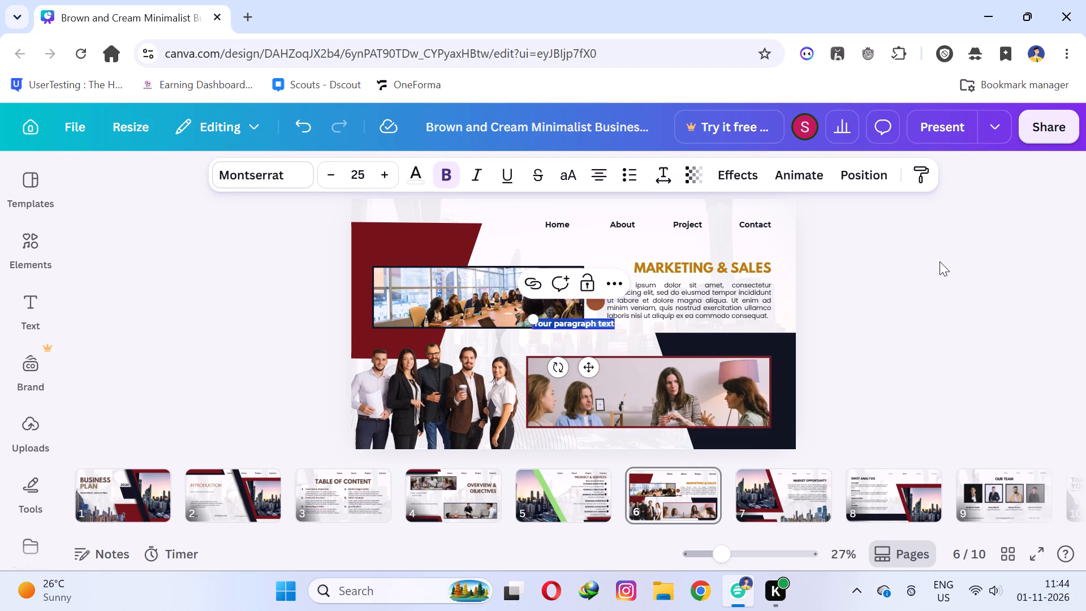
text(social)
key(space)
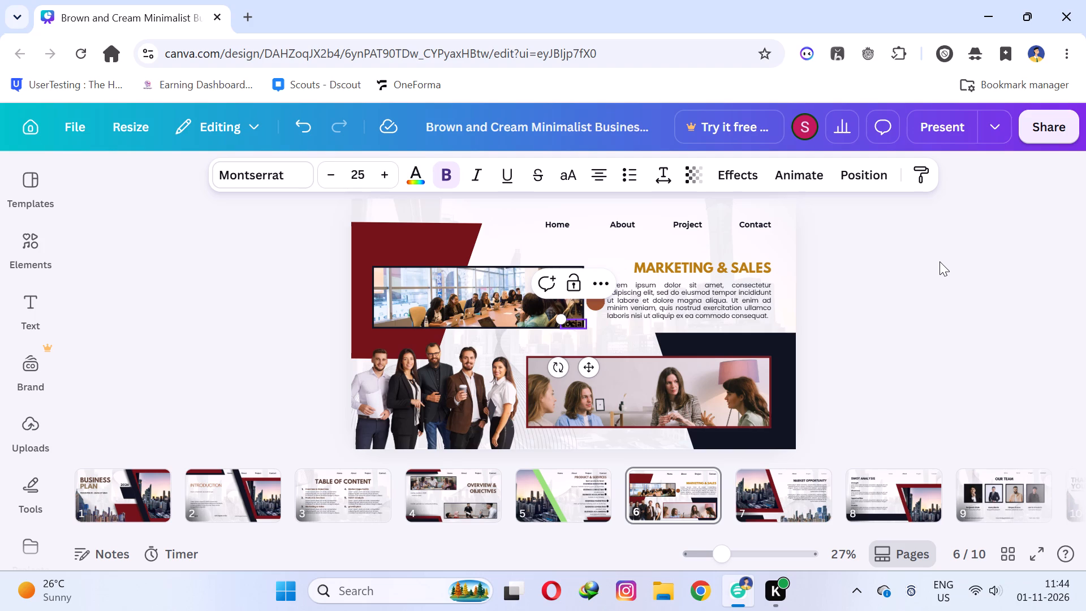
text(media design)
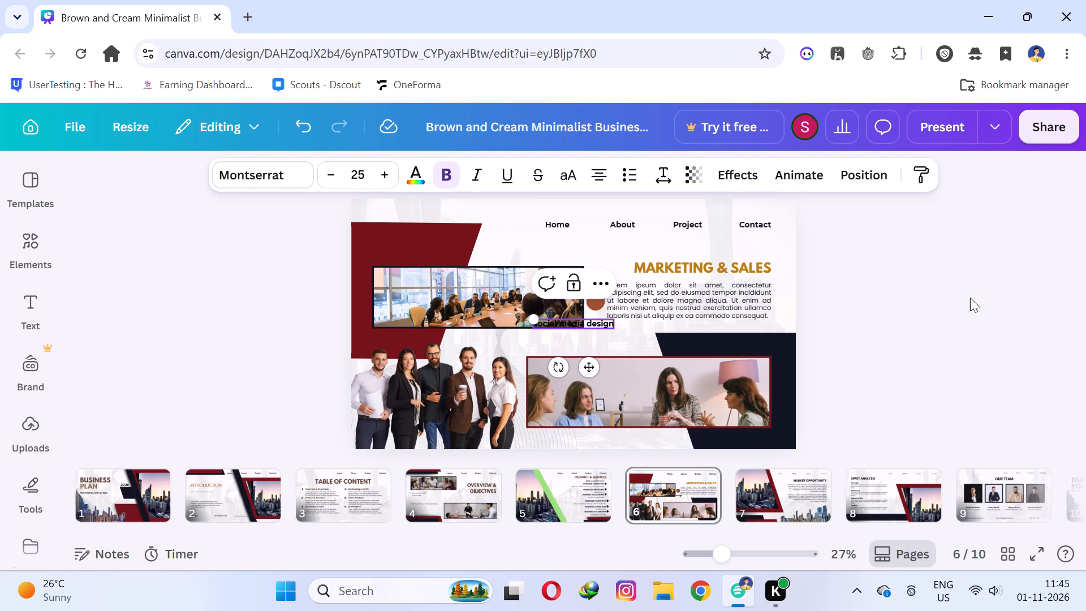
click(990, 345)
drag(574, 321, 554, 245)
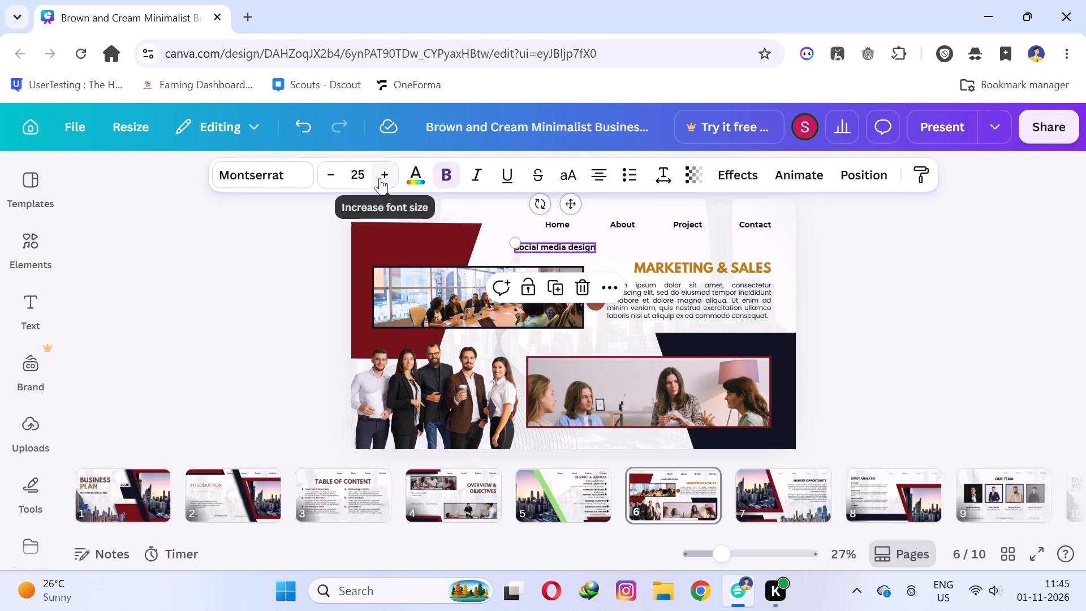
Search the text colors for "red" and set the "social media design" text to the dark gray red document color.
click(408, 175)
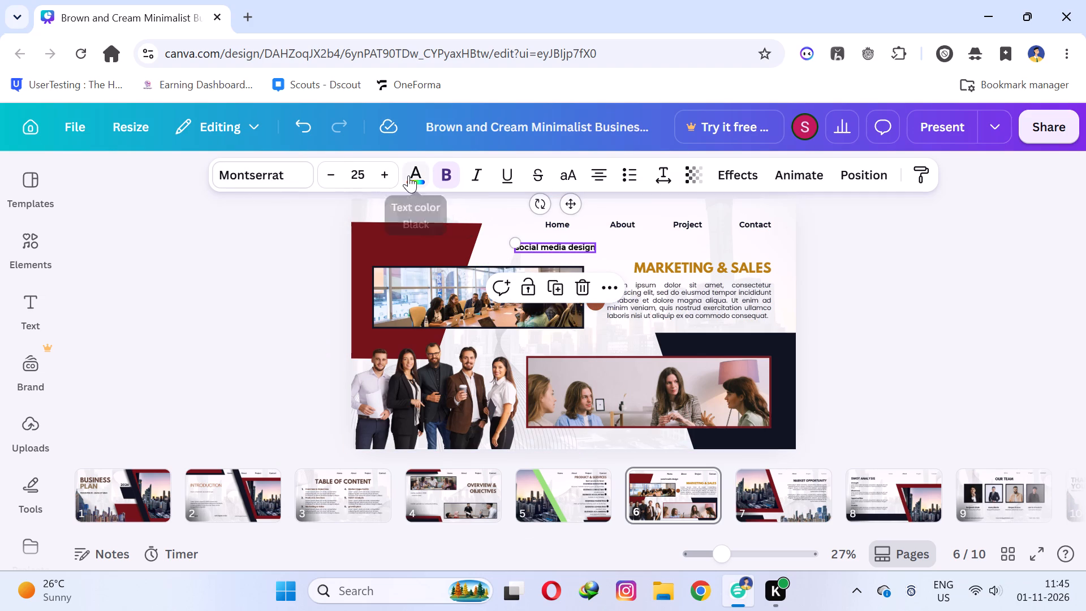
drag(181, 263, 0, 273)
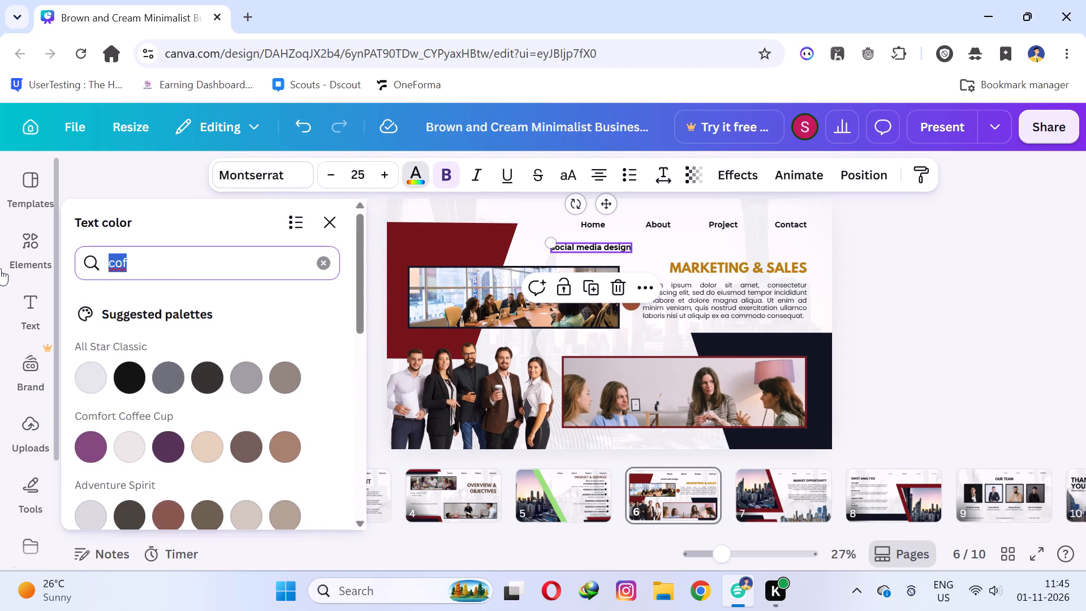
text(red)
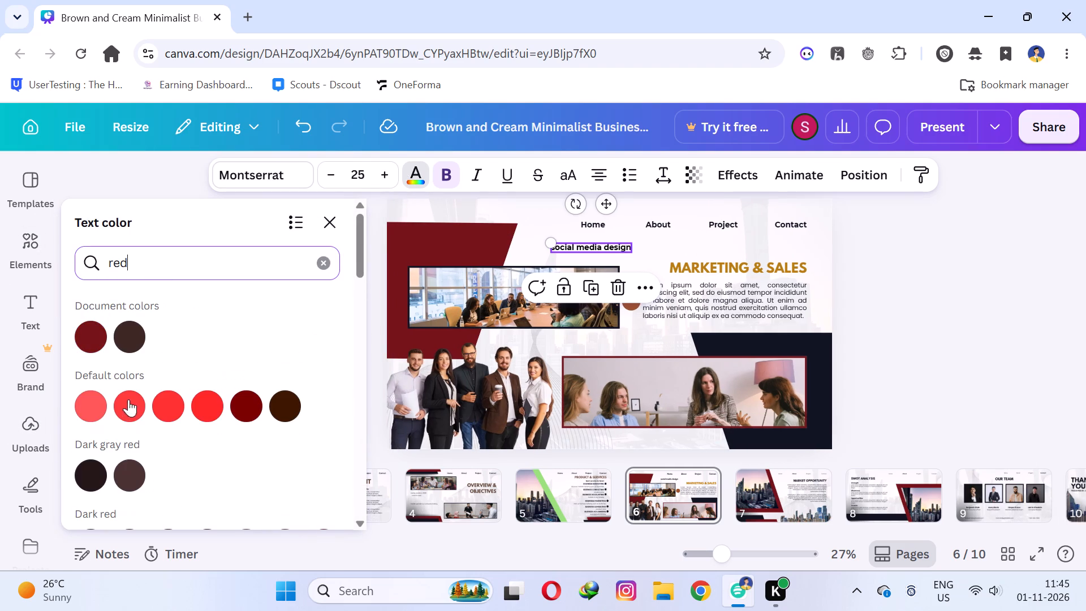
click(90, 342)
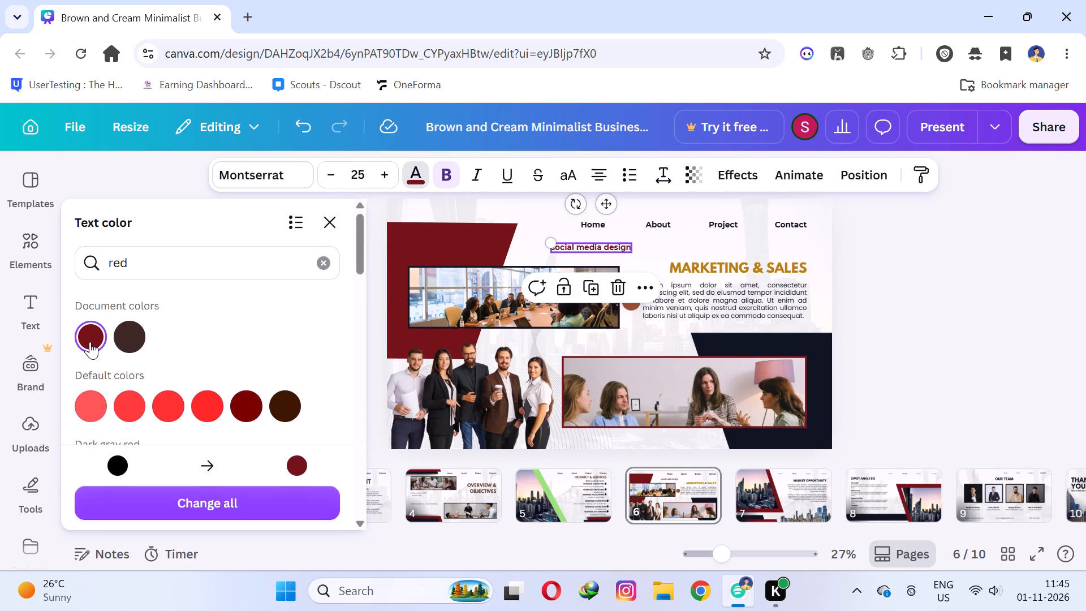
click(122, 341)
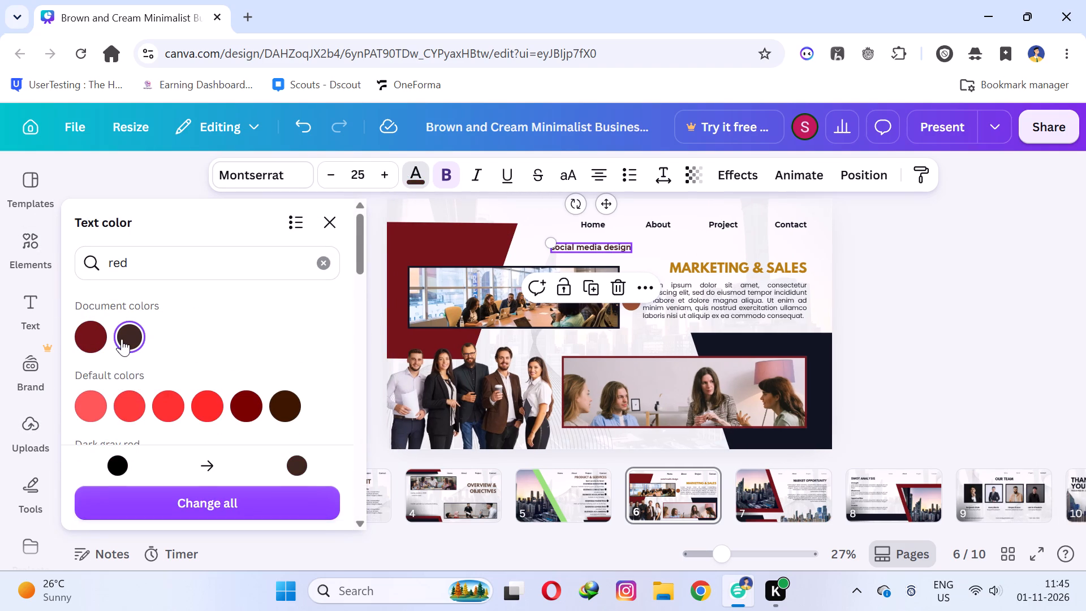
click(901, 290)
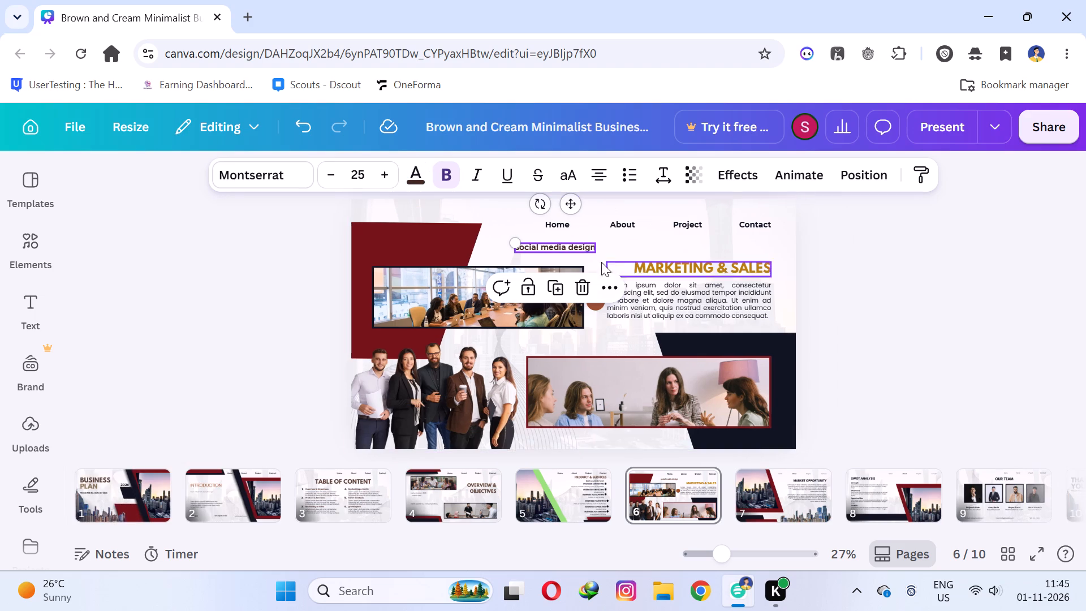
Increase the "social media design" text on page 6 to font size 30.
click(614, 249)
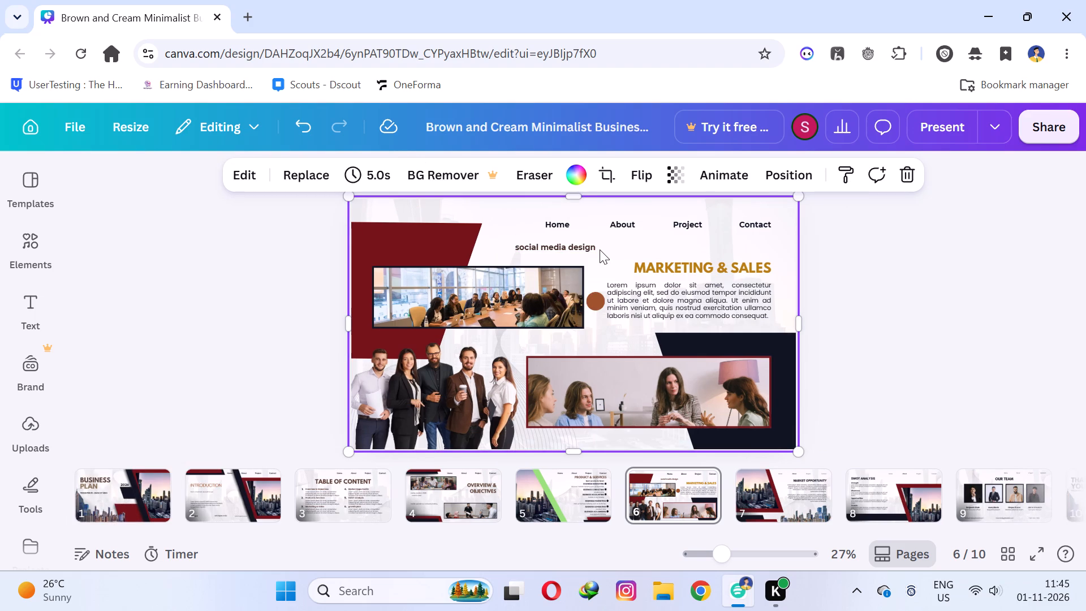
click(583, 247)
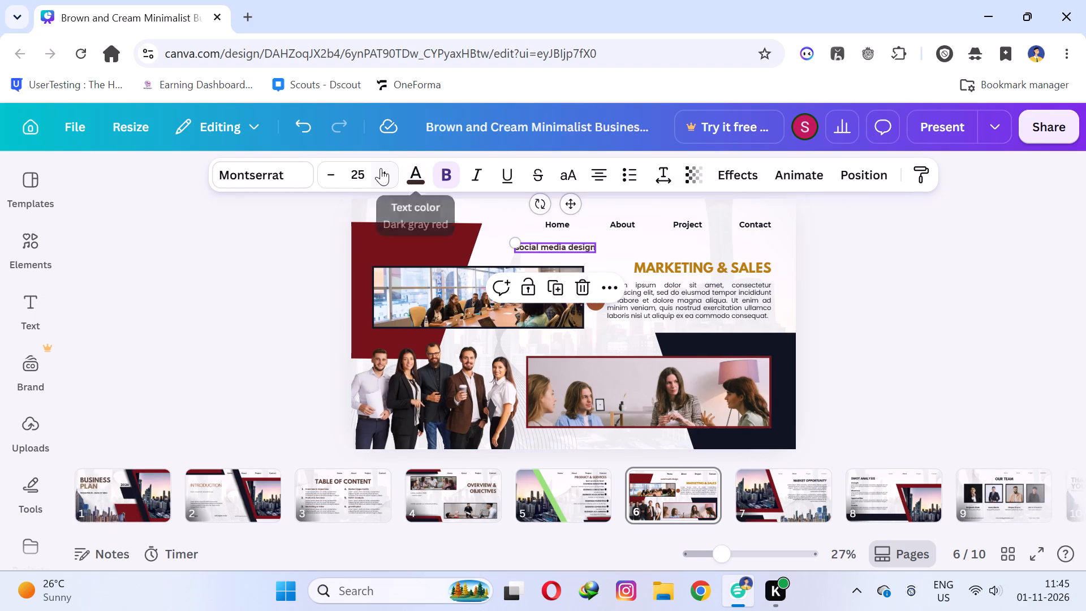
triple_click(385, 169)
click(385, 169)
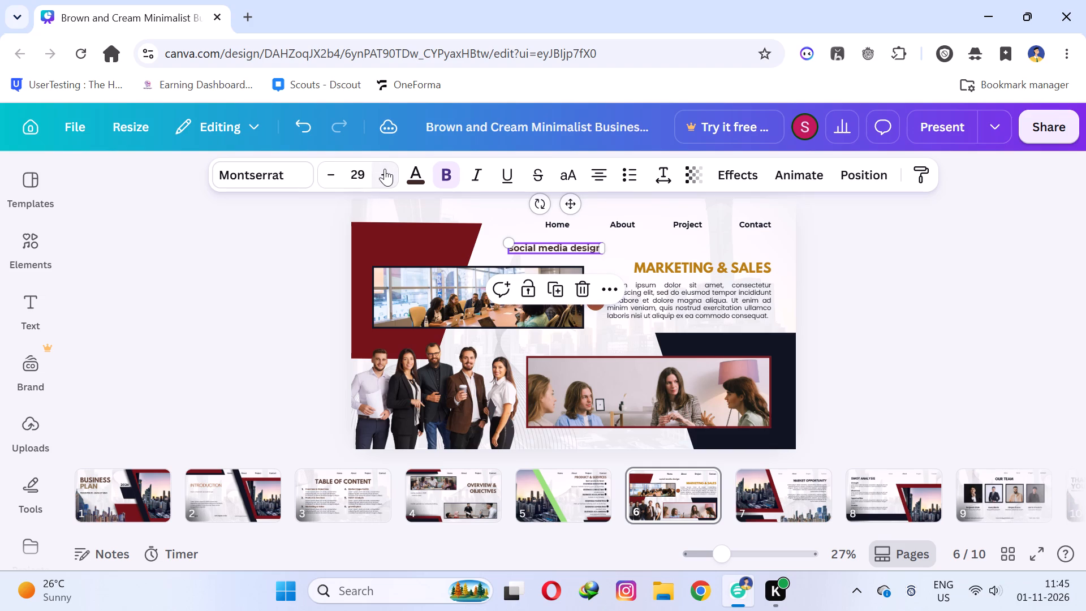
click(385, 169)
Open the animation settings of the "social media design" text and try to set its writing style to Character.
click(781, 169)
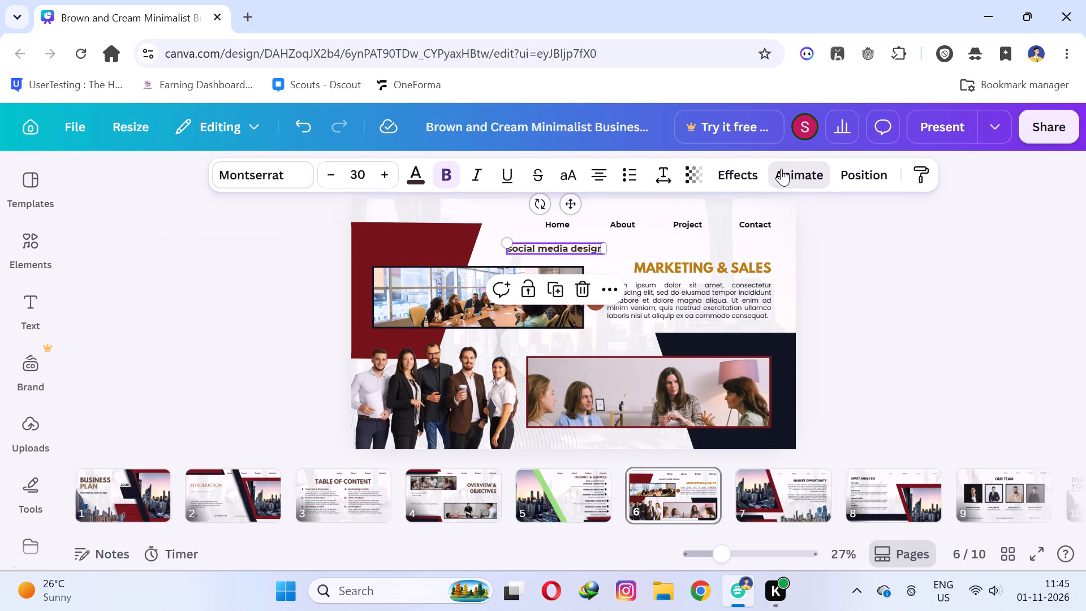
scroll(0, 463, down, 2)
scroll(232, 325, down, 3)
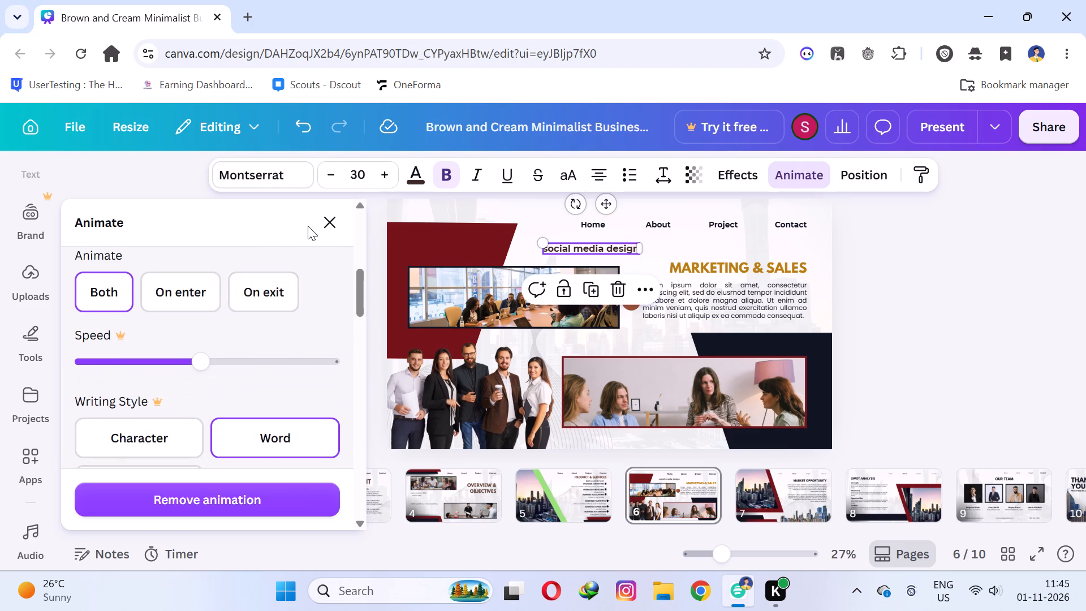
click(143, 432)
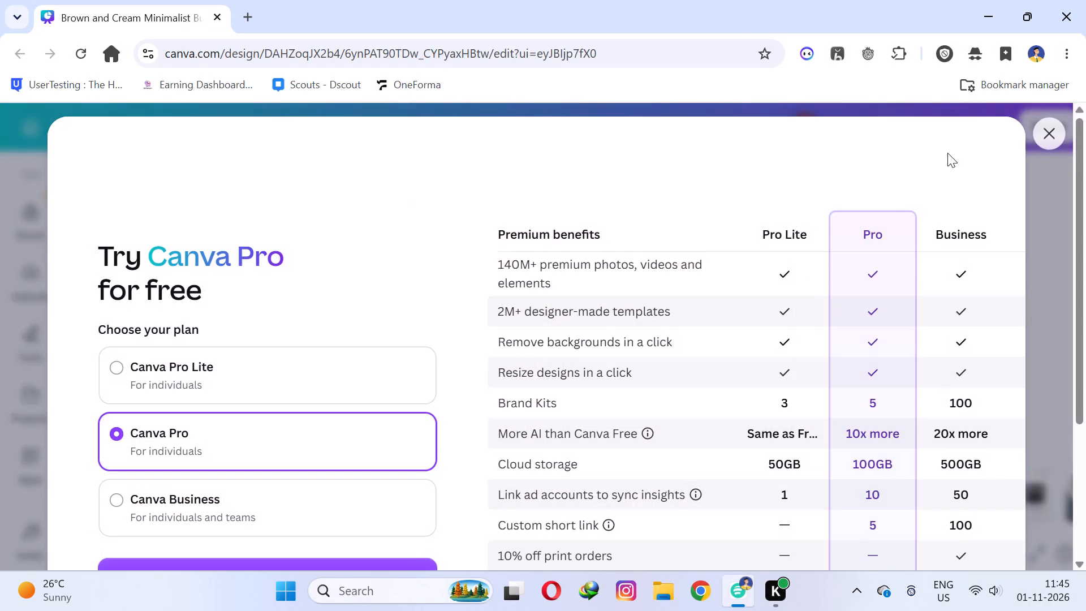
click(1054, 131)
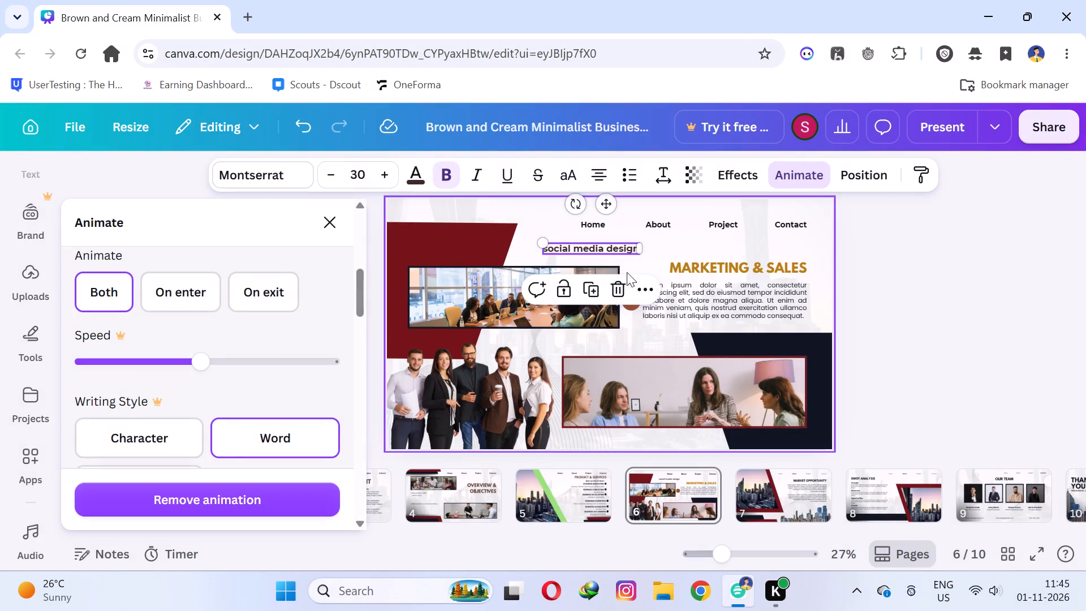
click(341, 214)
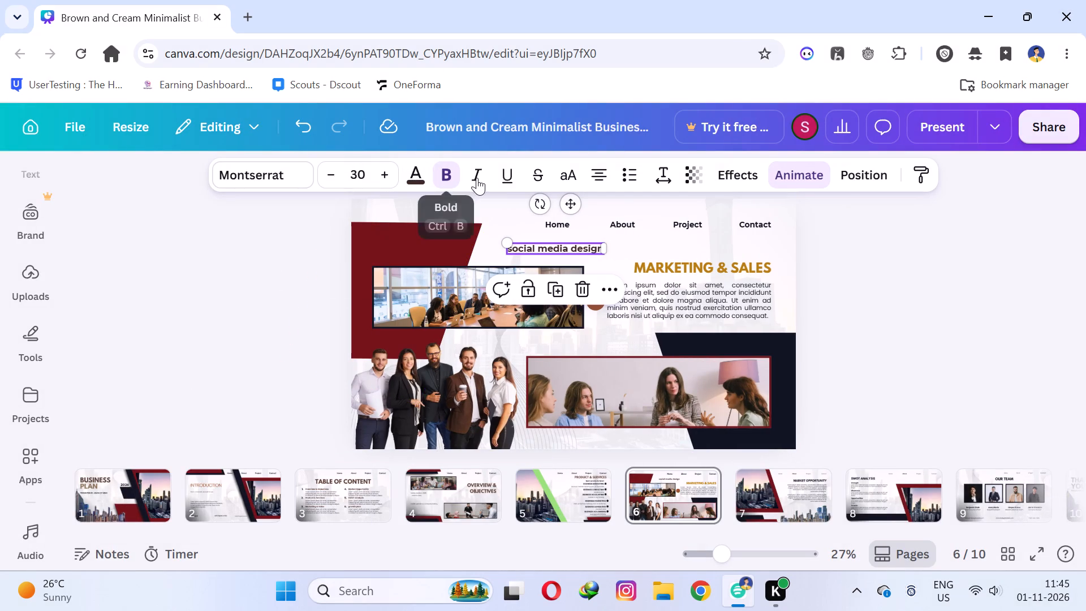
Set the animation of the "social media design" text on page 6 to Ascend, animating on both enter and exit.
click(798, 177)
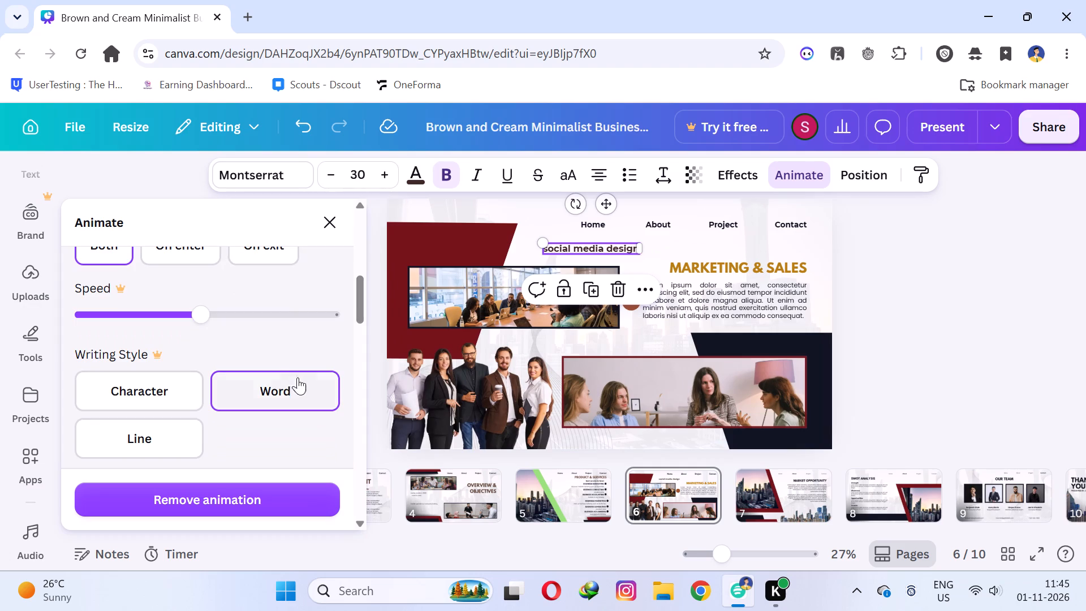
scroll(278, 369, up, 2)
scroll(222, 342, up, 2)
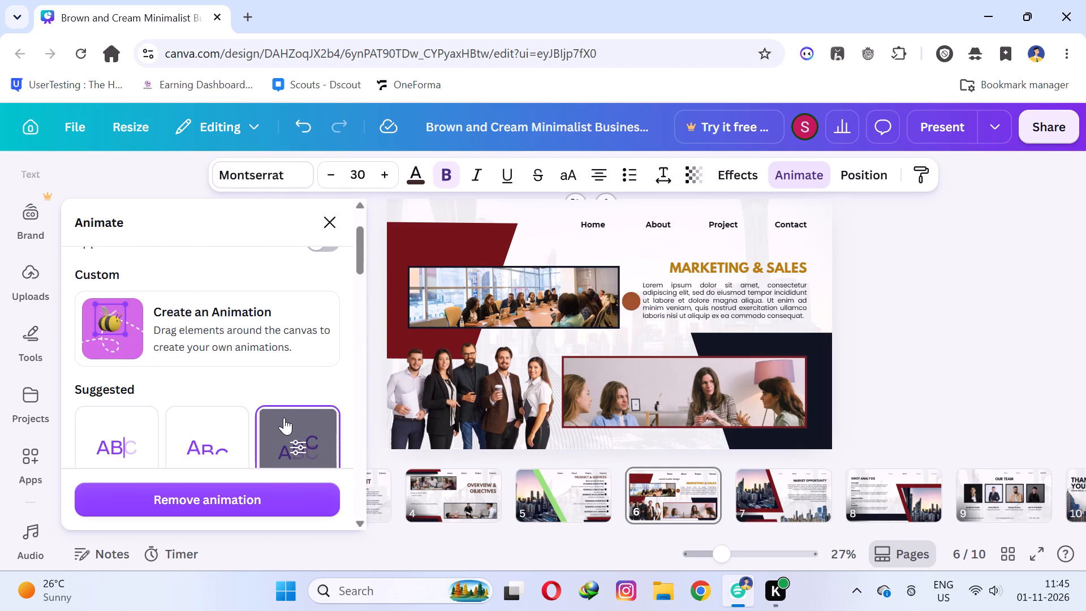
click(233, 427)
click(264, 427)
scroll(278, 354, up, 2)
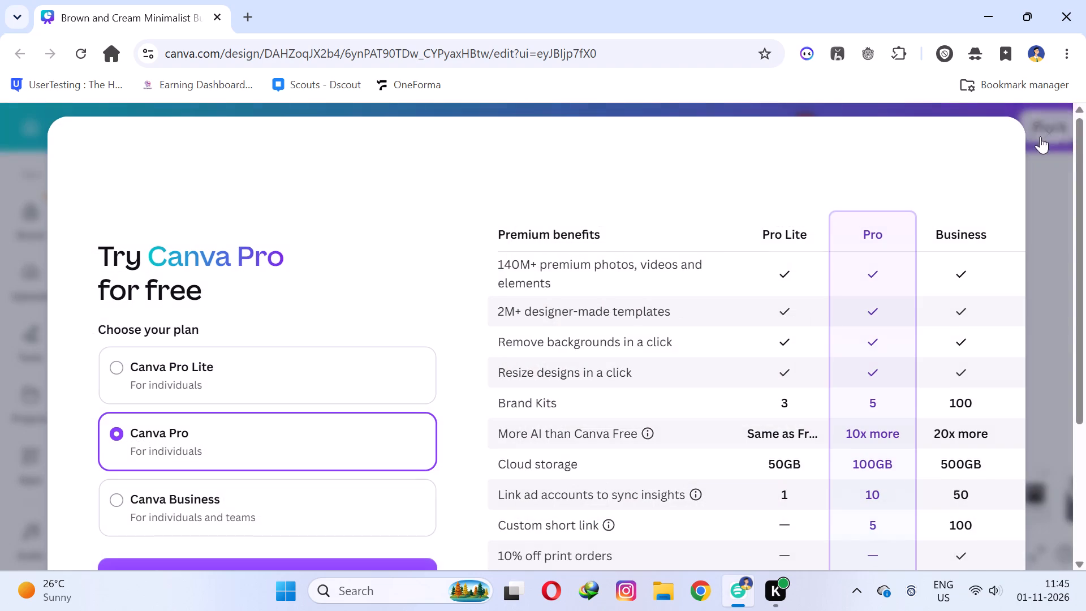
click(1055, 124)
scroll(247, 330, up, 1)
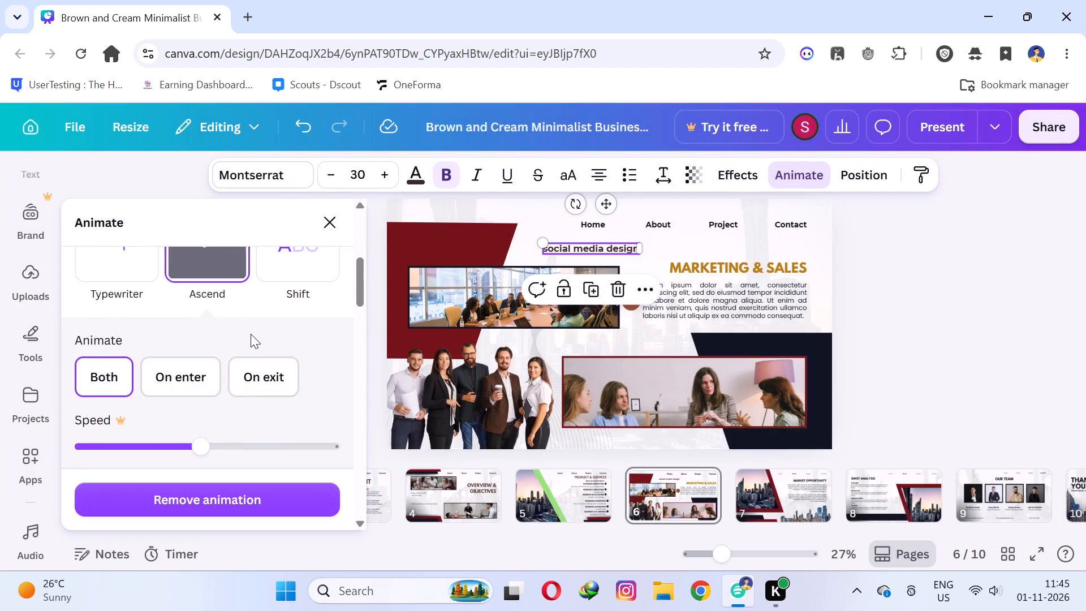
scroll(258, 338, up, 3)
scroll(290, 425, down, 1)
click(288, 403)
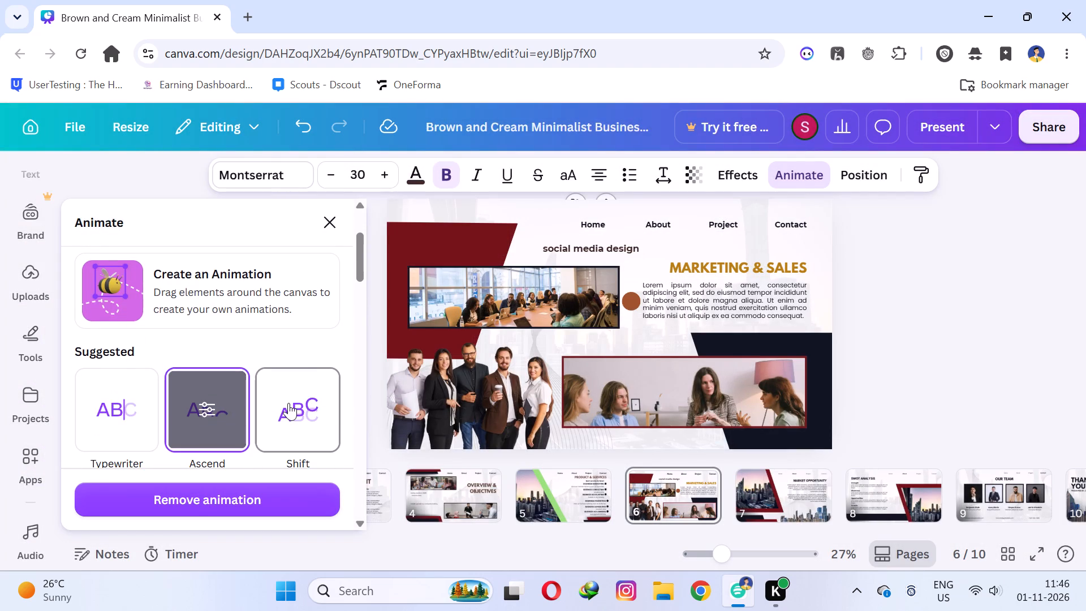
click(869, 333)
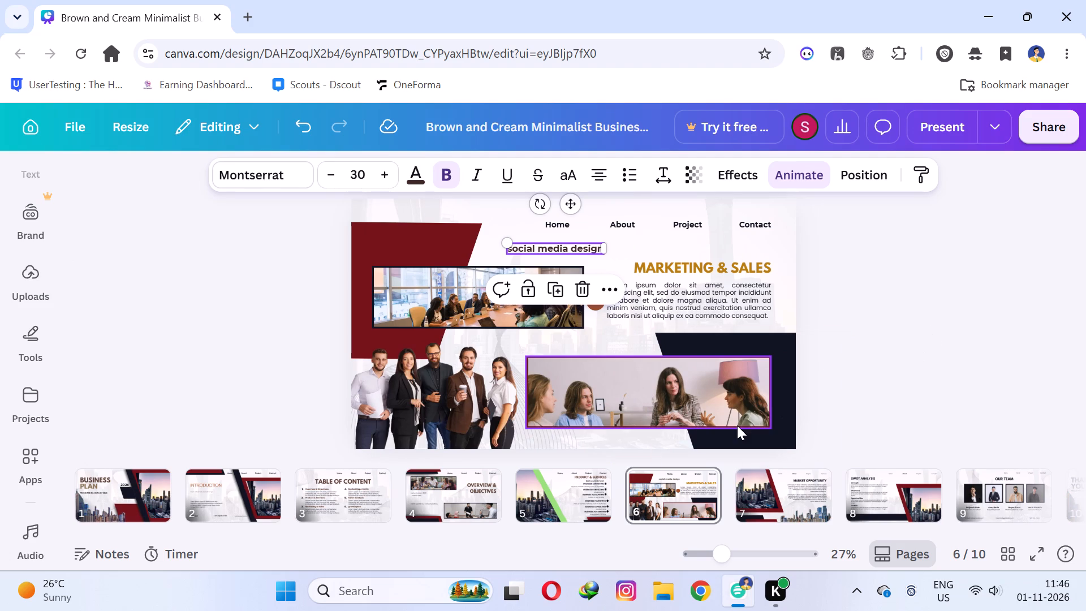
Replace the red-bordered photo on page 6 with the "4 people sitting in table" result showing a waiter serving a seated couple.
click(671, 402)
click(269, 169)
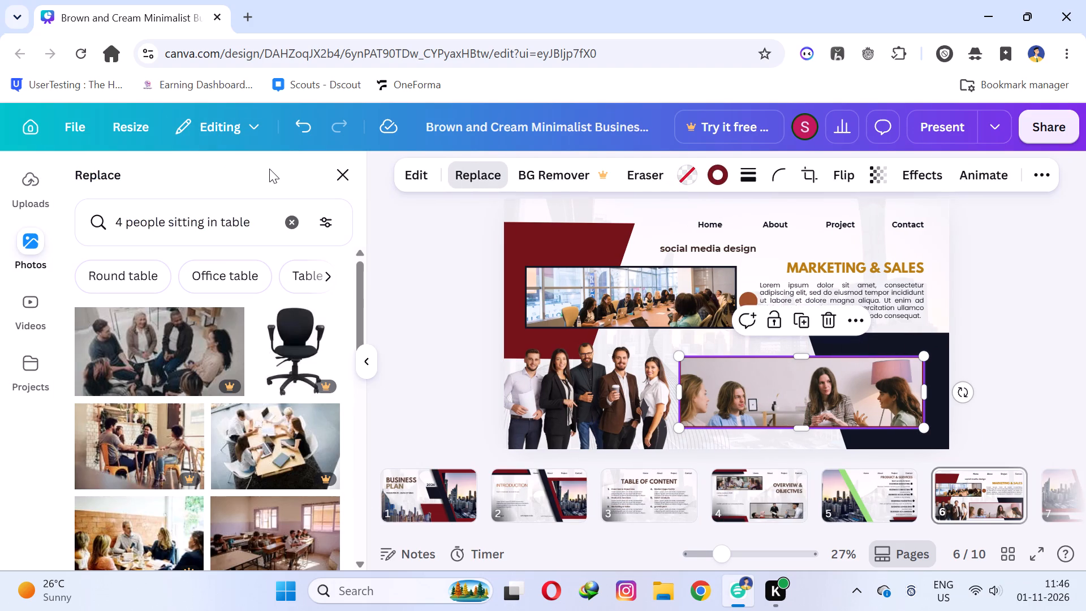
scroll(263, 252, down, 3)
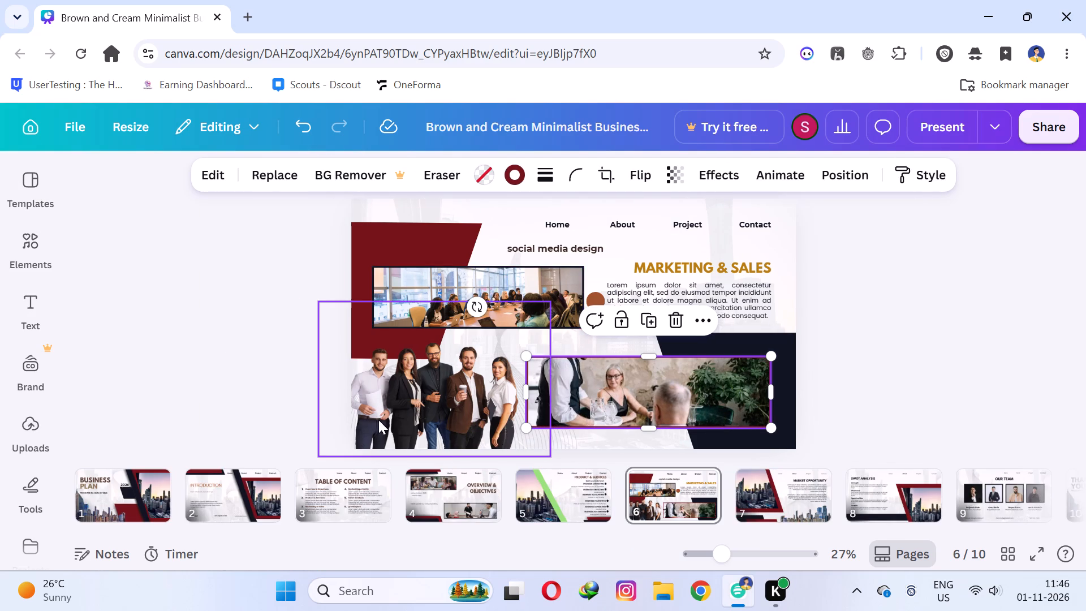
Replace the cutout team photo on page 6 with the photo of a curly-haired woman facing a man, without Background Remover.
click(386, 396)
click(291, 175)
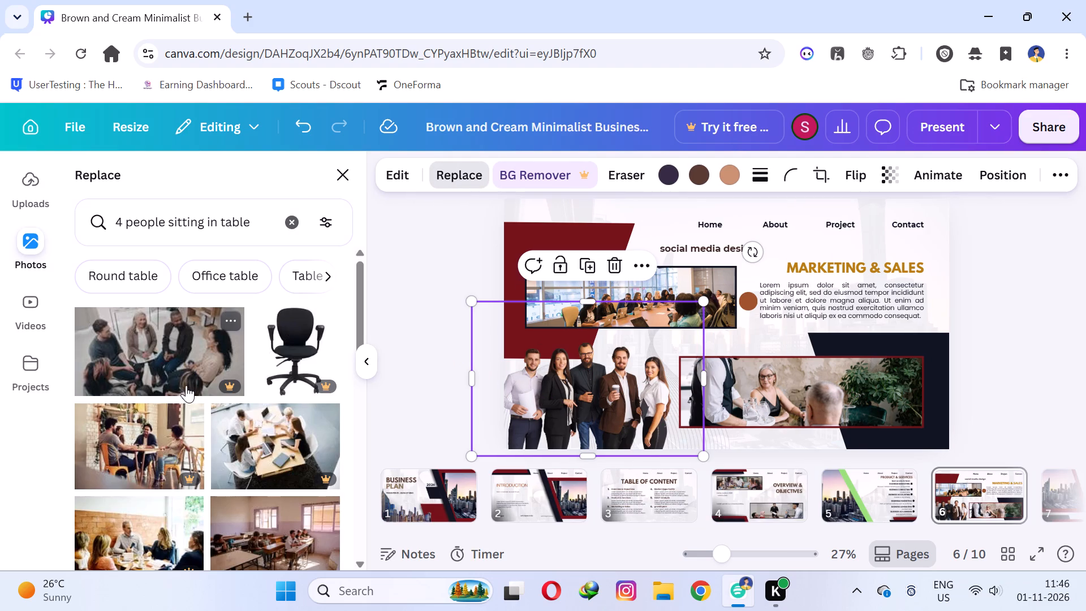
scroll(176, 395, down, 2)
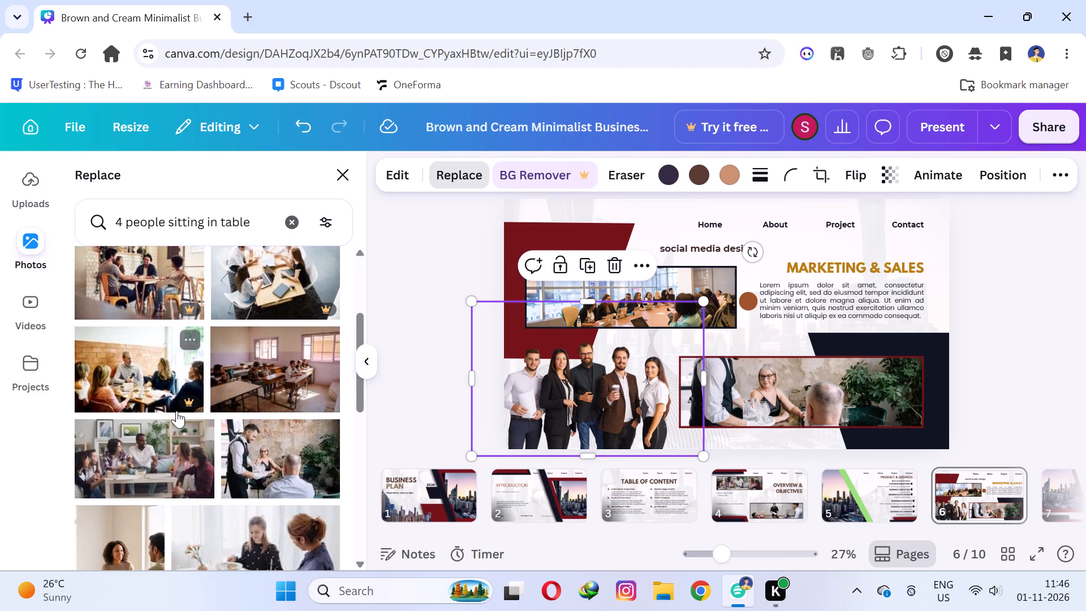
scroll(142, 420, down, 2)
click(130, 419)
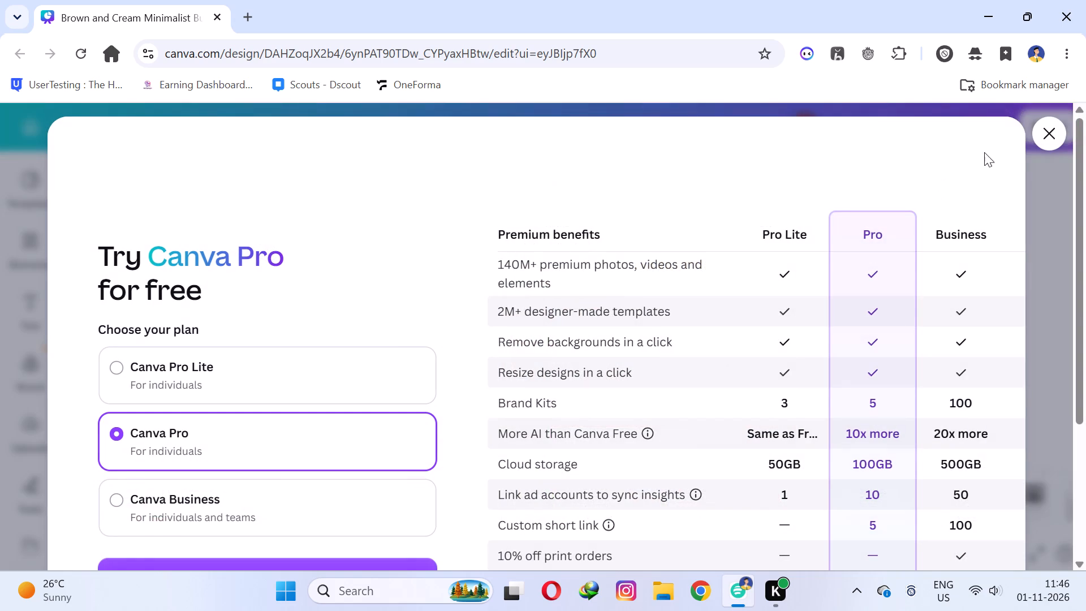
click(1051, 131)
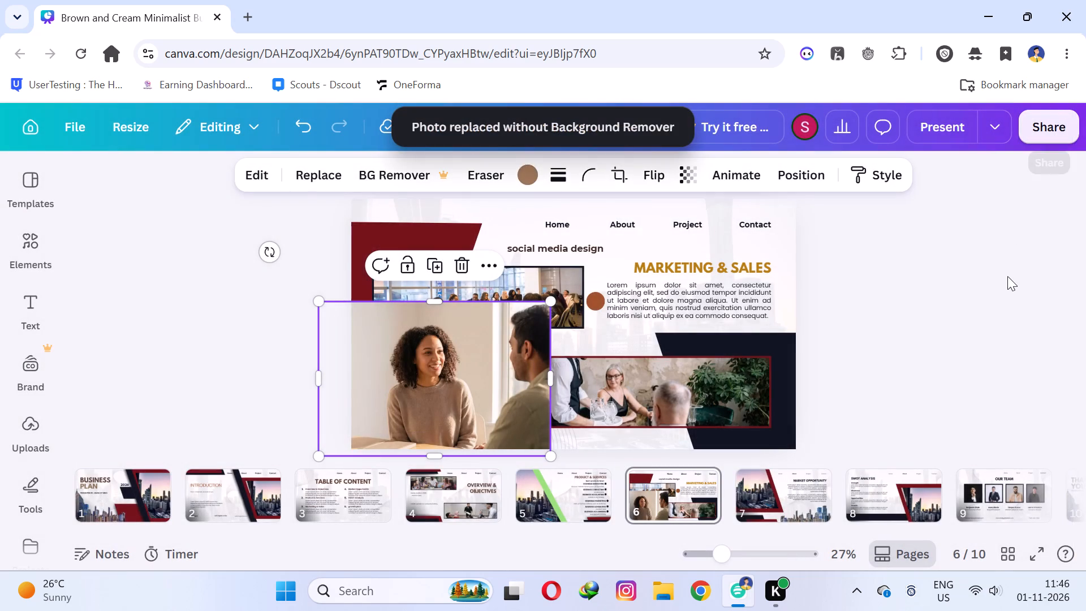
Move the new woman-and-man photo on page 6 down so it sits just below the black-bordered meeting photo.
click(1006, 281)
drag(469, 330, 471, 378)
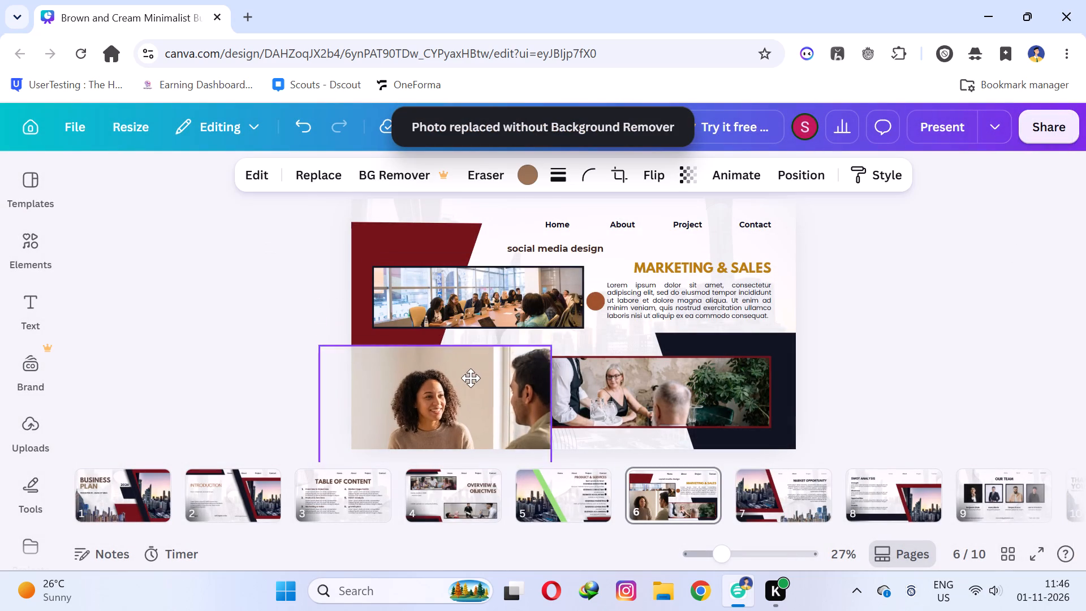
drag(471, 378, 490, 356)
drag(490, 356, 485, 369)
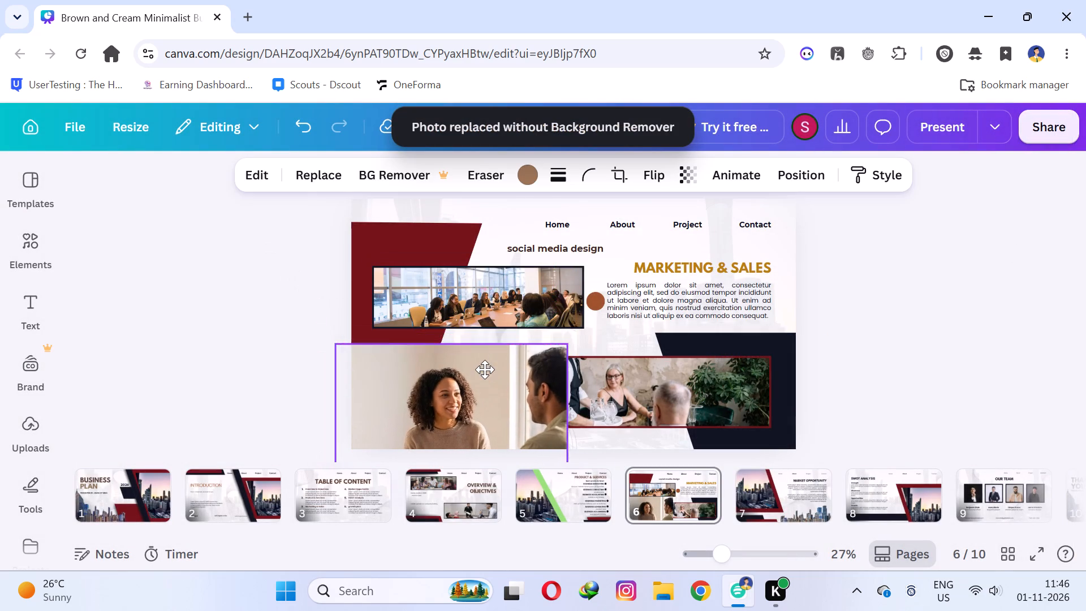
drag(485, 369, 473, 358)
click(894, 310)
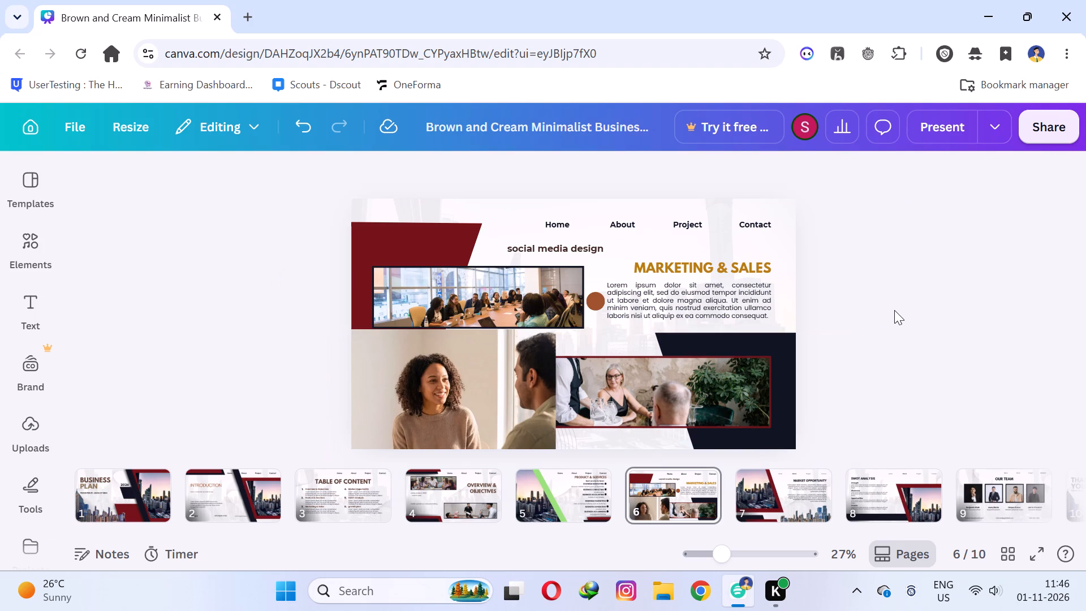
On page 7, recolor the rotated line-pattern graphic behind the Market Opportunity text to the first "dark brown" search color.
click(767, 492)
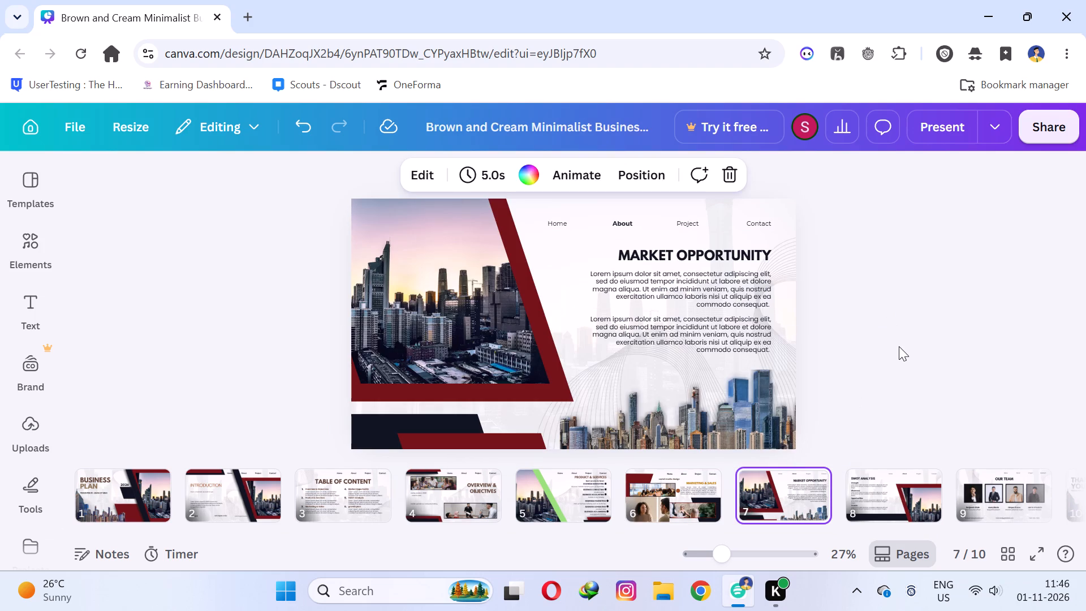
click(900, 344)
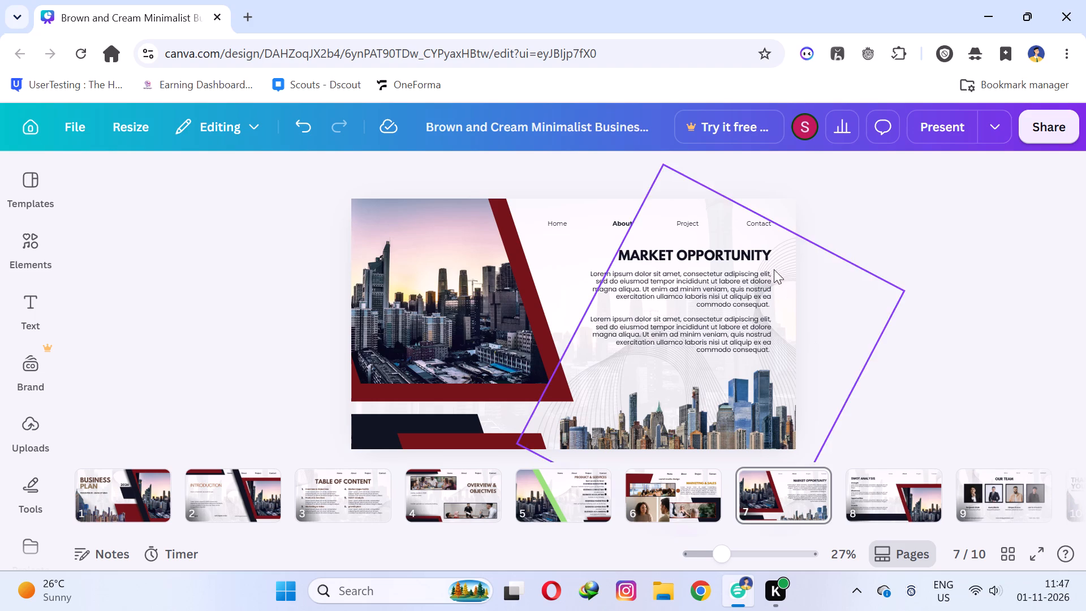
click(716, 247)
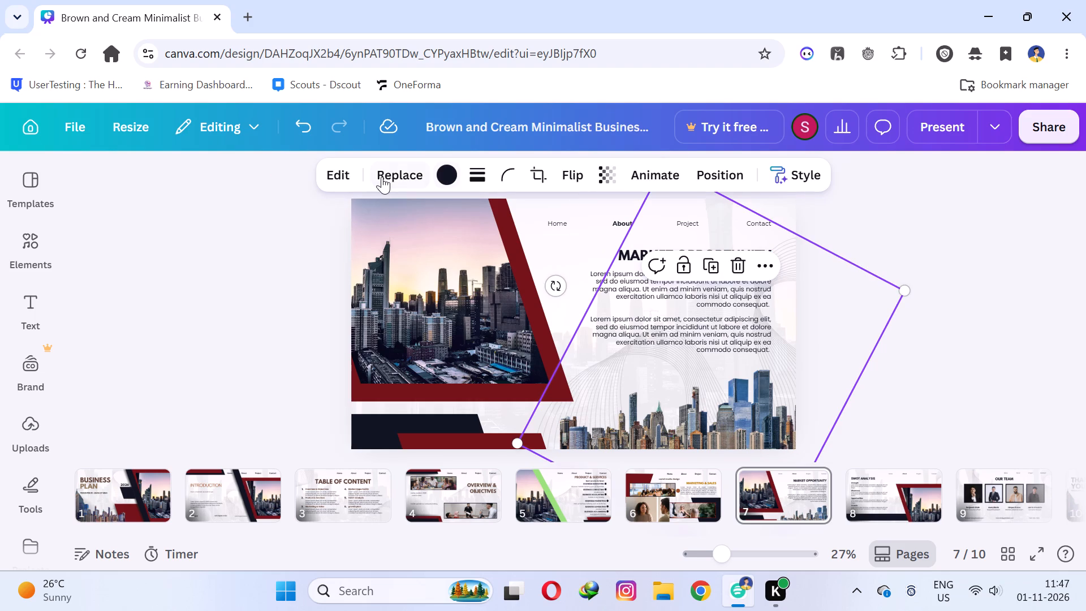
click(449, 176)
drag(216, 266, 0, 266)
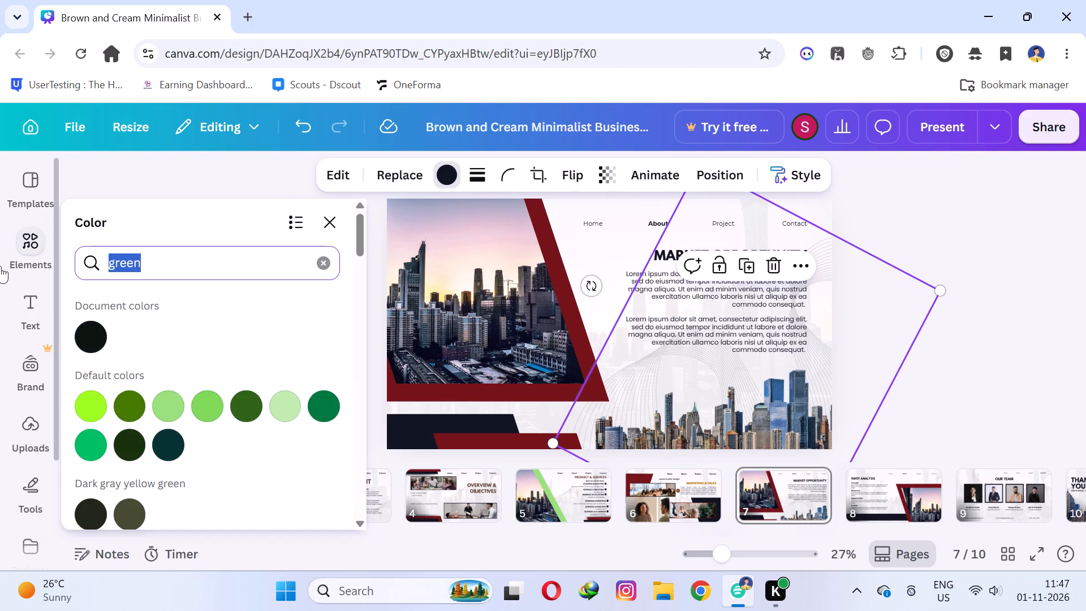
text(dark bro)
text(wn)
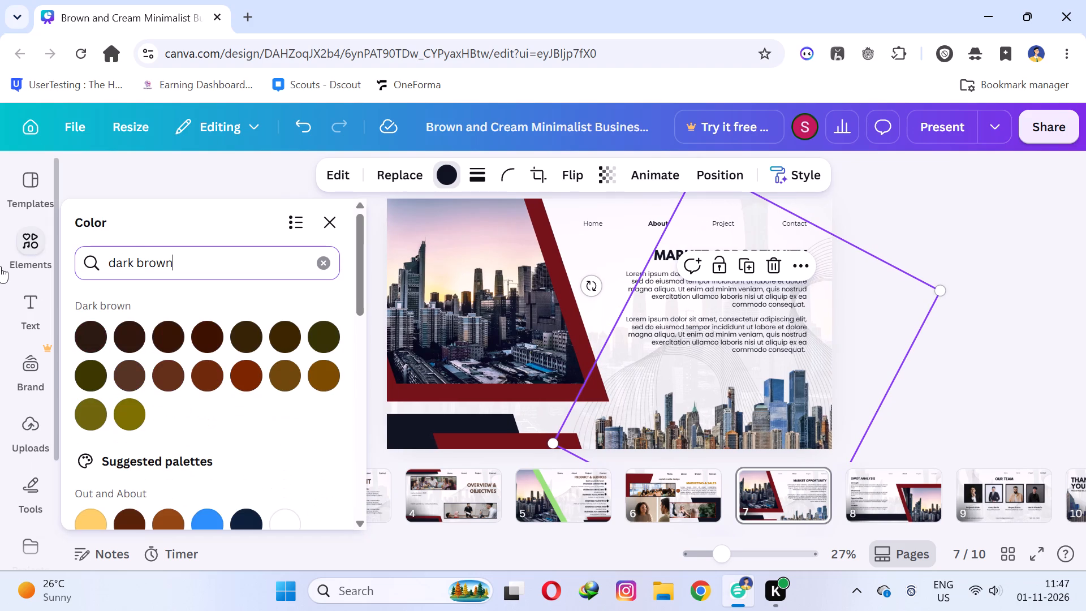
click(83, 326)
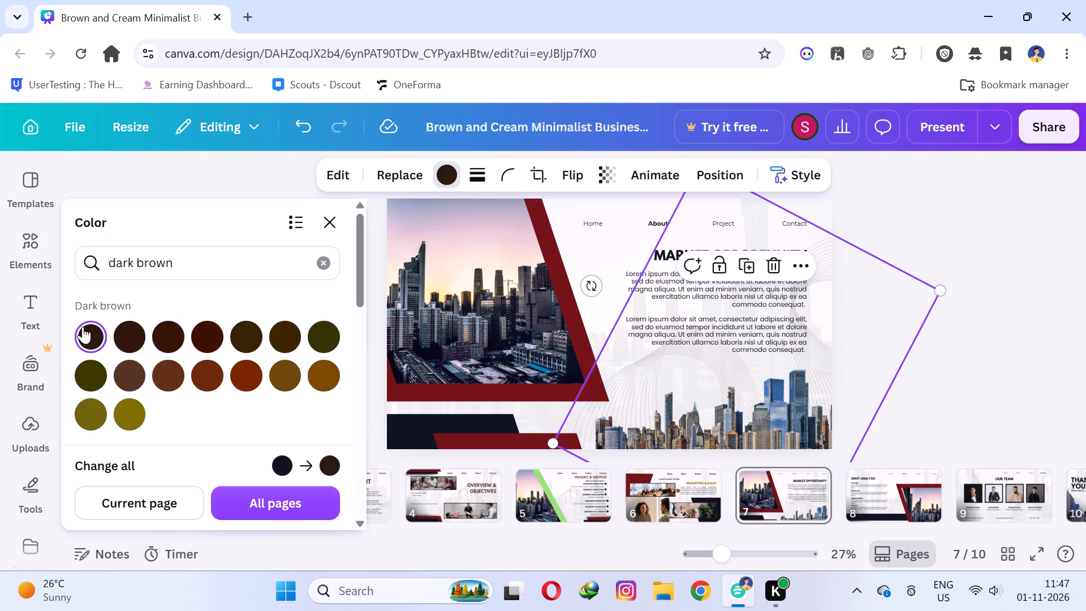
click(914, 196)
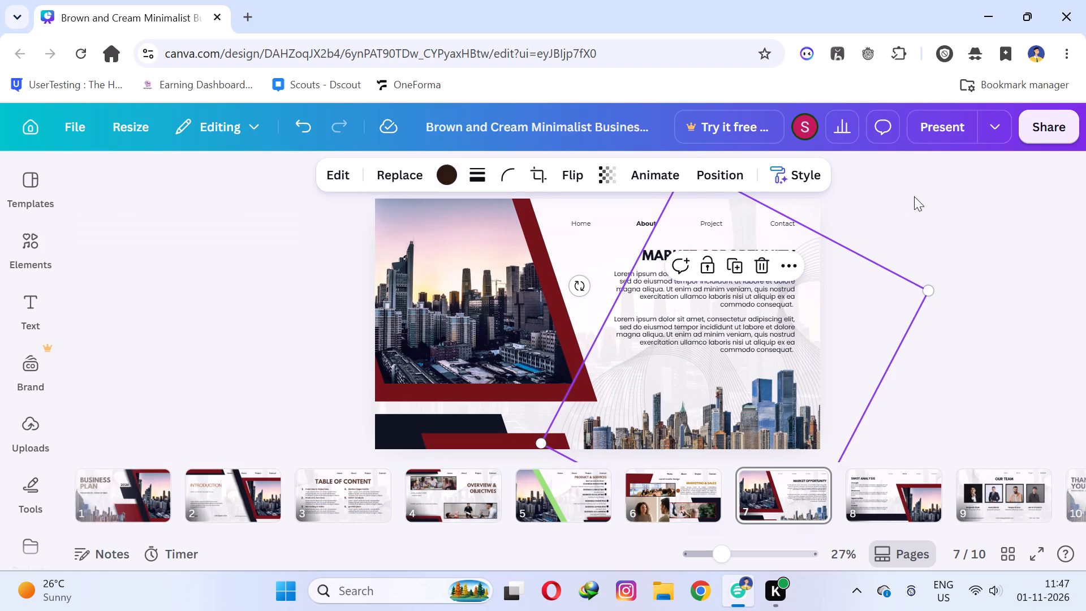
click(914, 196)
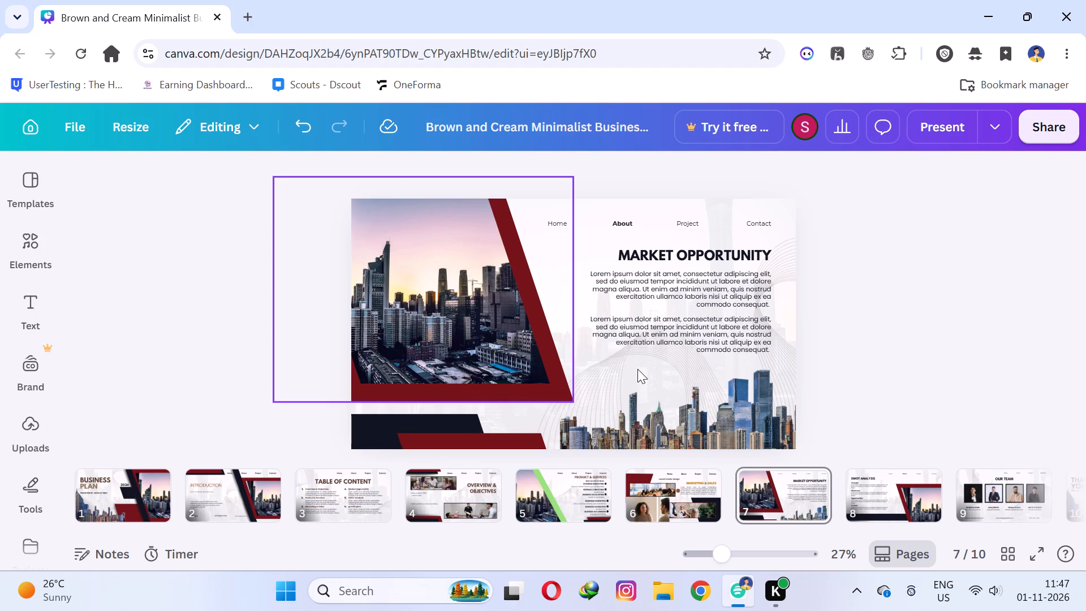
Add a text box reading "feedback" to page 7.
key(t)
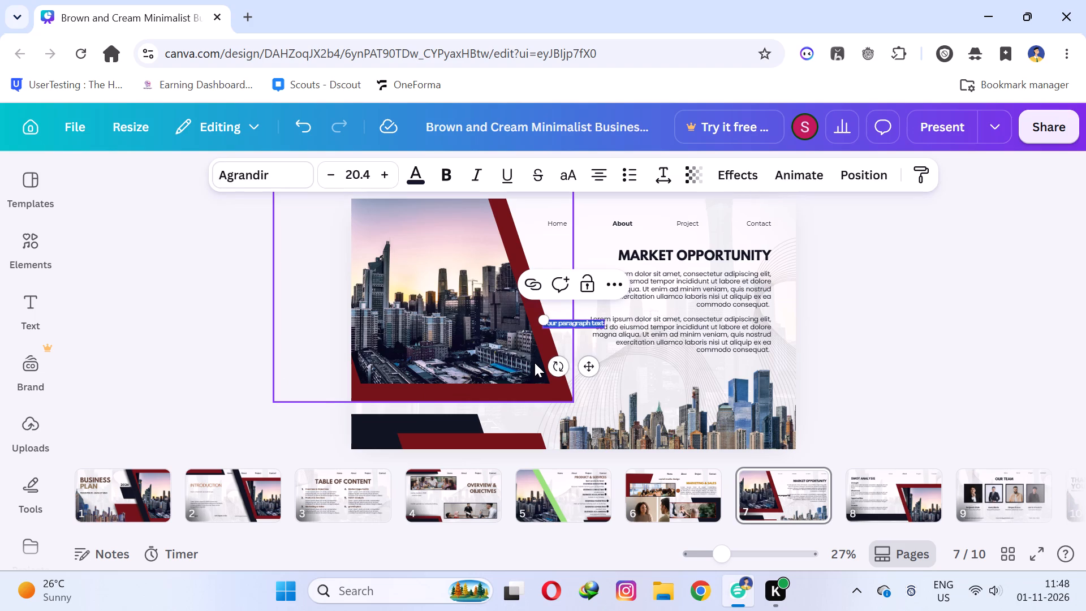
key(f)
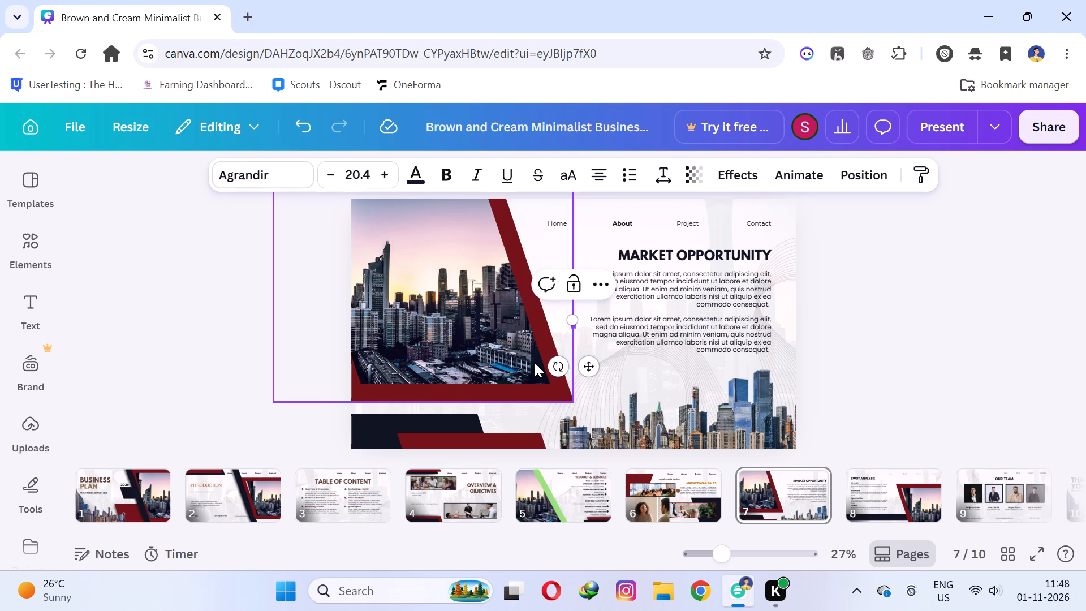
key(t)
key(BackSpace)
text(feedback)
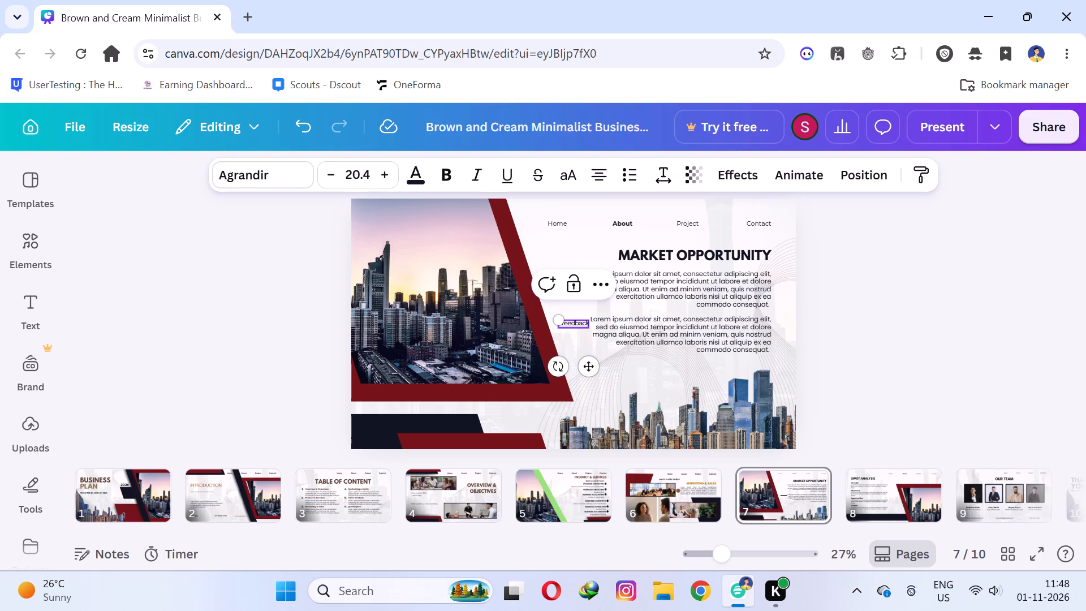
Move the "feedback" text on page 7 below the paragraphs, over the upper part of the bottom skyline image.
drag(567, 324, 575, 324)
click(570, 324)
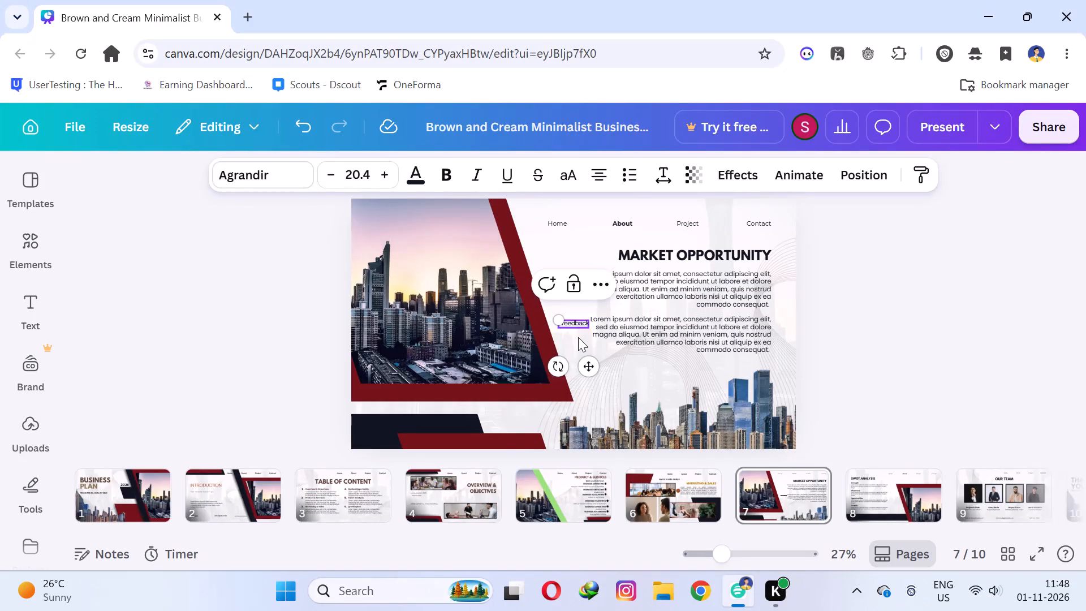
click(578, 339)
drag(572, 325, 605, 348)
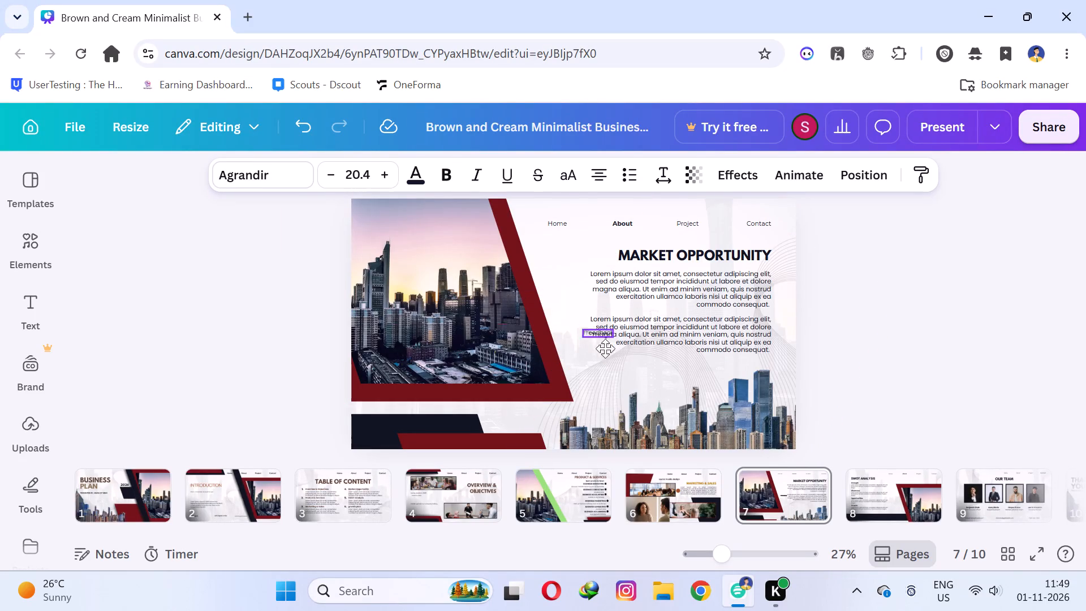
drag(605, 348, 657, 401)
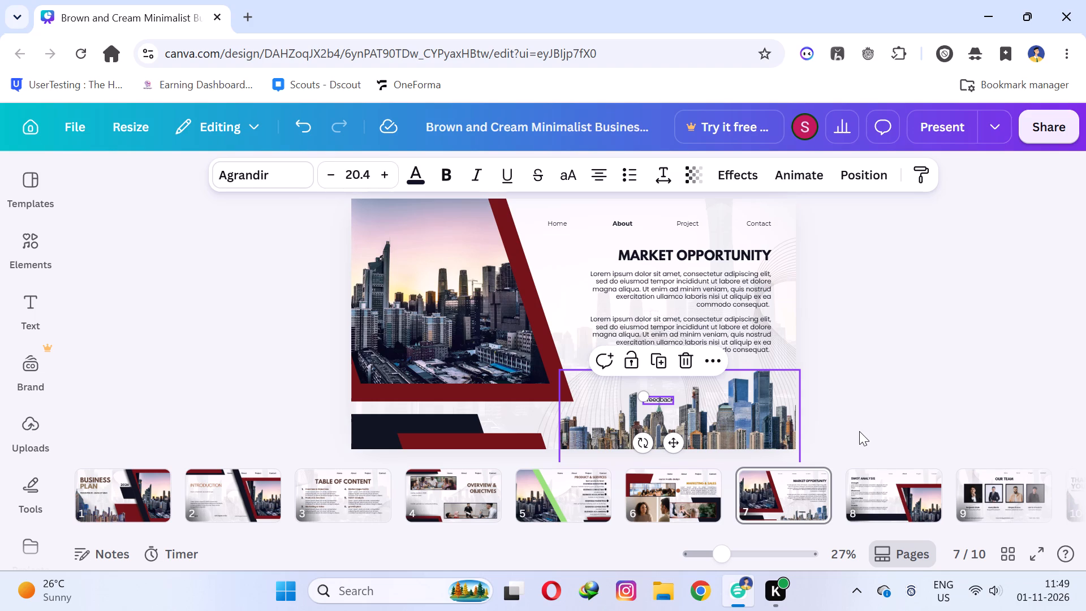
click(904, 330)
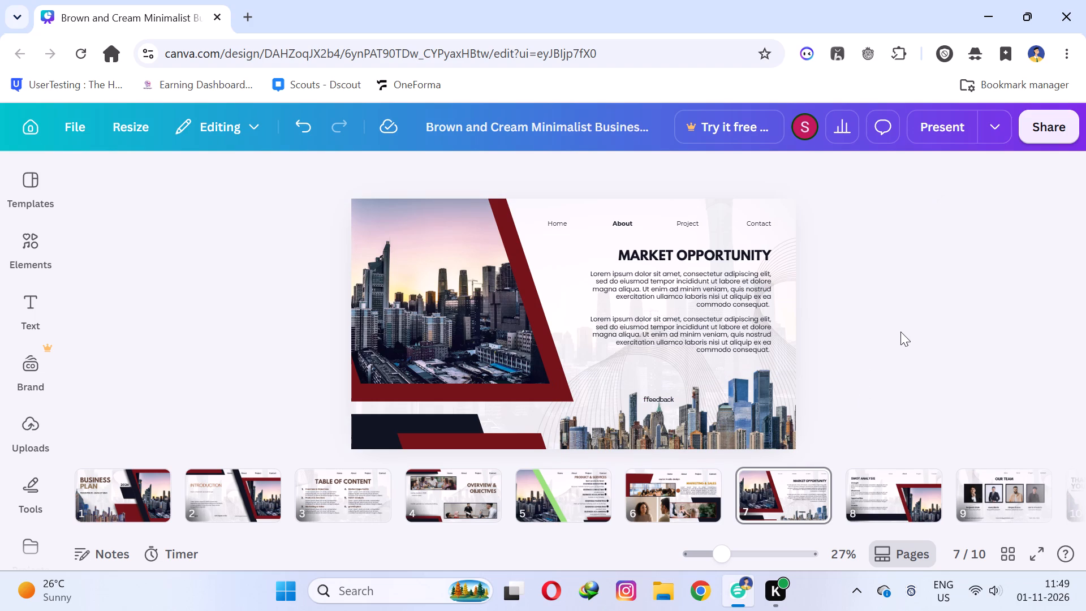
Retype the small text below the paragraphs on page 7 as "feedback".
triple_click(656, 398)
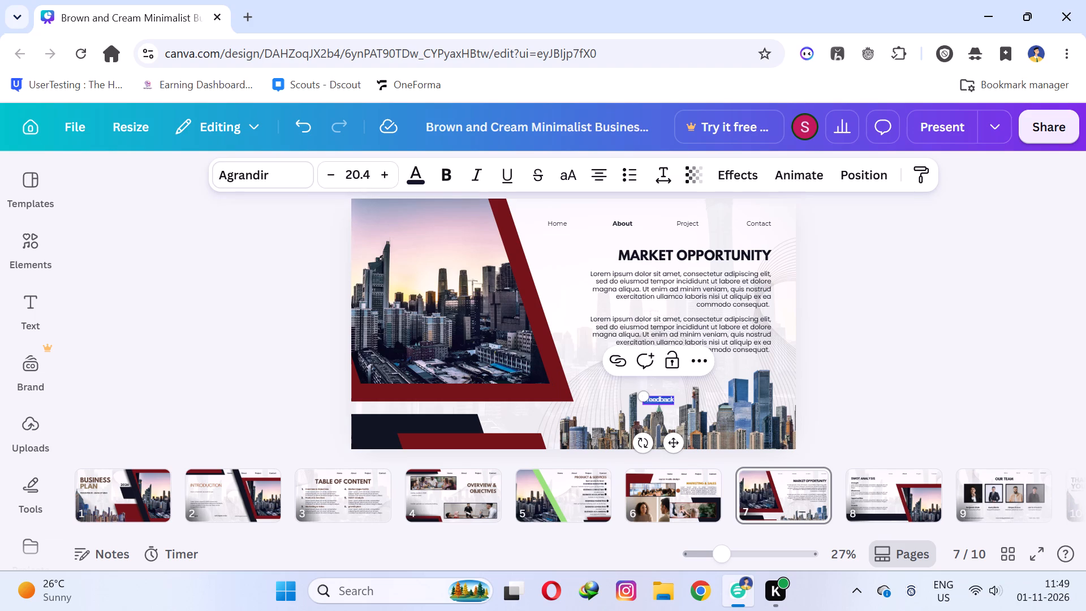
text(feed)
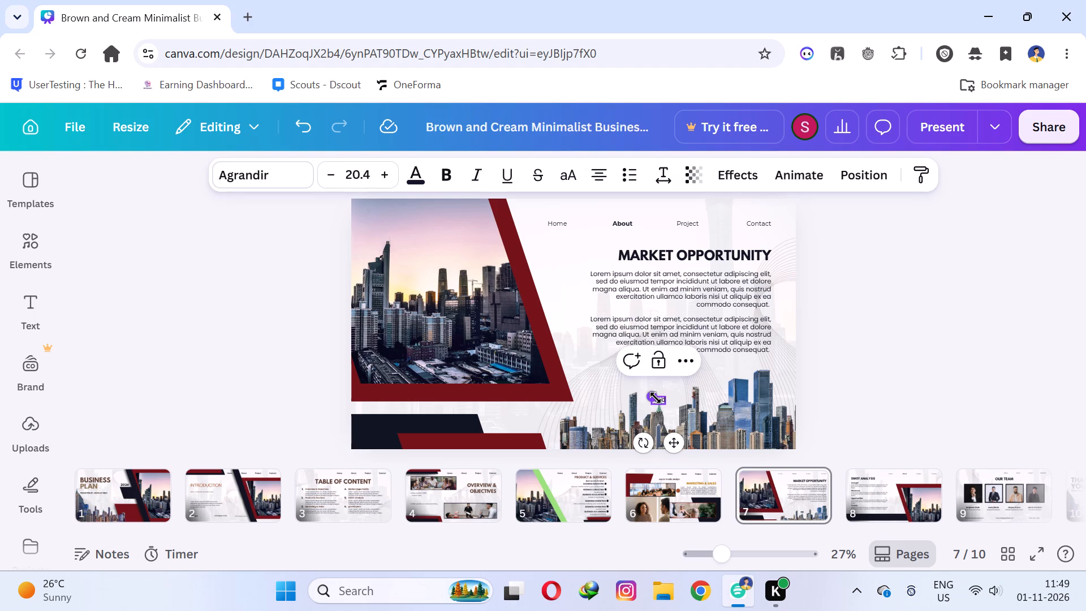
text(bac)
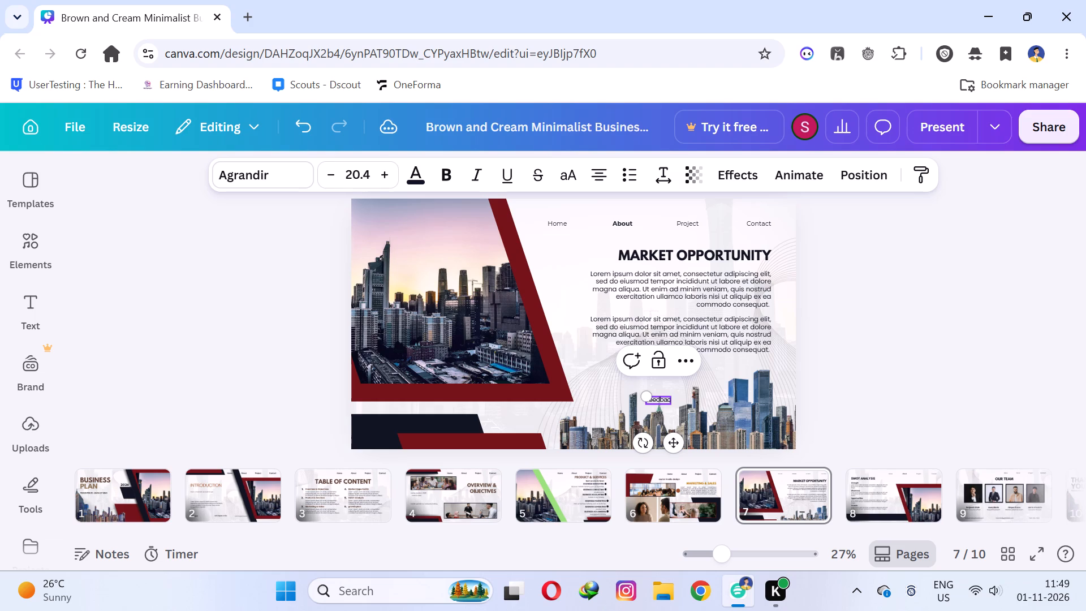
key(k)
Widen the "feedback" text box and move it slightly up over the top of the skyline image.
drag(680, 400, 753, 401)
click(890, 383)
drag(693, 398, 692, 402)
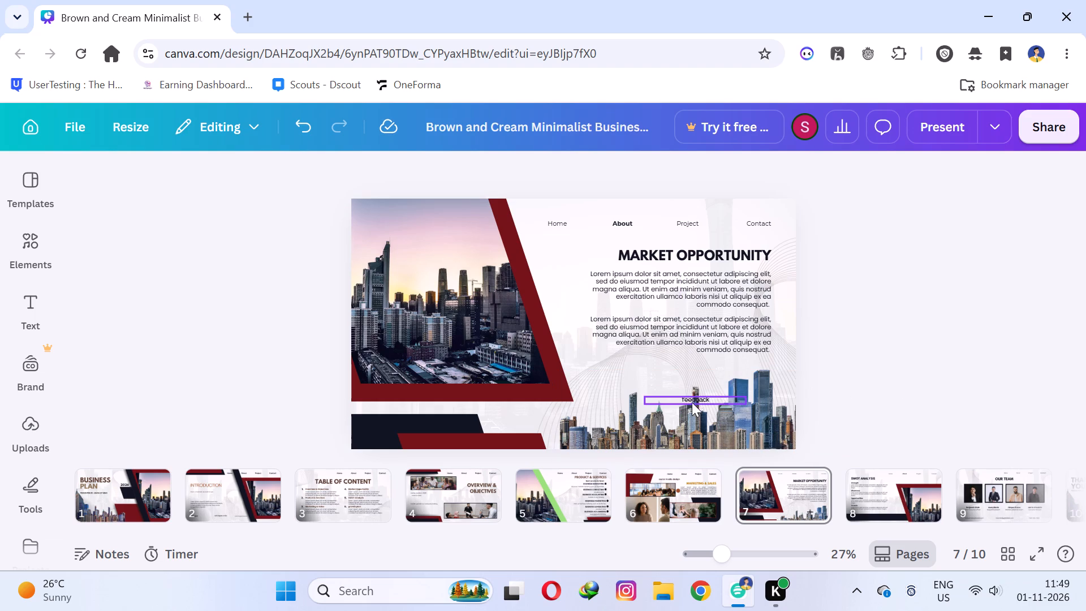
drag(692, 402, 684, 427)
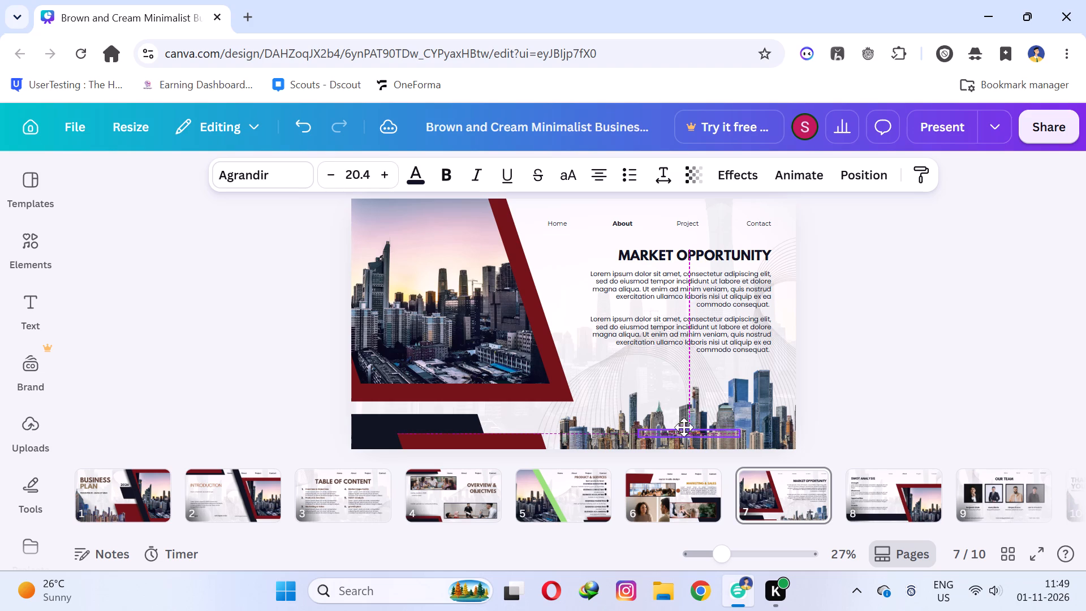
drag(684, 427, 671, 391)
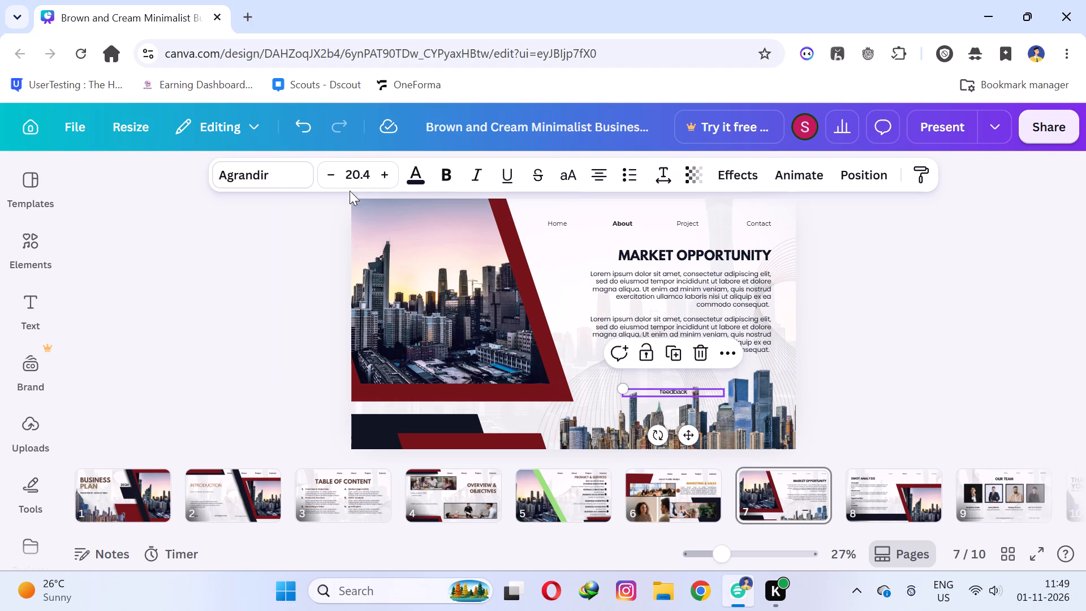
Increase the font size of the "feedback" text on page 7 by several points.
triple_click(395, 168)
triple_click(395, 168)
triple_click(395, 168)
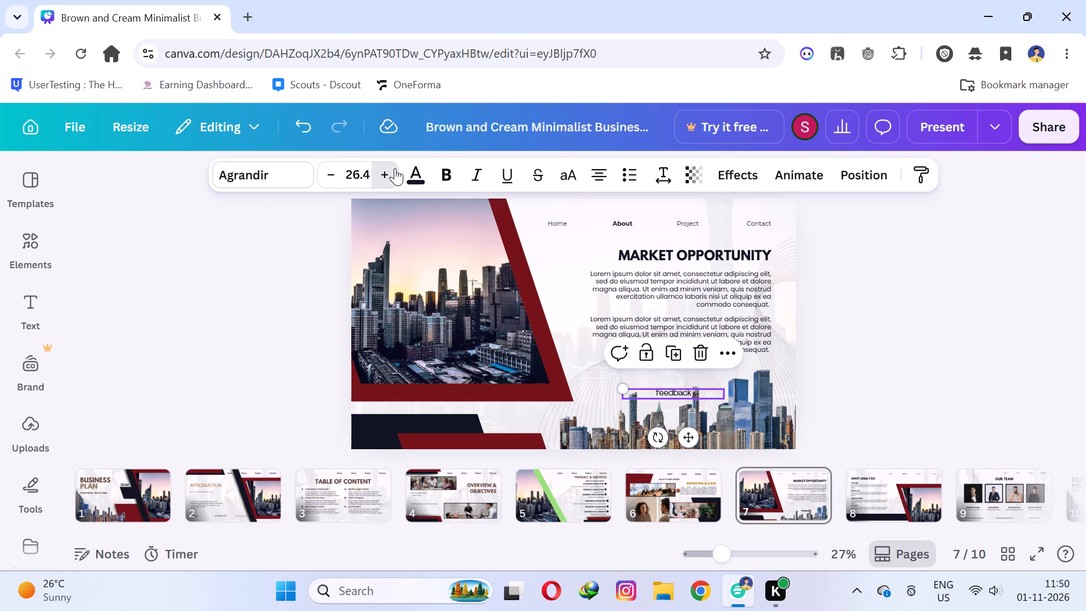
click(395, 168)
click(902, 320)
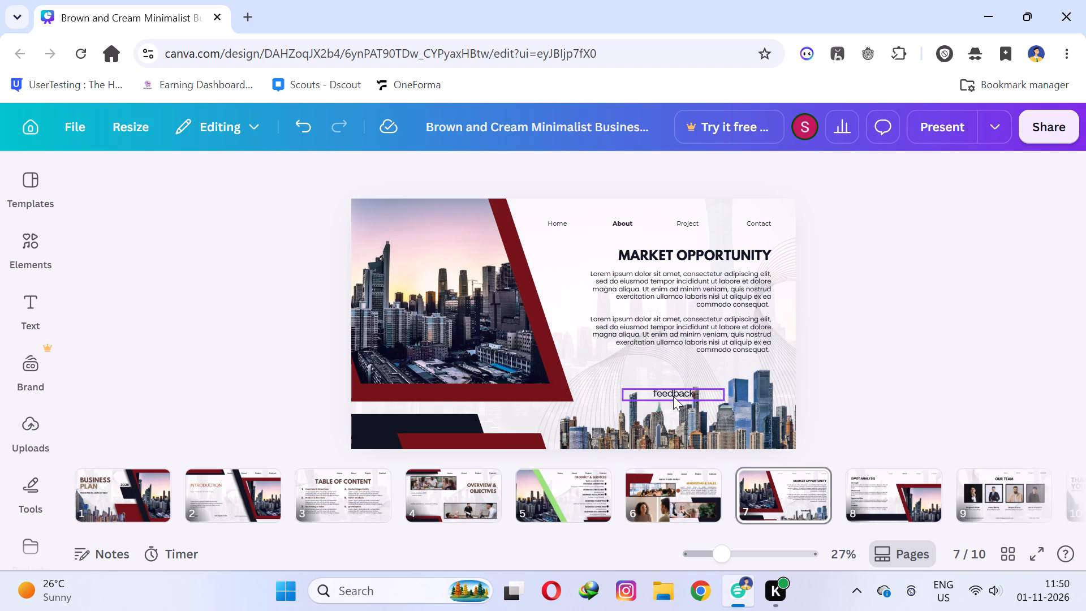
Move the enlarged "feedback" text slightly up and left, clear of the taller skyline buildings.
drag(673, 396, 657, 389)
click(869, 350)
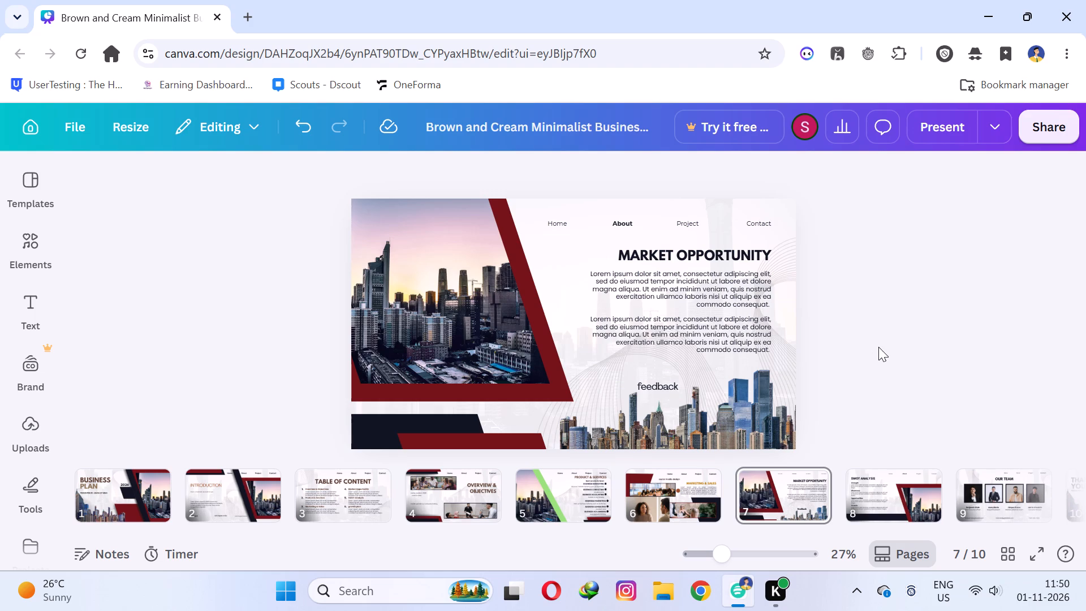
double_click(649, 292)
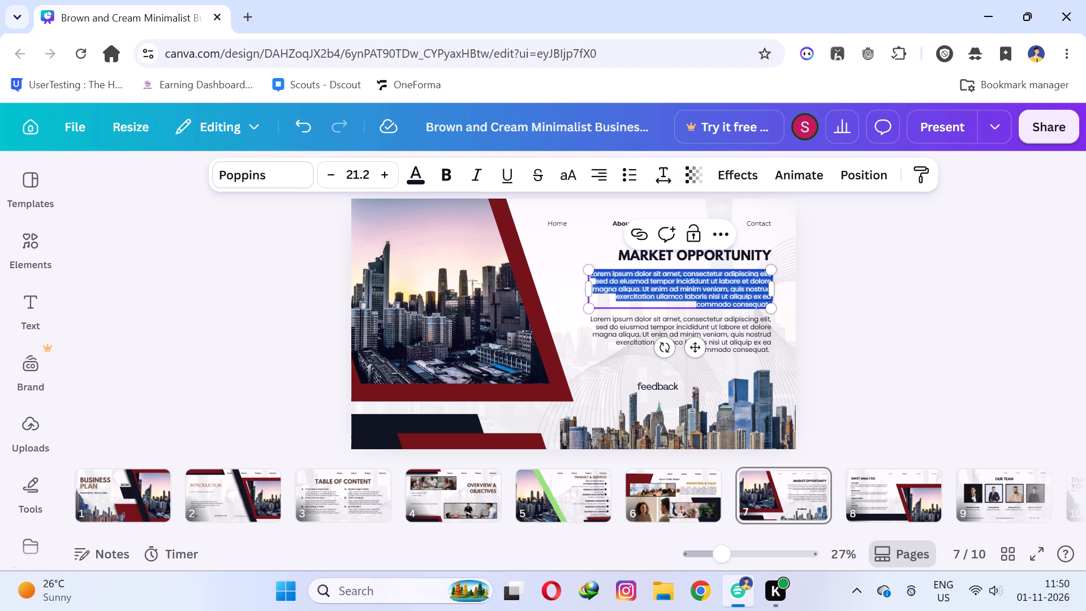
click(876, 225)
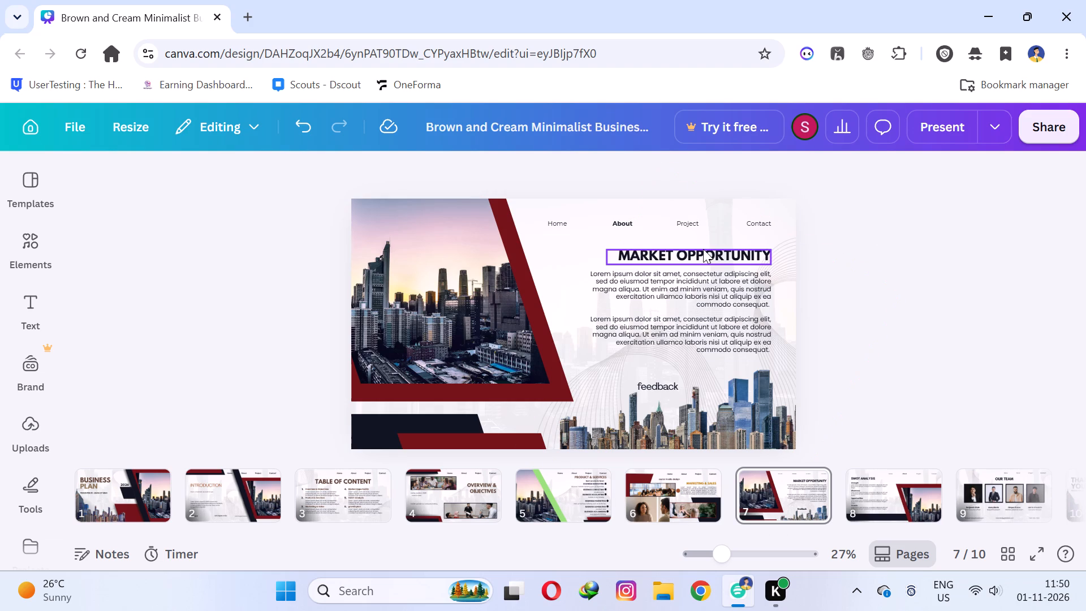
Apply the Merge animation to the "MARKET OPPORTUNITY" heading on page 7.
click(703, 249)
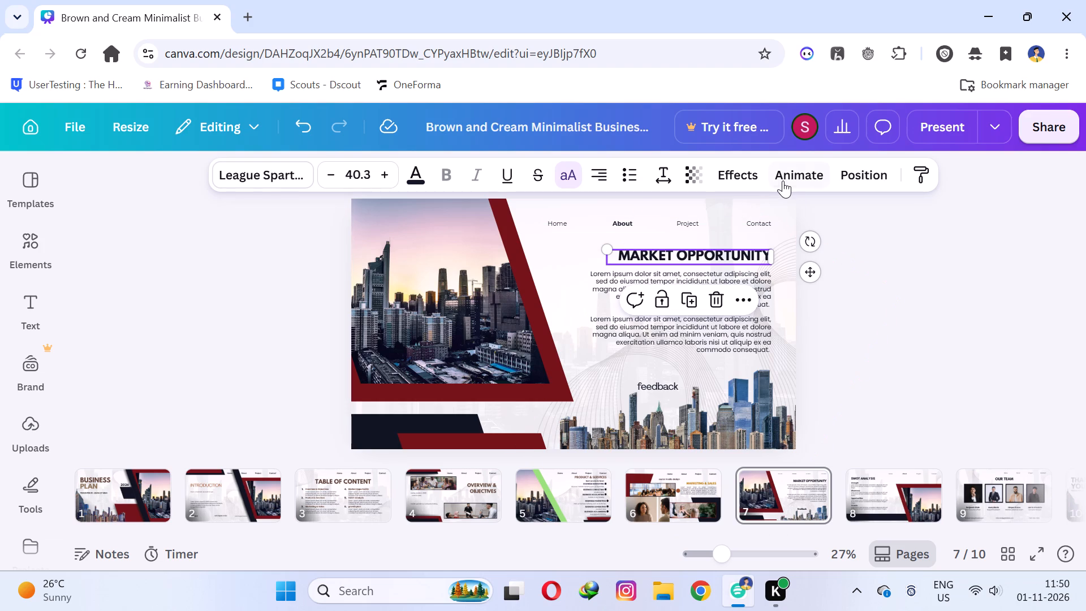
click(783, 180)
scroll(293, 381, down, 2)
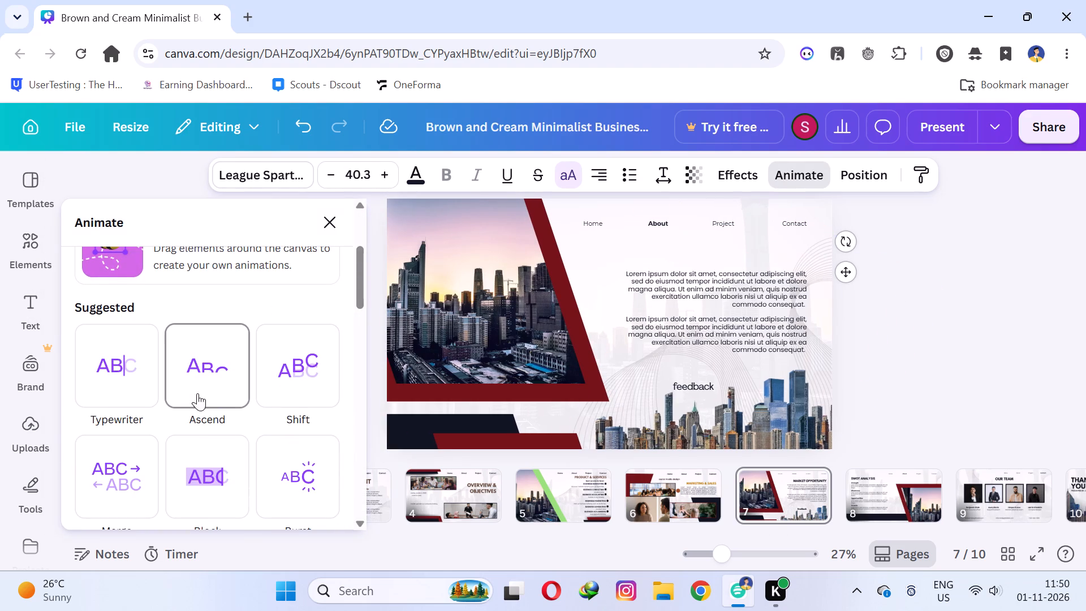
click(126, 455)
click(1020, 368)
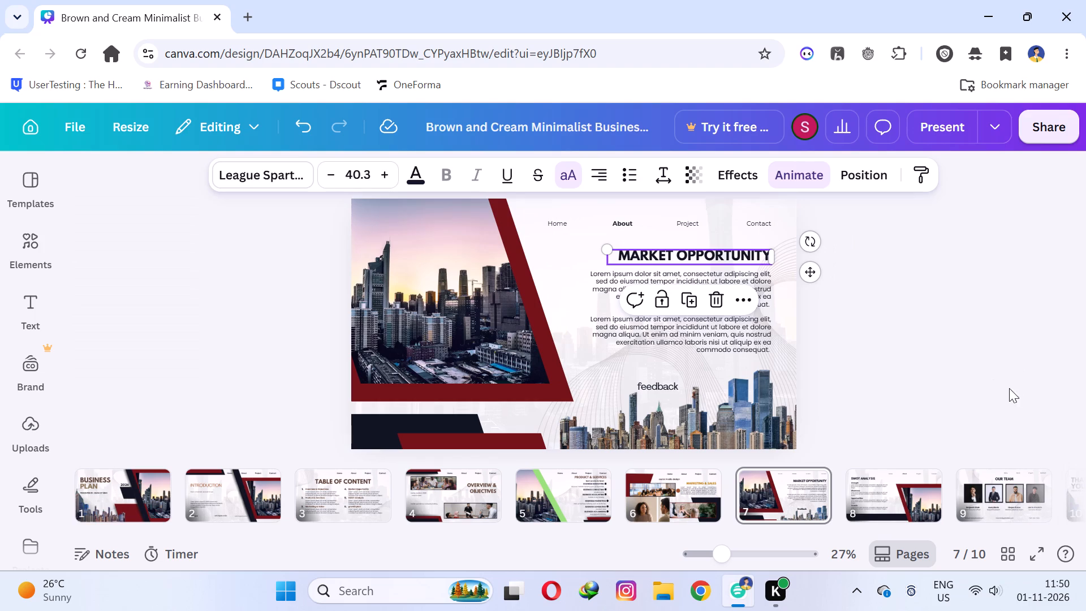
click(985, 343)
Replace the first paragraph on page 7 with three lines: "our tarhet 2026", "local shop 50 target" and "every month 4-5 project.".
triple_click(680, 292)
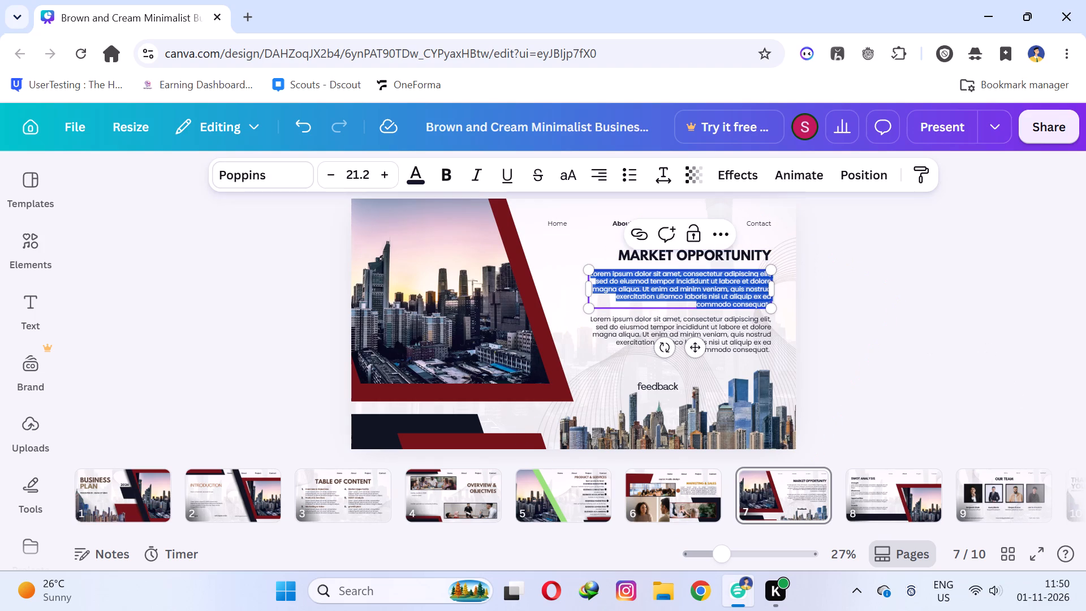
text(our tarhet 202)
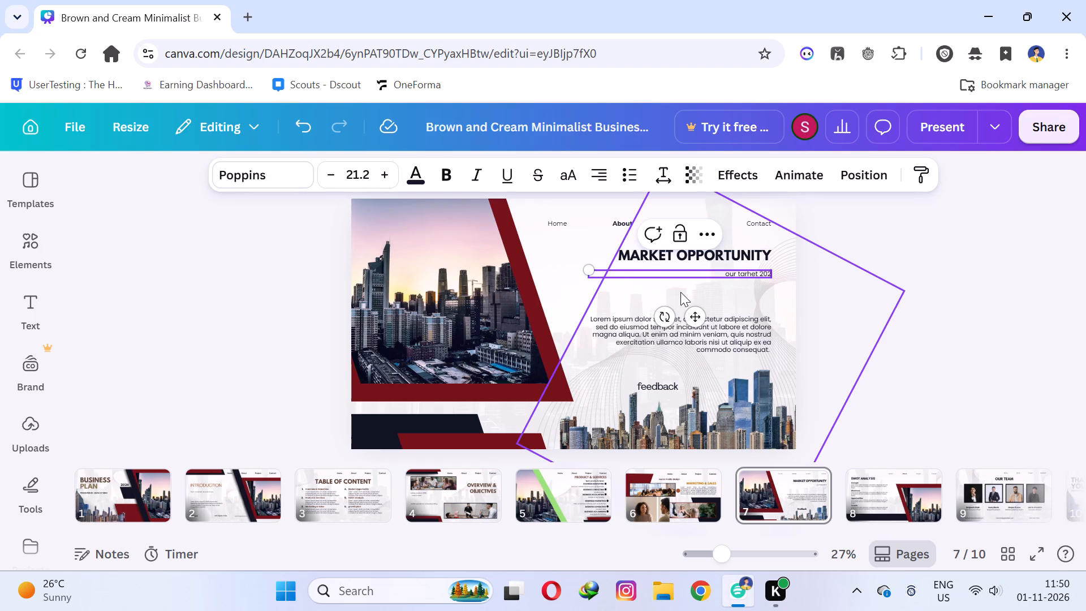
text(6)
key(space)
key(shift+Return)
text(local shop 50 ath)
key(BackSpace)
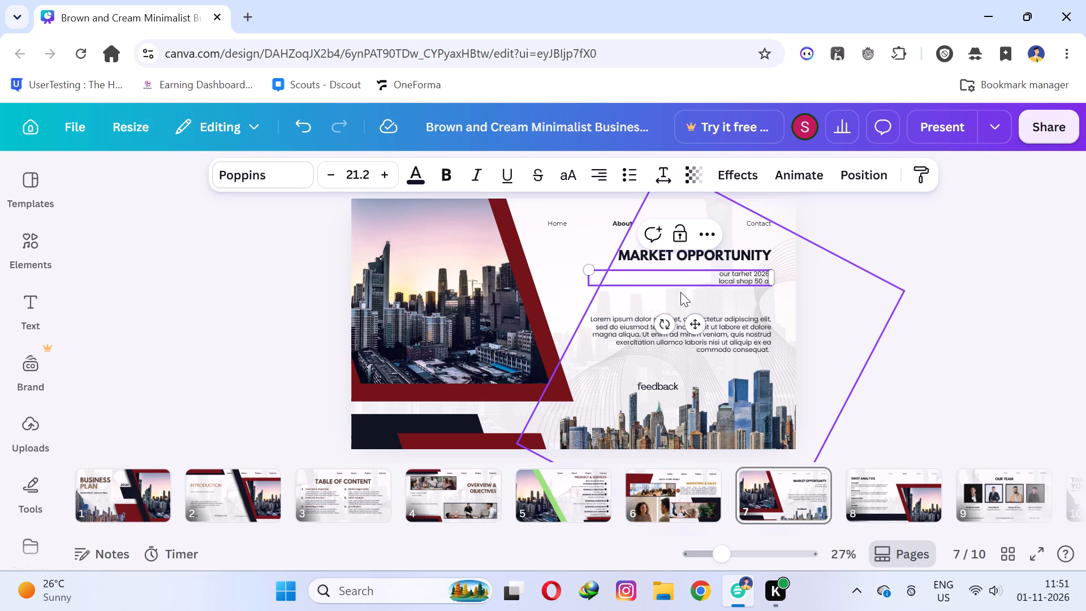
text(gr)
key(BackSpace)
key(BackSpace)
key(BackSpace)
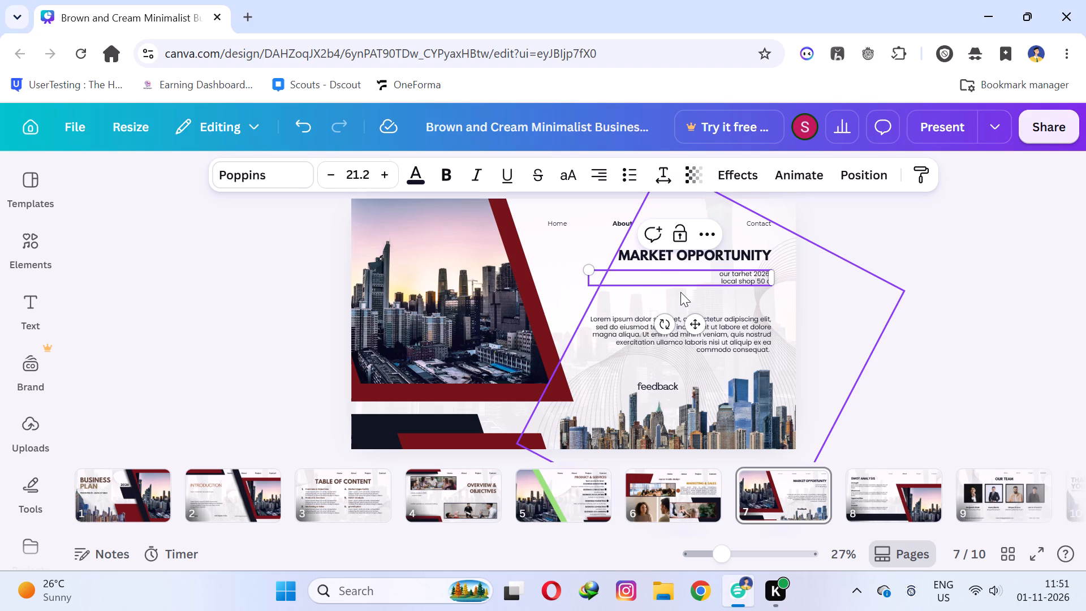
key(BackSpace)
key(space)
text(target)
key(space)
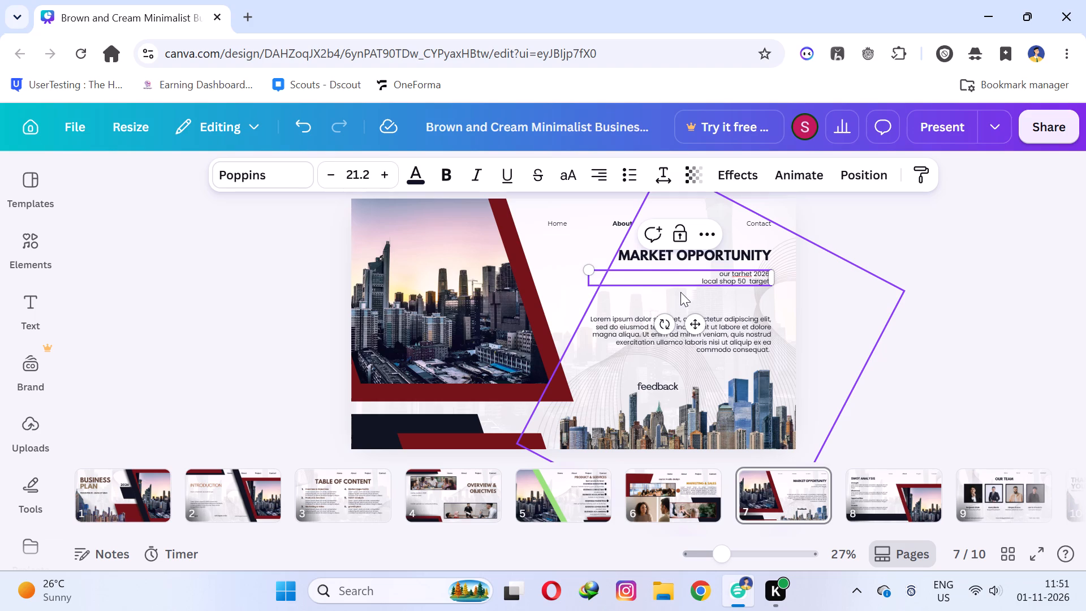
key(shift+Return)
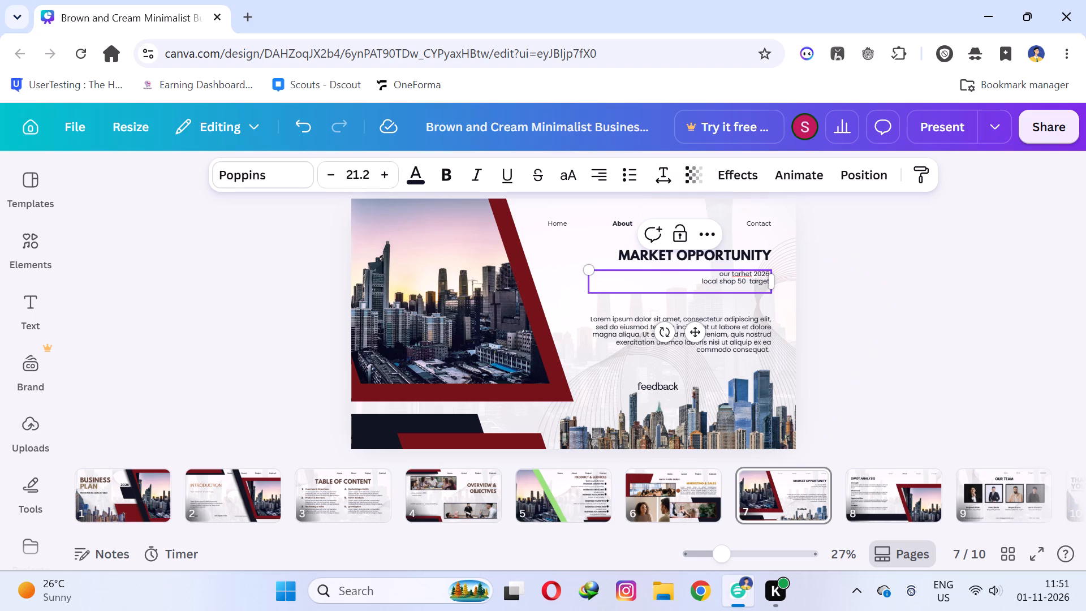
text(every month 4)
text(-5 p)
text(roject)
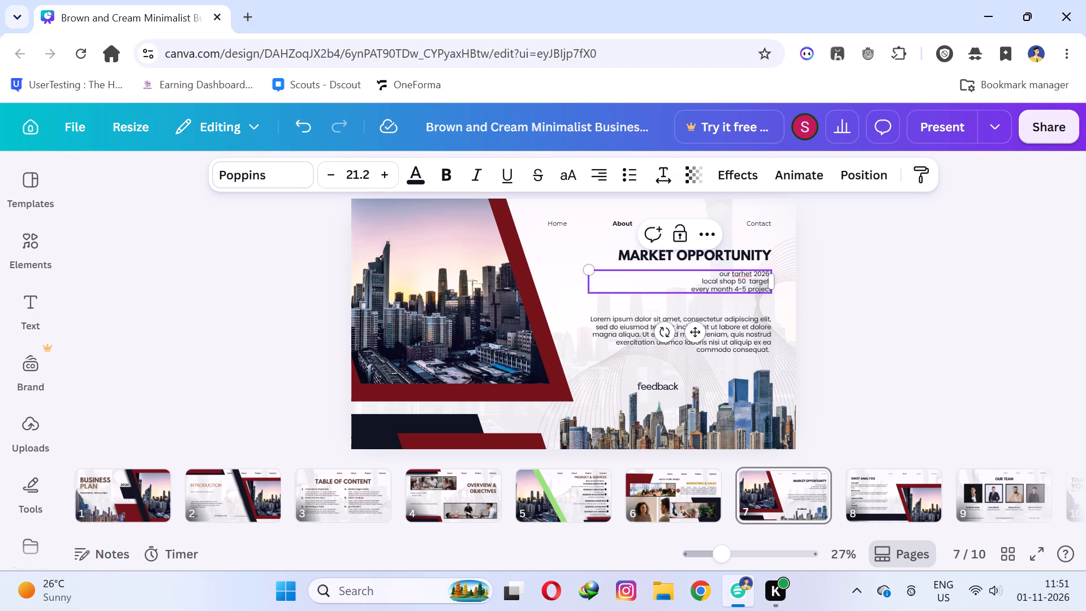
key(period)
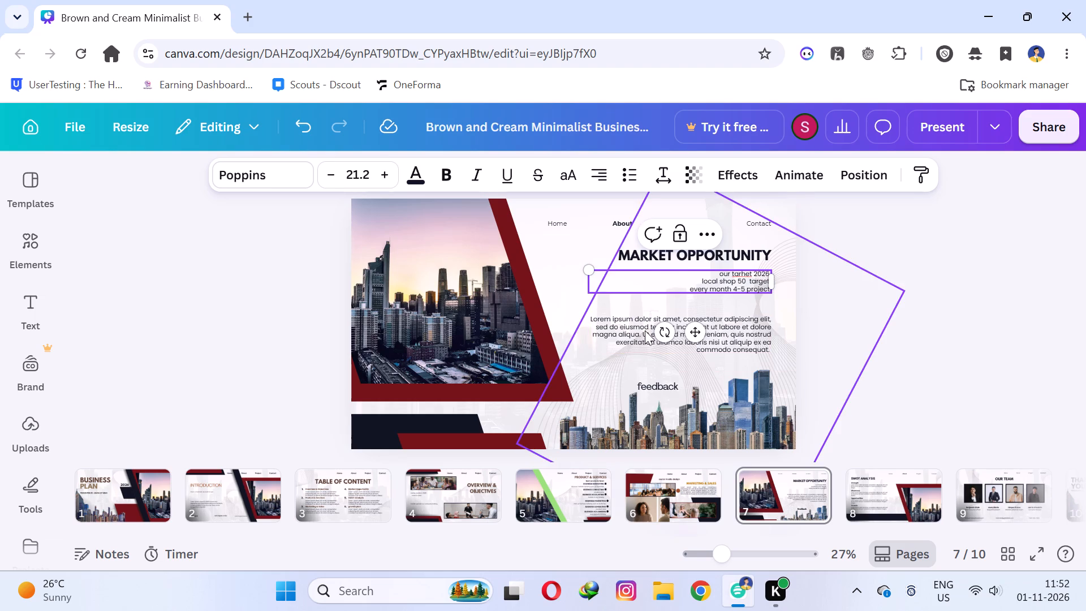
Replace the second paragraph on page 7 with "market icrease because small shopkeeper want tubnail and logo for hre shop".
triple_click(630, 320)
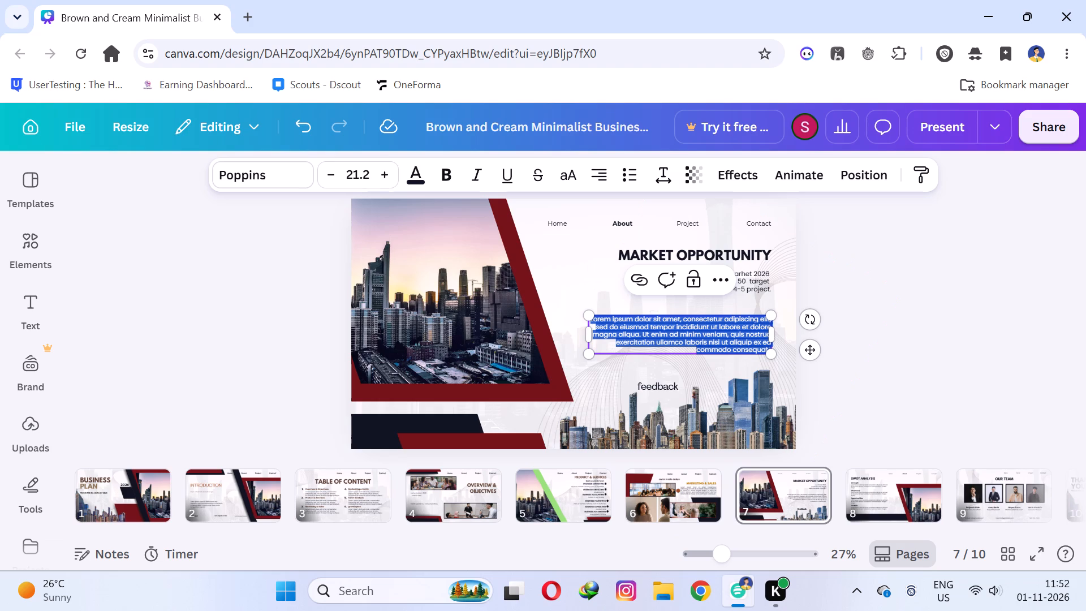
text(market i)
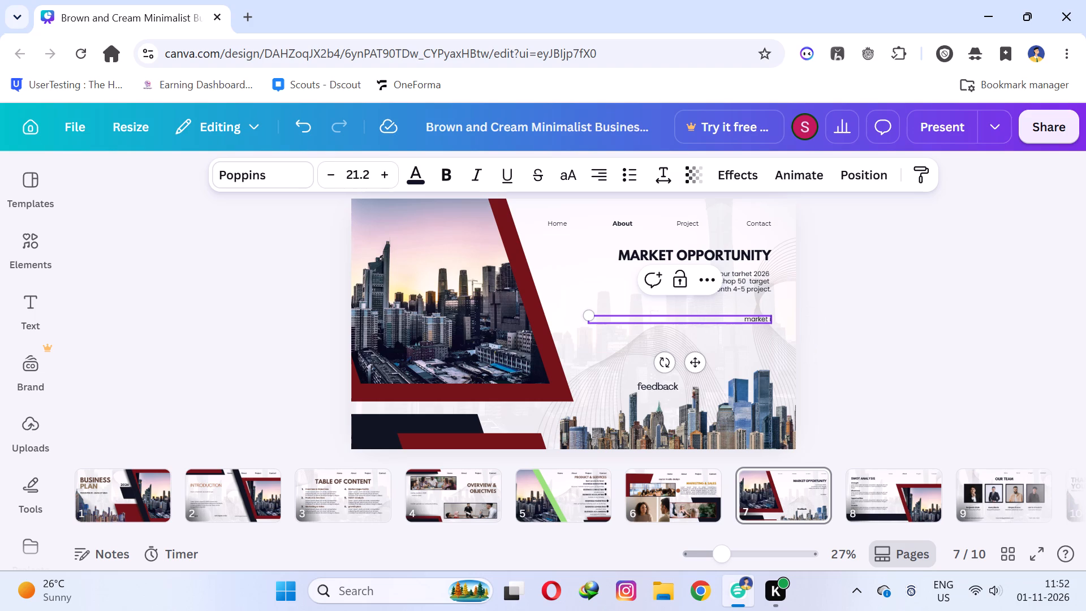
text(crease)
key(space)
text(because small sh)
text(opkeeper)
key(space)
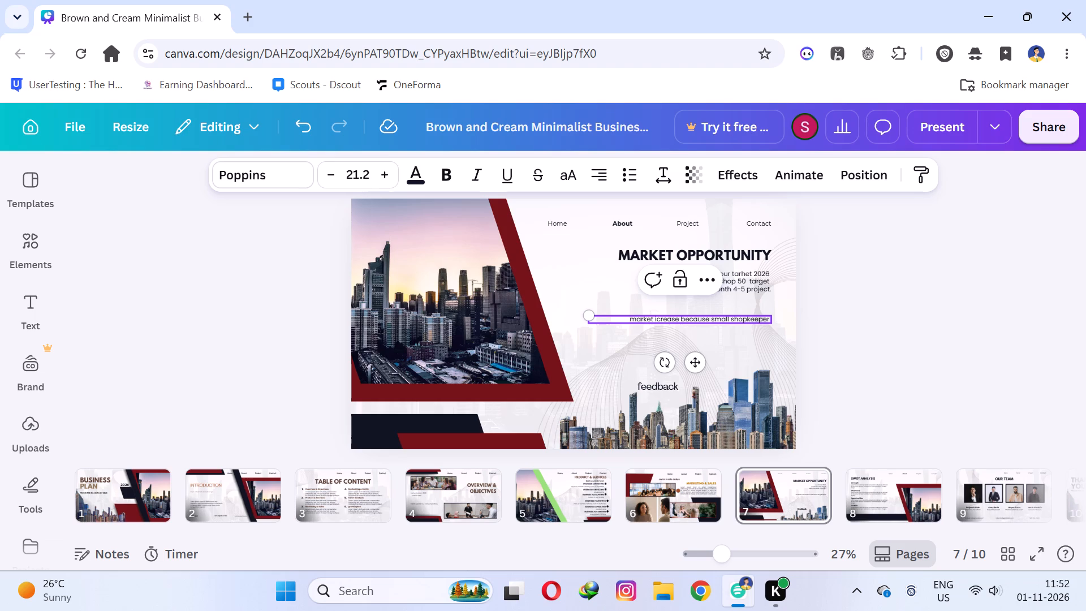
key(space)
text(ma)
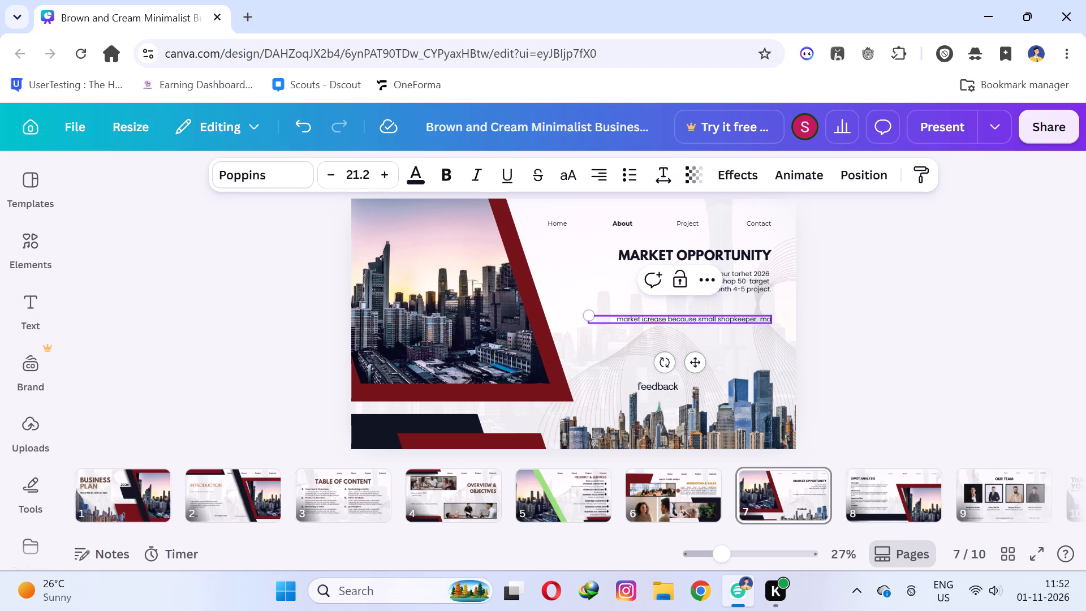
key(BackSpace)
key(BackSpace)
text(want)
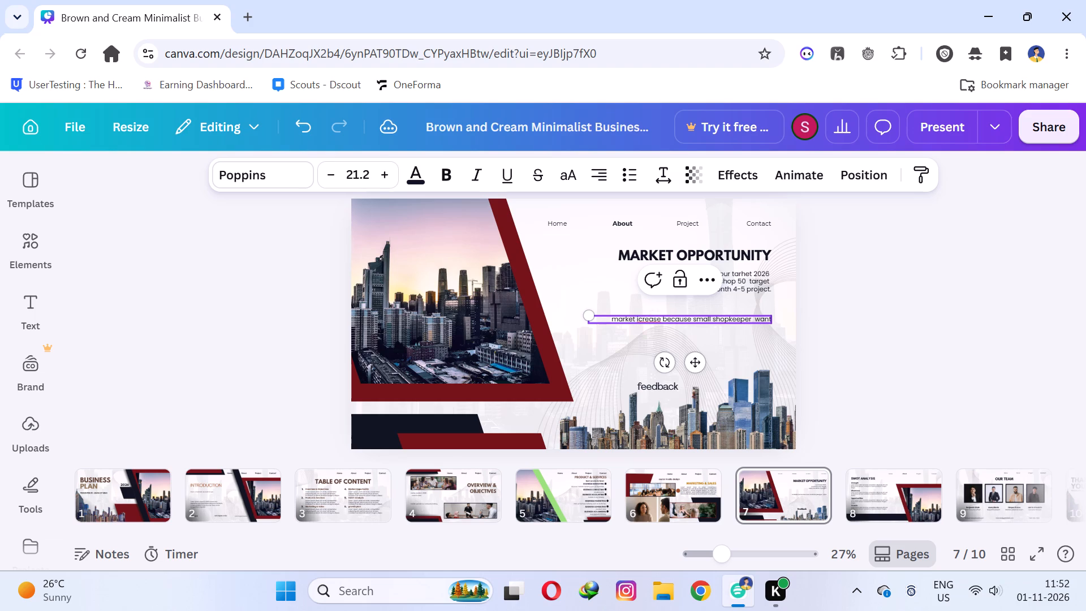
key(space)
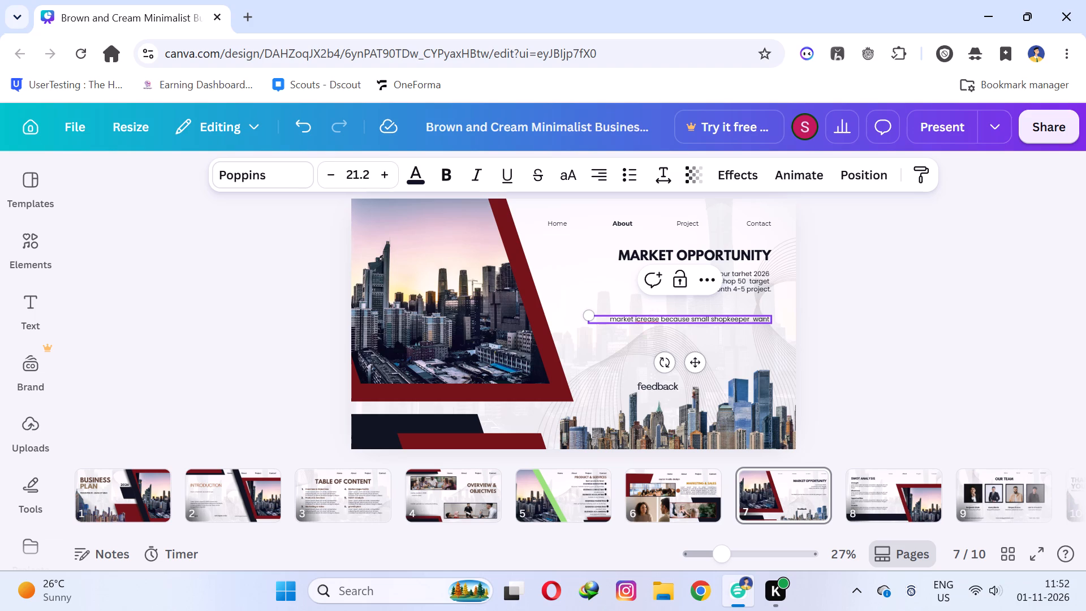
text(tu)
text(bnail and log)
text(o for hre shop)
click(811, 325)
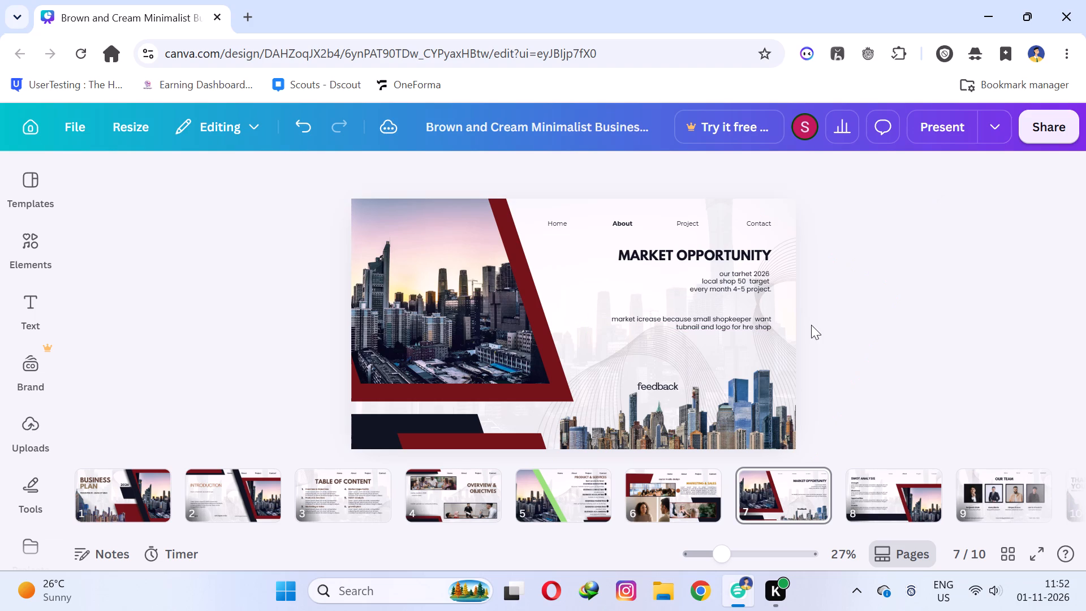
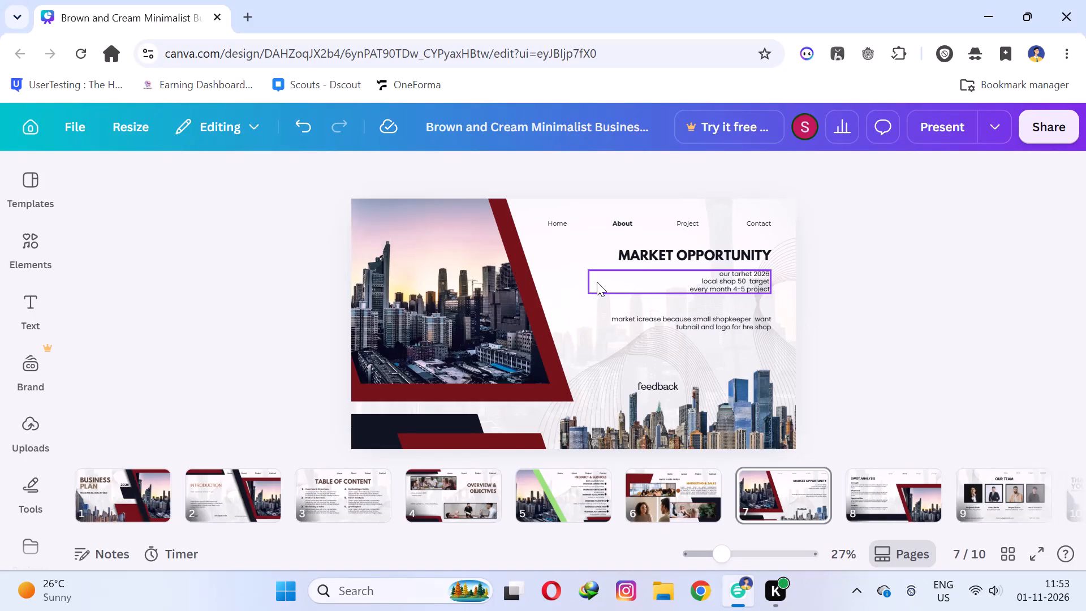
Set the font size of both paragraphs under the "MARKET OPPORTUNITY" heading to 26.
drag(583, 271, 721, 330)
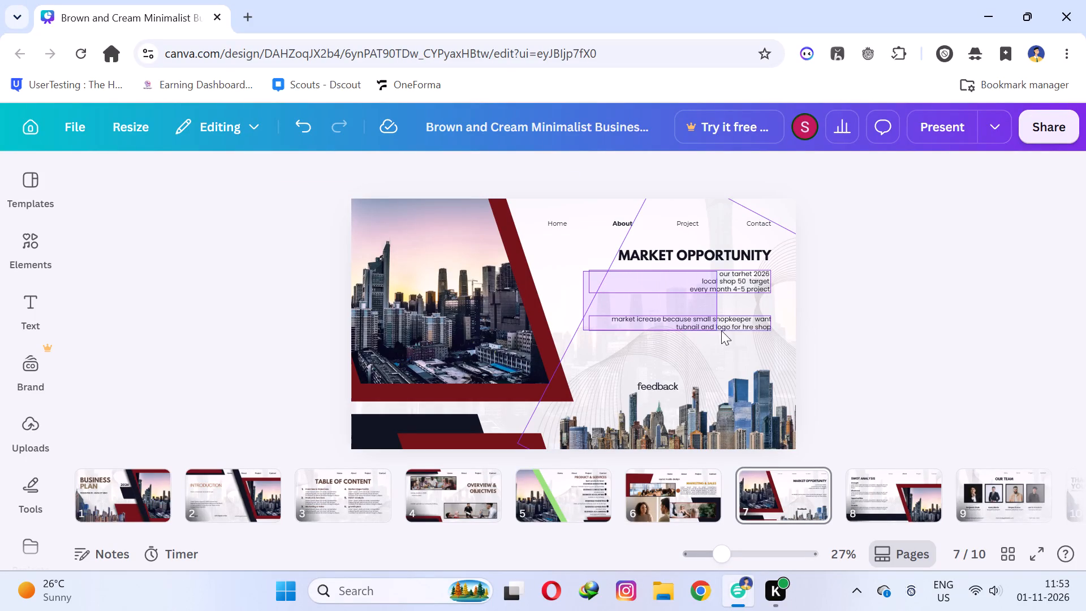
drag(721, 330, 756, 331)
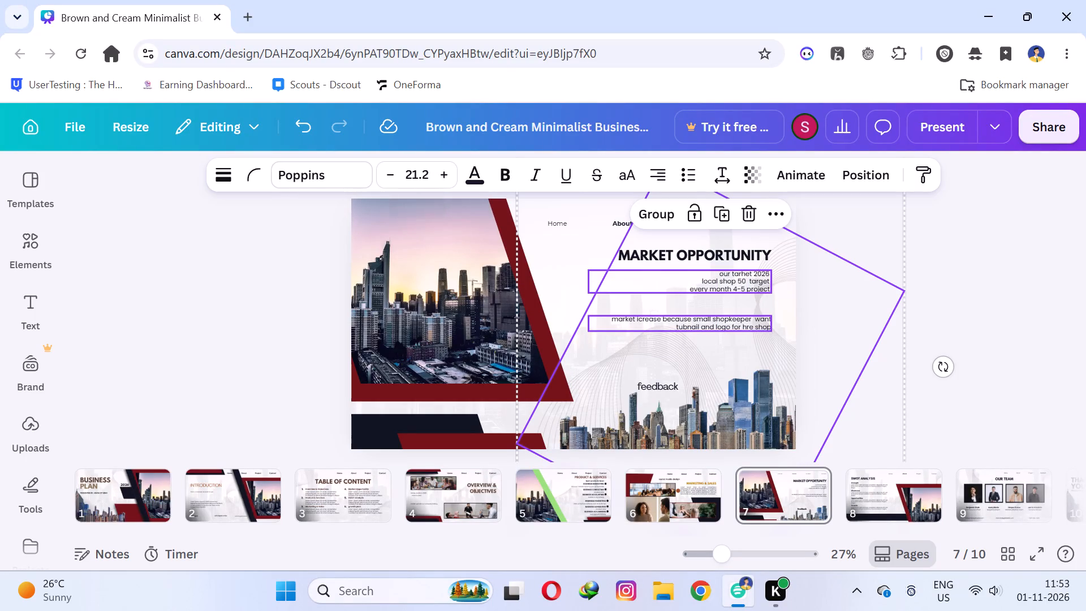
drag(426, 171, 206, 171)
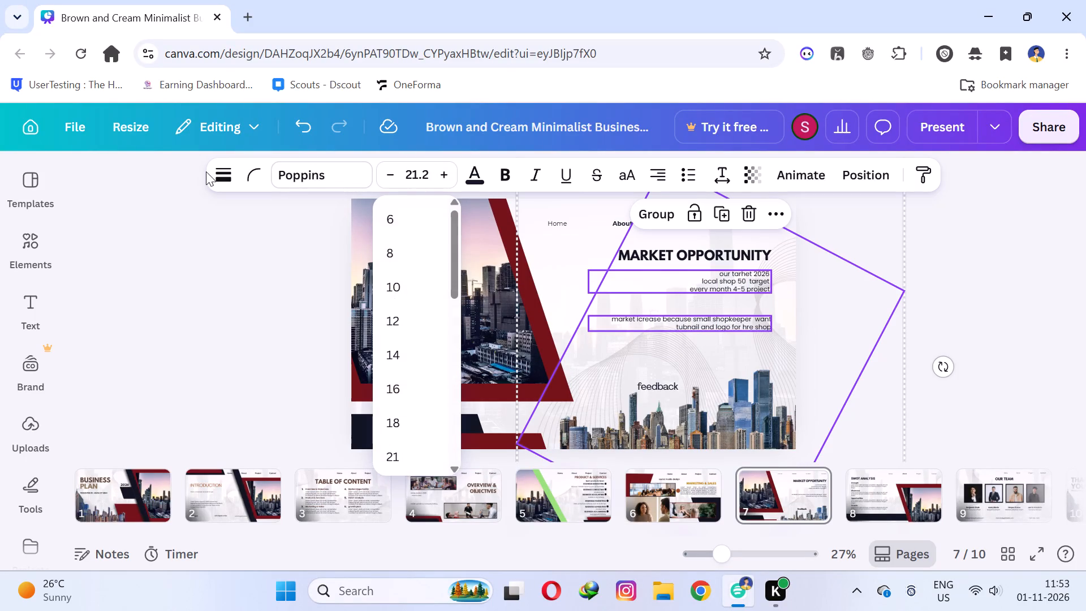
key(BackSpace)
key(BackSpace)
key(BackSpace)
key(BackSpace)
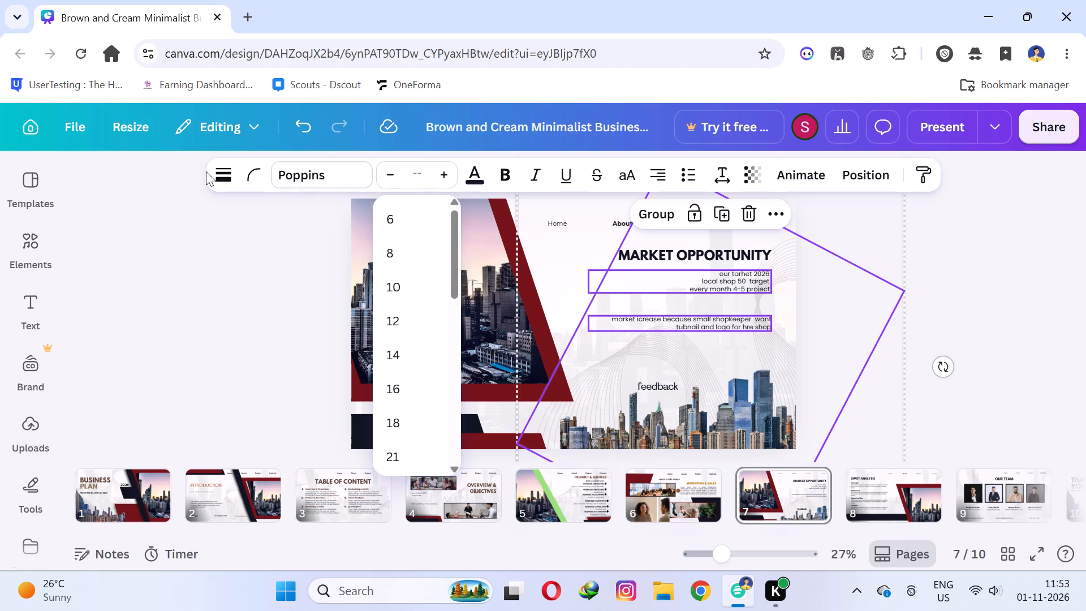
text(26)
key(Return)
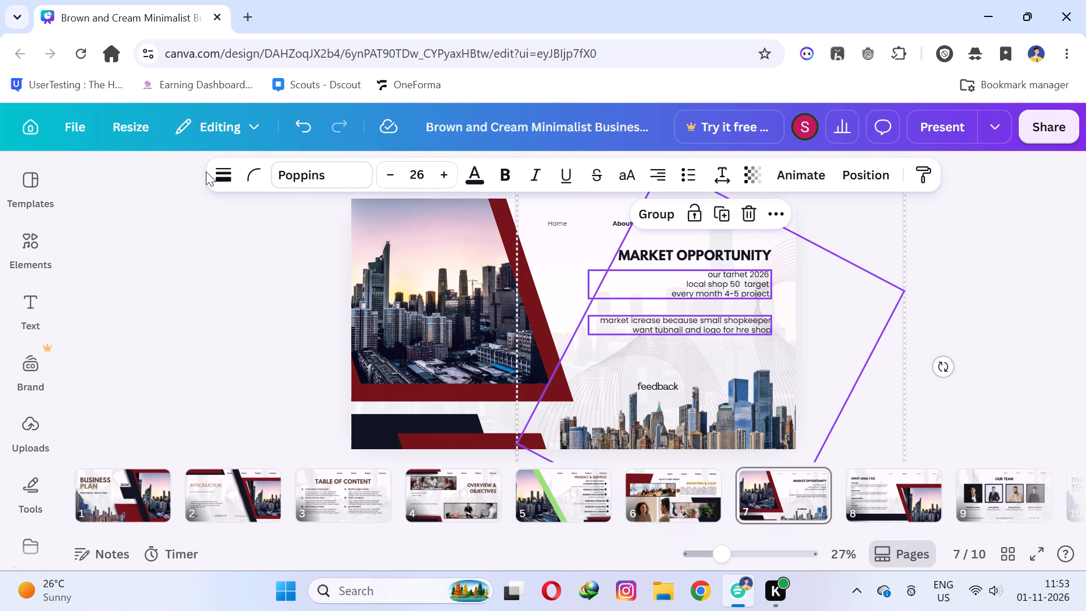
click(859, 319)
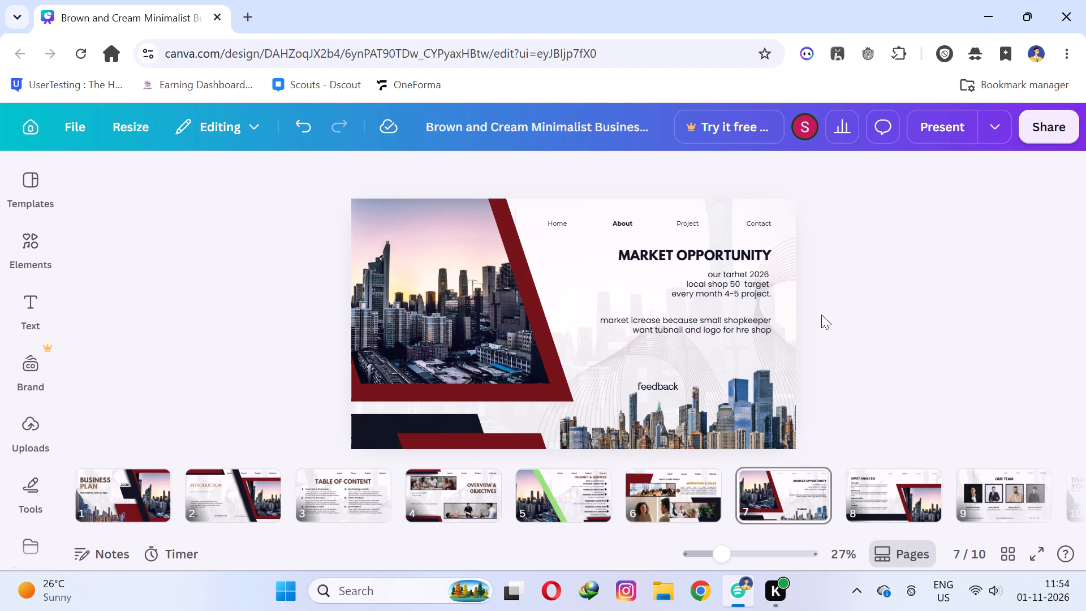
Move the first paragraph on page 7 slightly down, away from the heading.
click(625, 275)
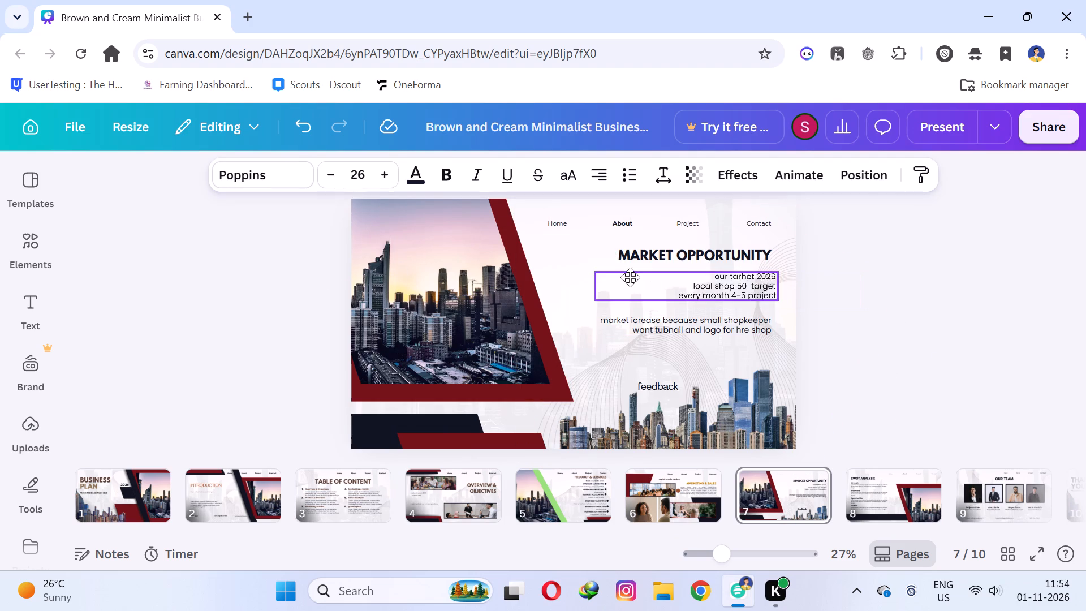
click(580, 260)
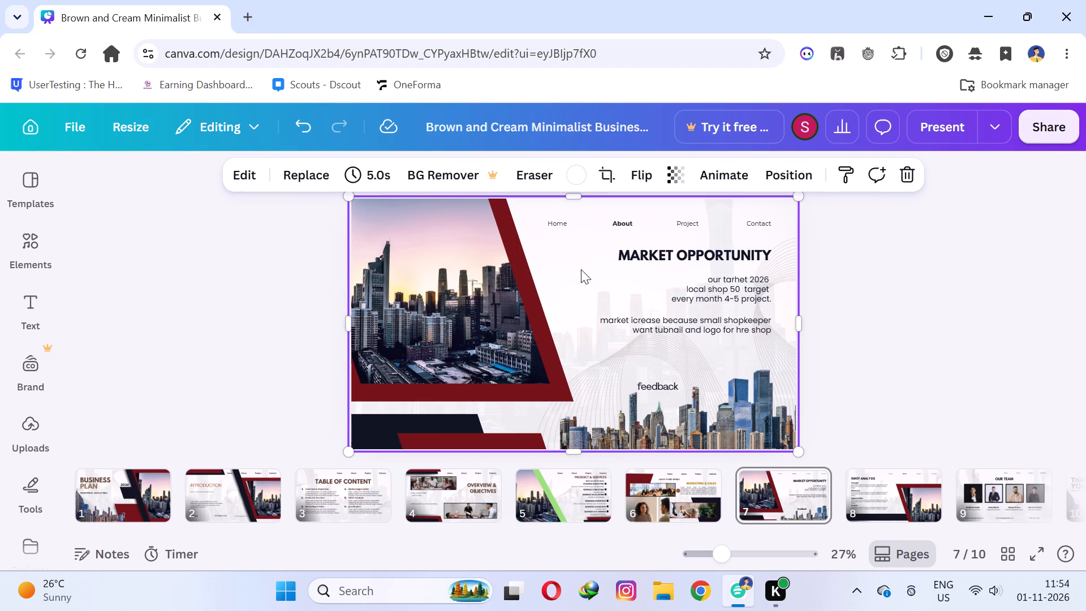
Set the font size of both paragraphs on page 7 to 22.
drag(582, 272, 766, 352)
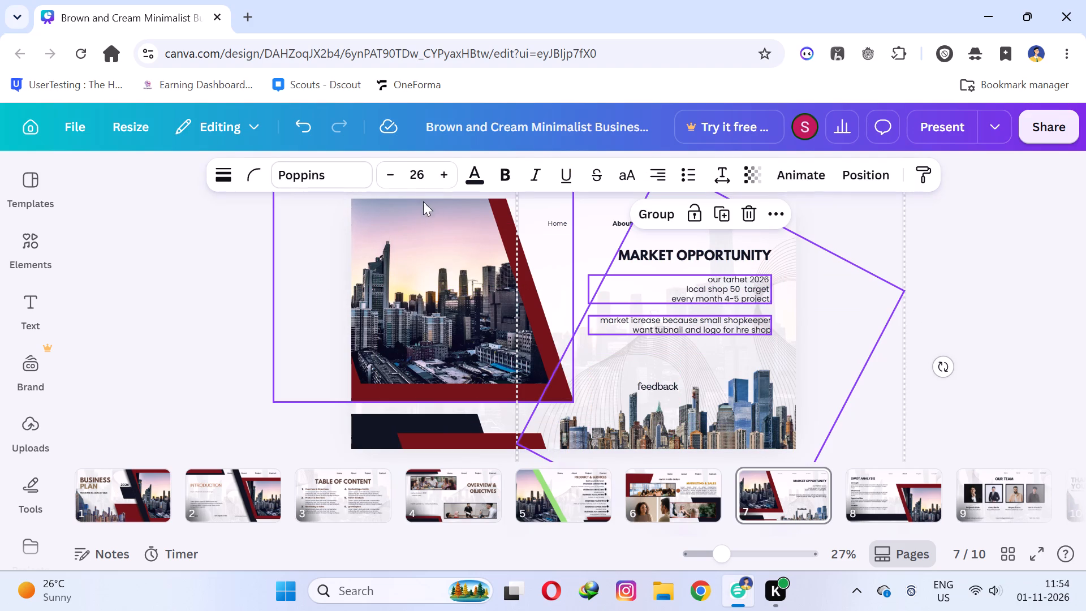
triple_click(394, 177)
triple_click(394, 177)
click(394, 177)
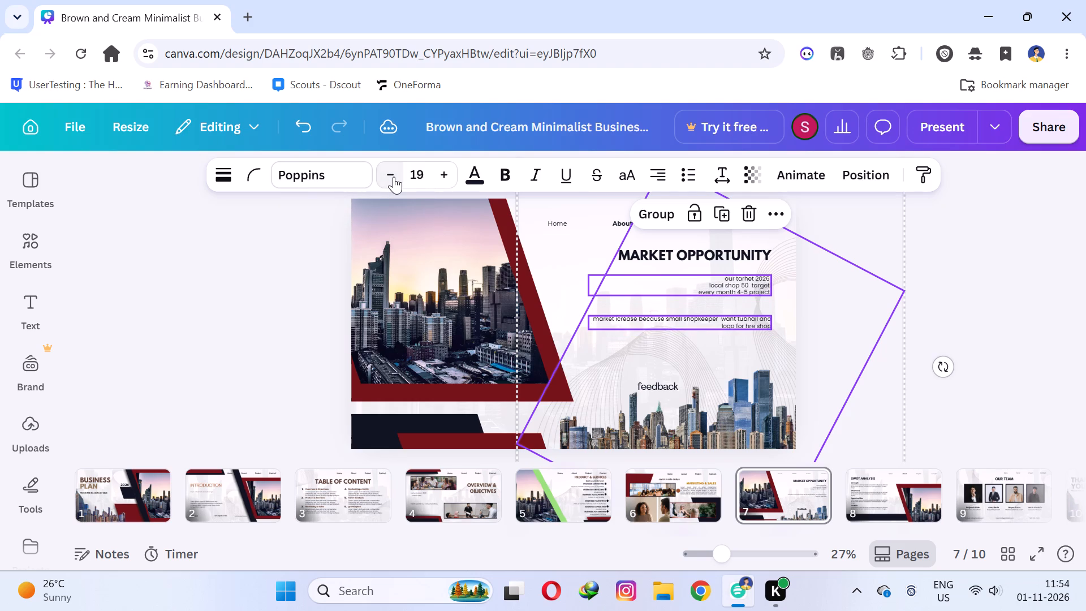
double_click(394, 177)
click(394, 177)
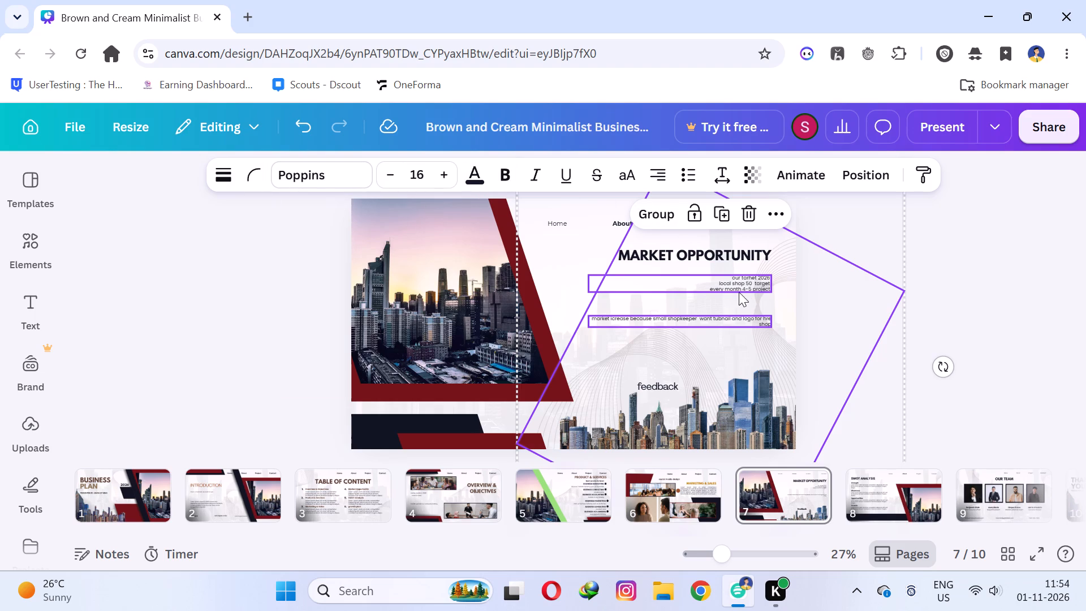
triple_click(440, 173)
double_click(440, 173)
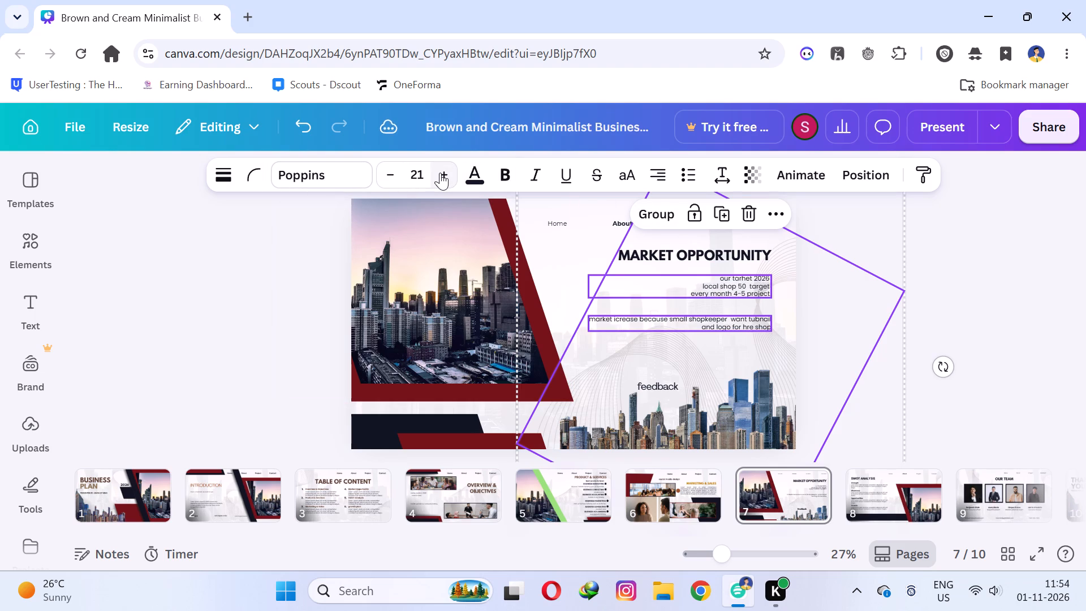
click(440, 173)
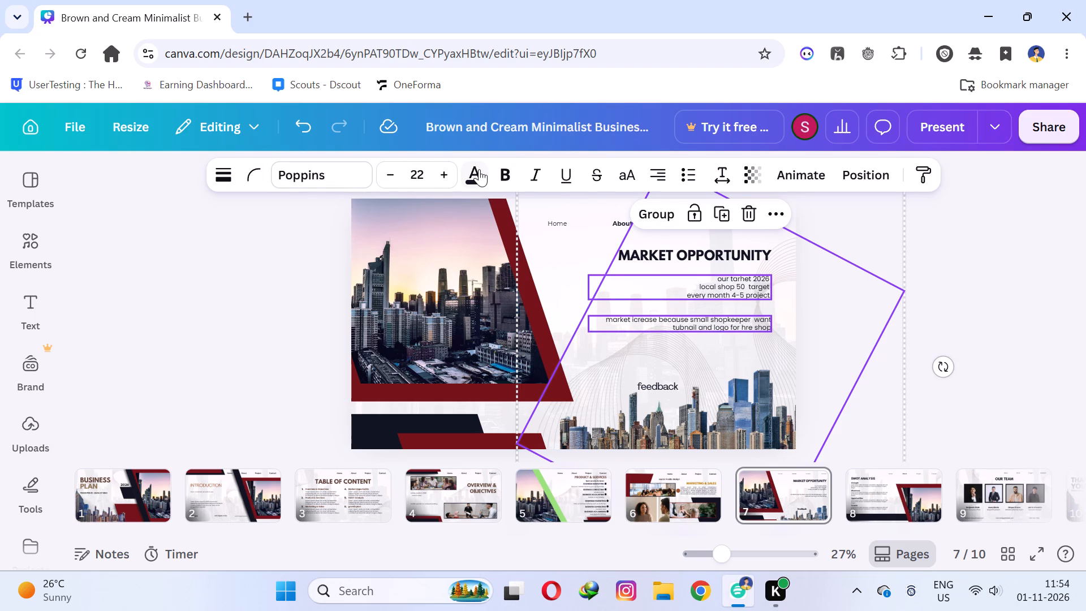
Search the text colours for "brown" with both paragraphs selected.
click(479, 169)
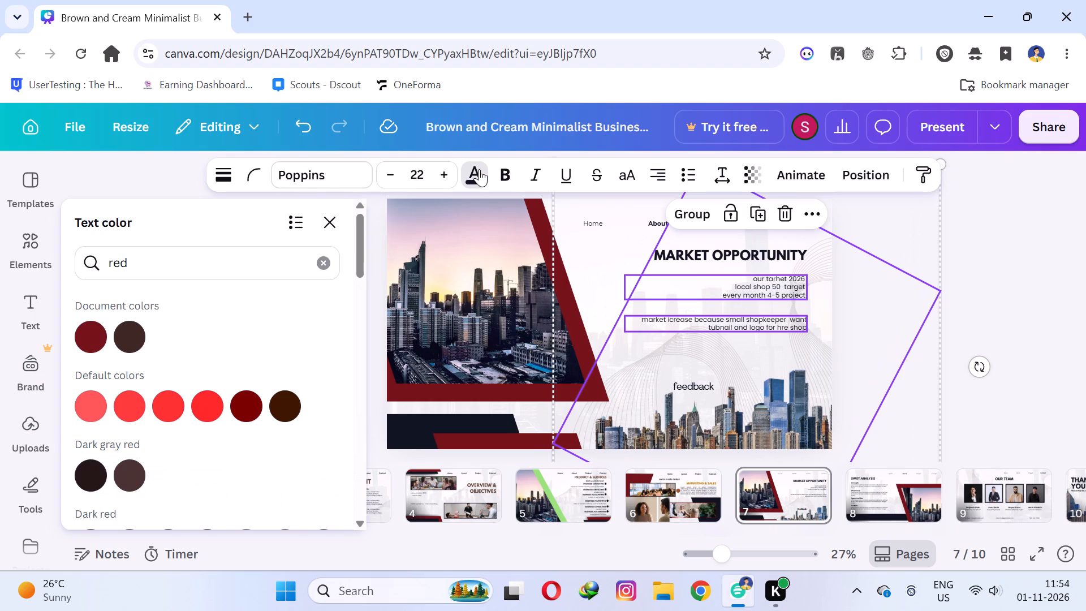
drag(144, 270, 0, 268)
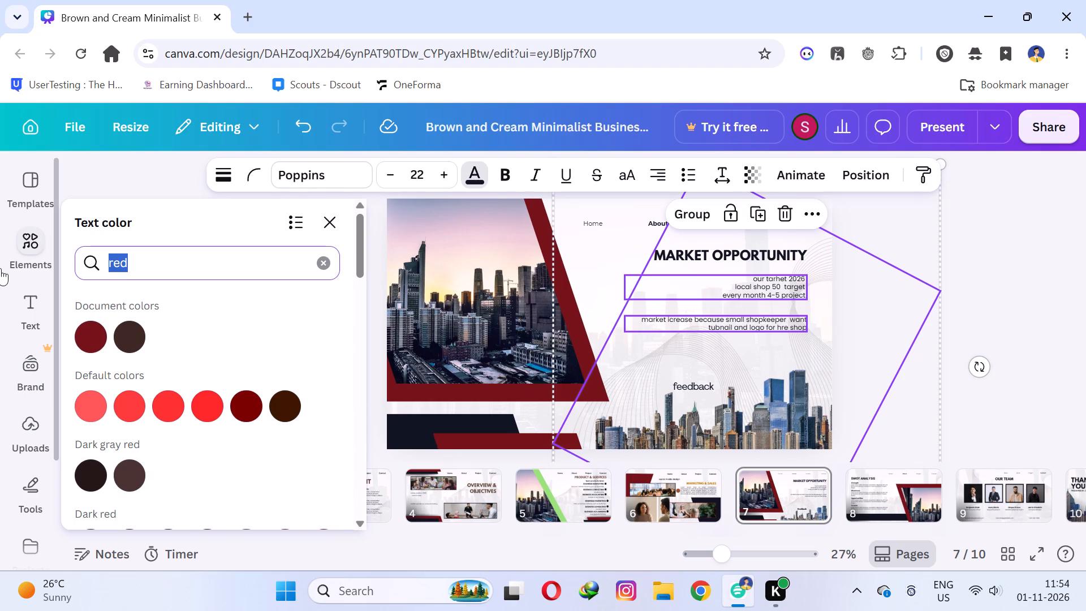
text(brown)
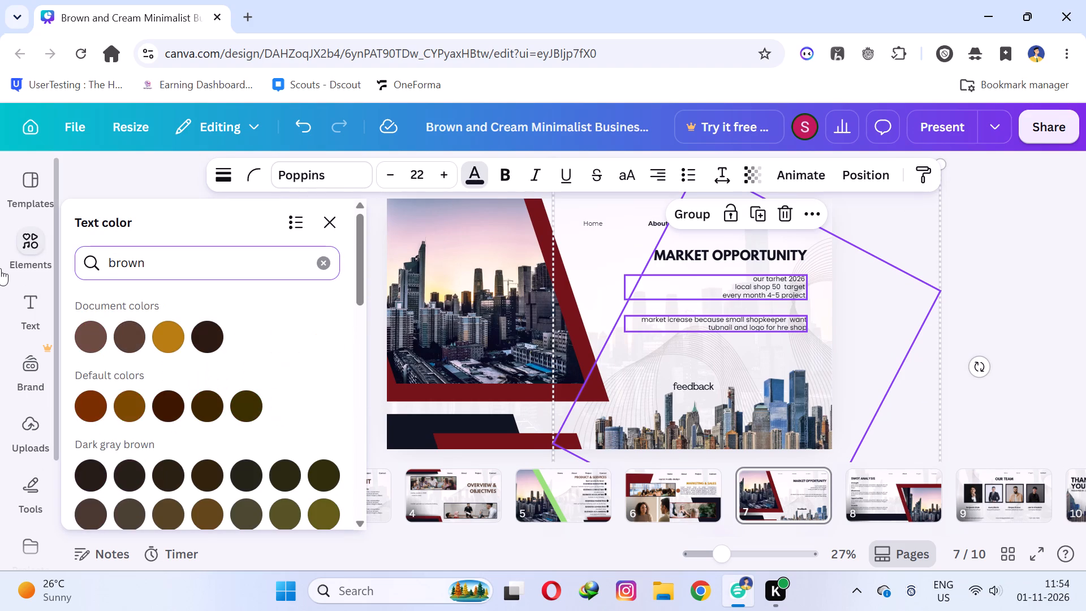
click(1046, 253)
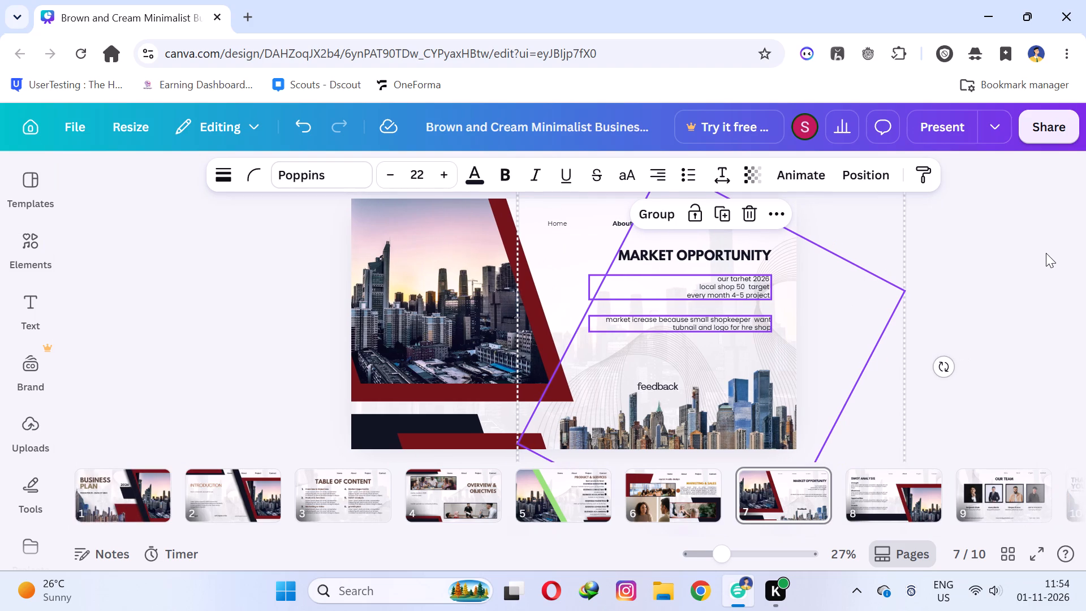
click(1046, 253)
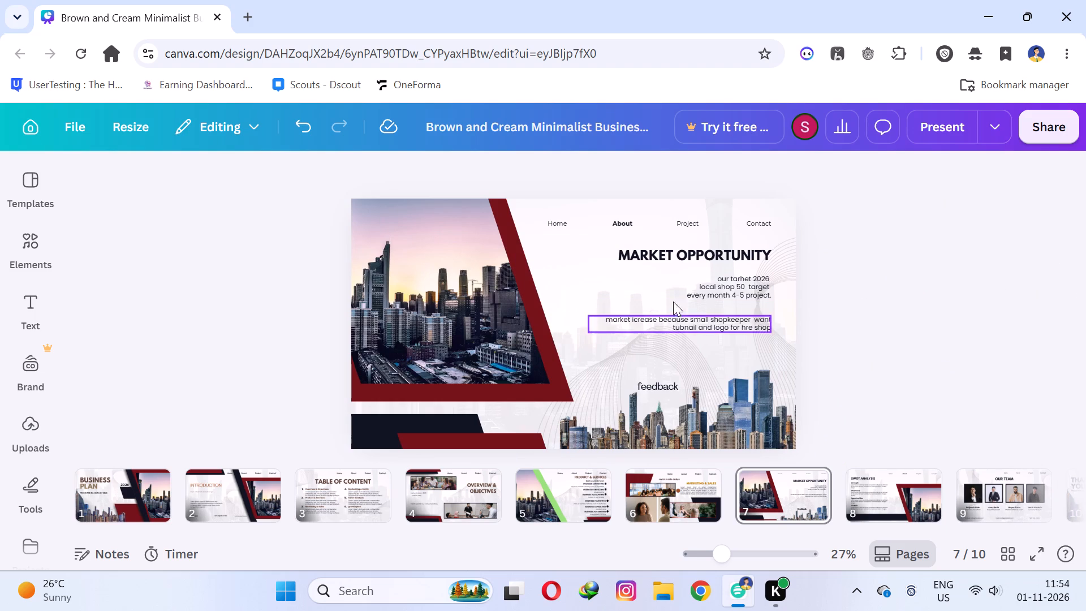
Move the first paragraph on page 7 slightly right and down, just past the heading's right edge.
drag(624, 276, 639, 274)
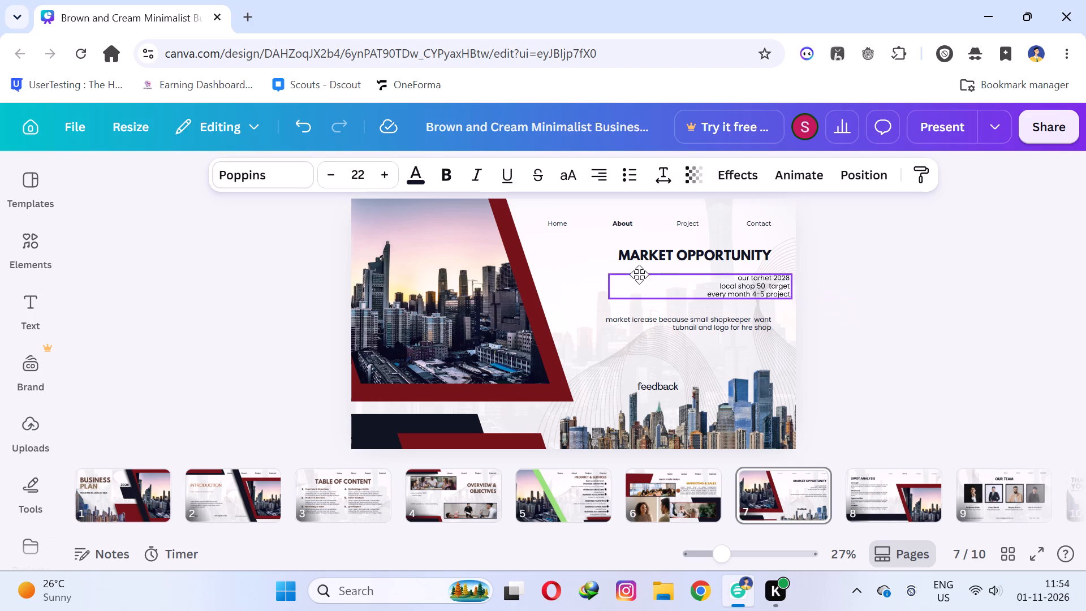
drag(639, 274, 631, 274)
click(574, 265)
Increase the line spacing of both paragraphs on page 7 to about 1.5.
drag(607, 269, 614, 279)
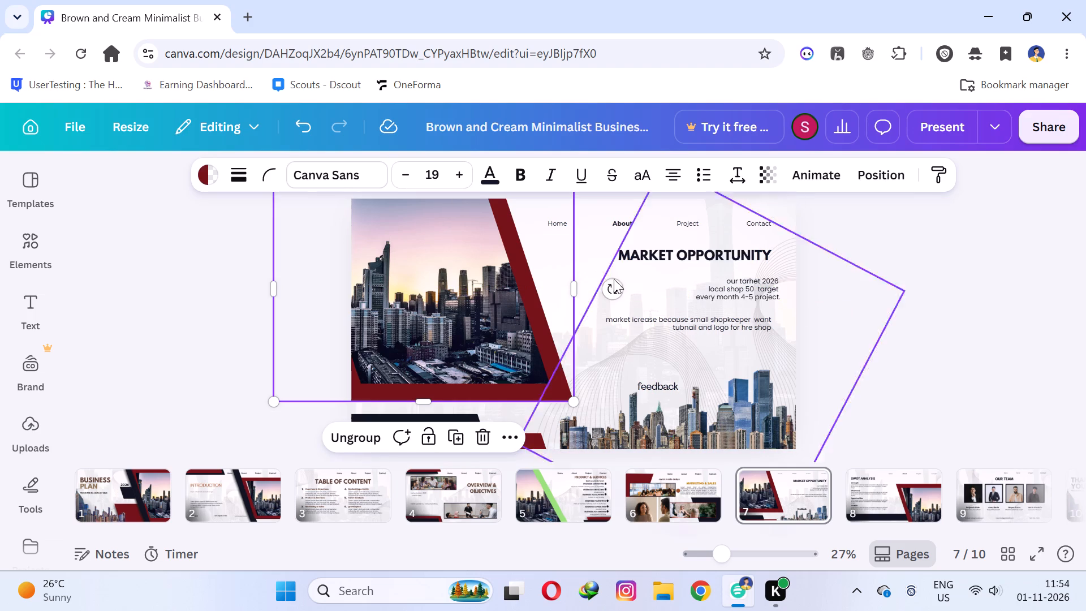
drag(614, 279, 777, 348)
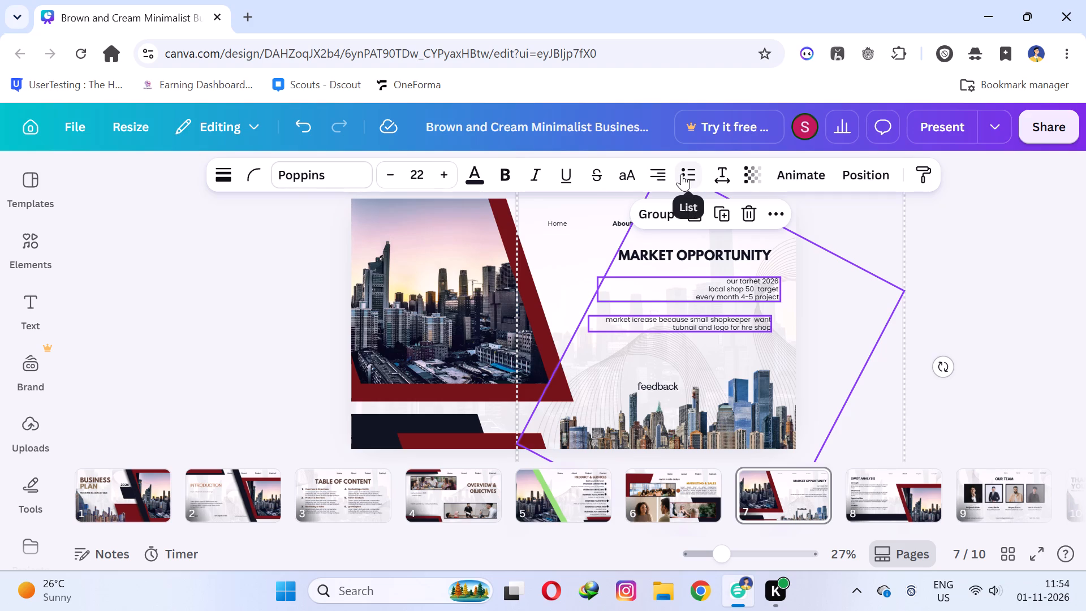
click(721, 174)
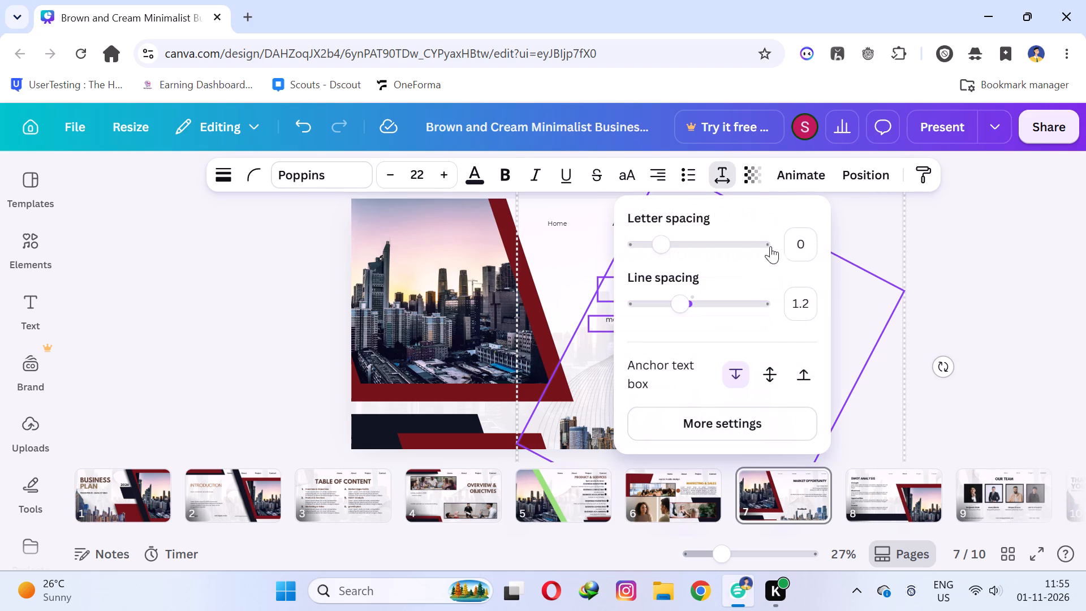
click(807, 298)
drag(691, 306, 693, 306)
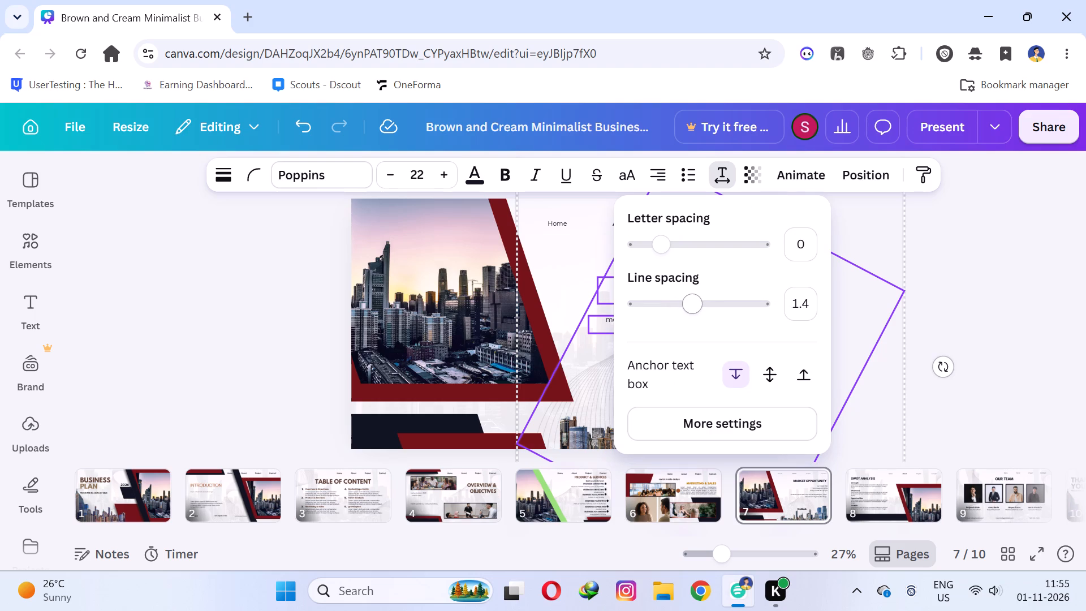
drag(693, 306, 697, 306)
drag(697, 306, 707, 305)
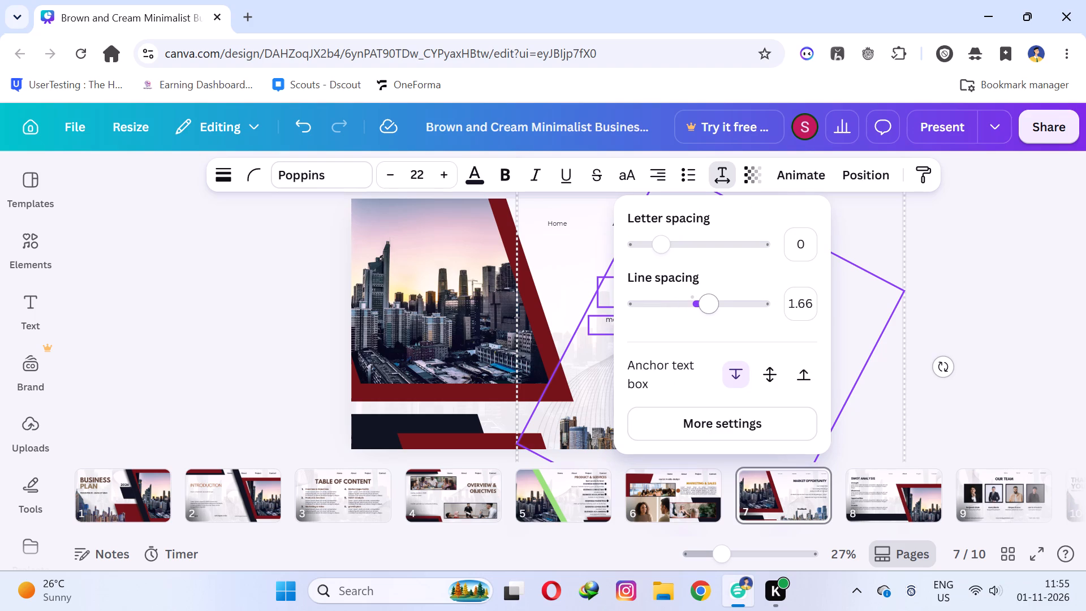
drag(707, 305, 696, 305)
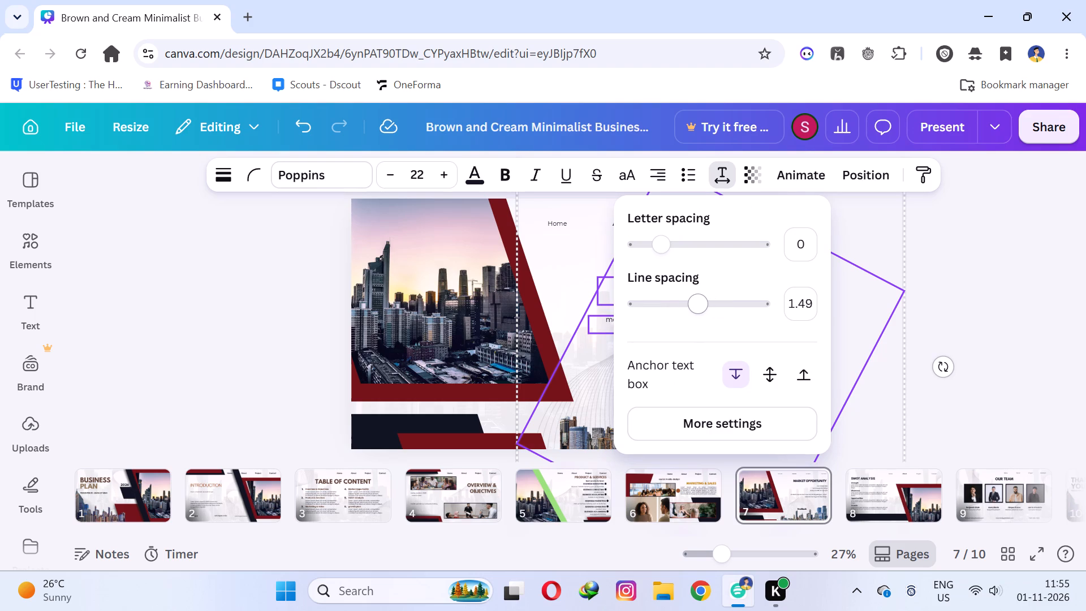
drag(696, 305, 703, 305)
click(1013, 295)
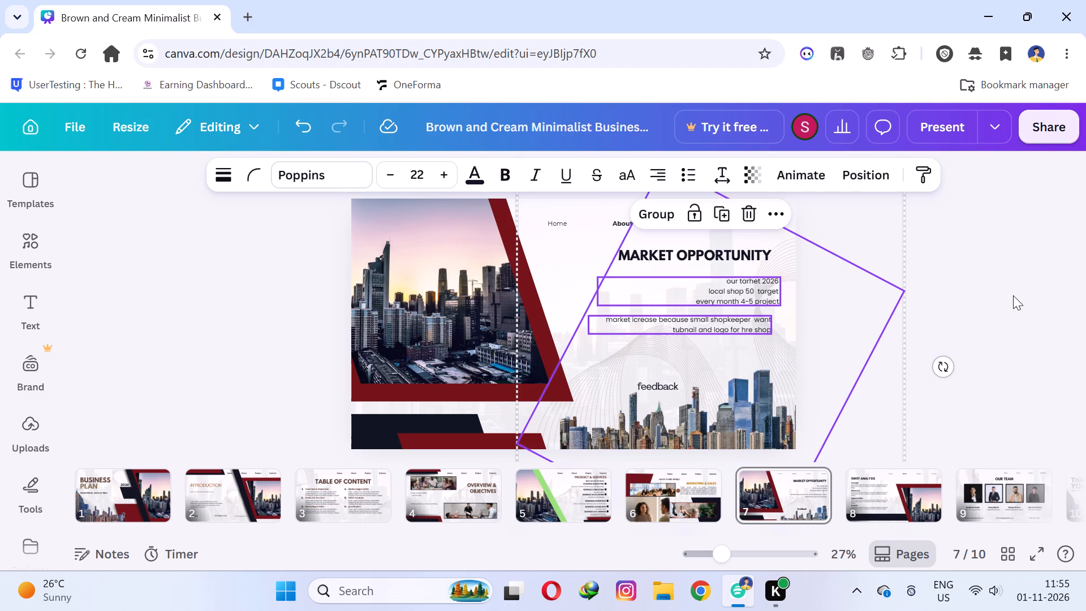
click(1013, 295)
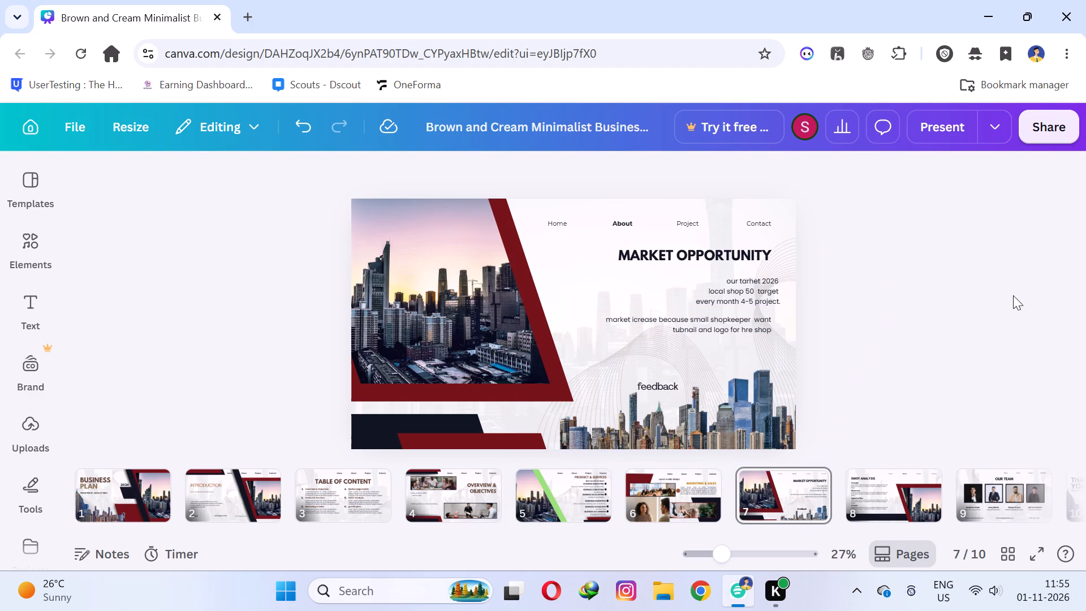
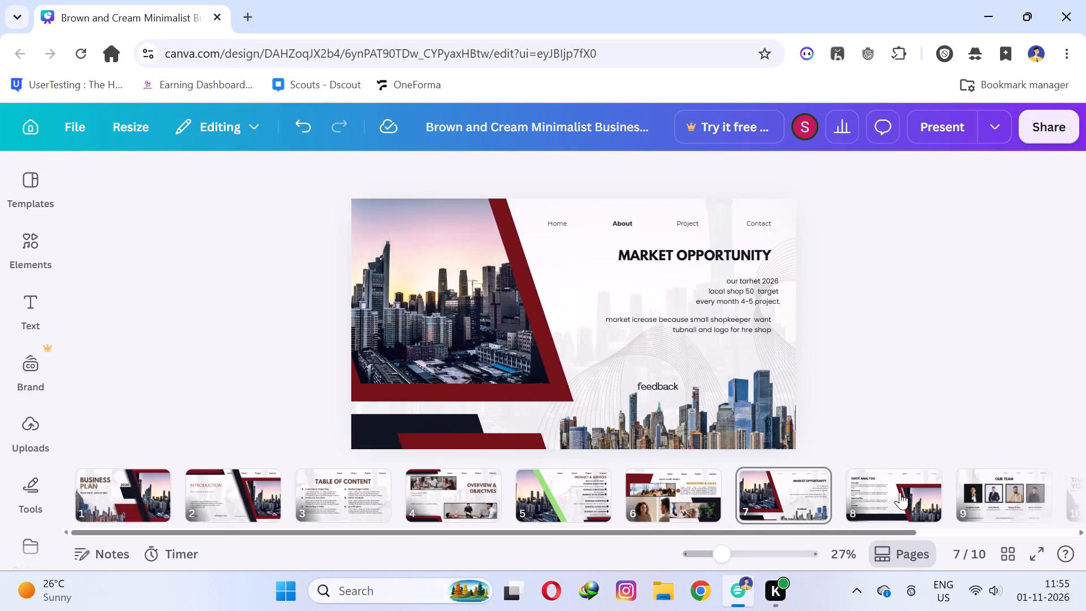
Set the navigation links at the top of page 8 to font size 26 and bold.
click(900, 492)
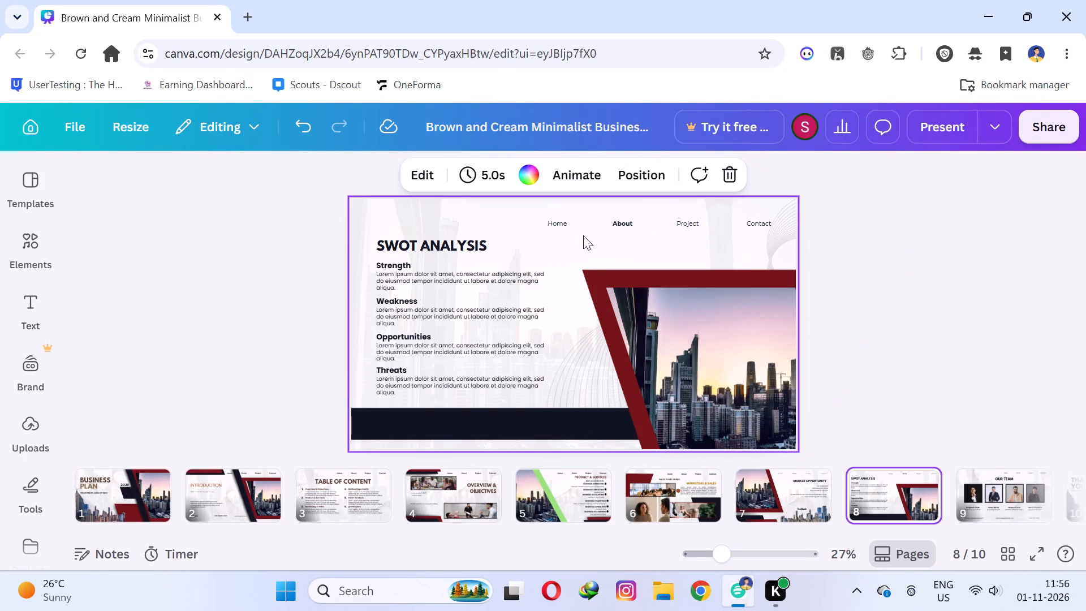
click(564, 227)
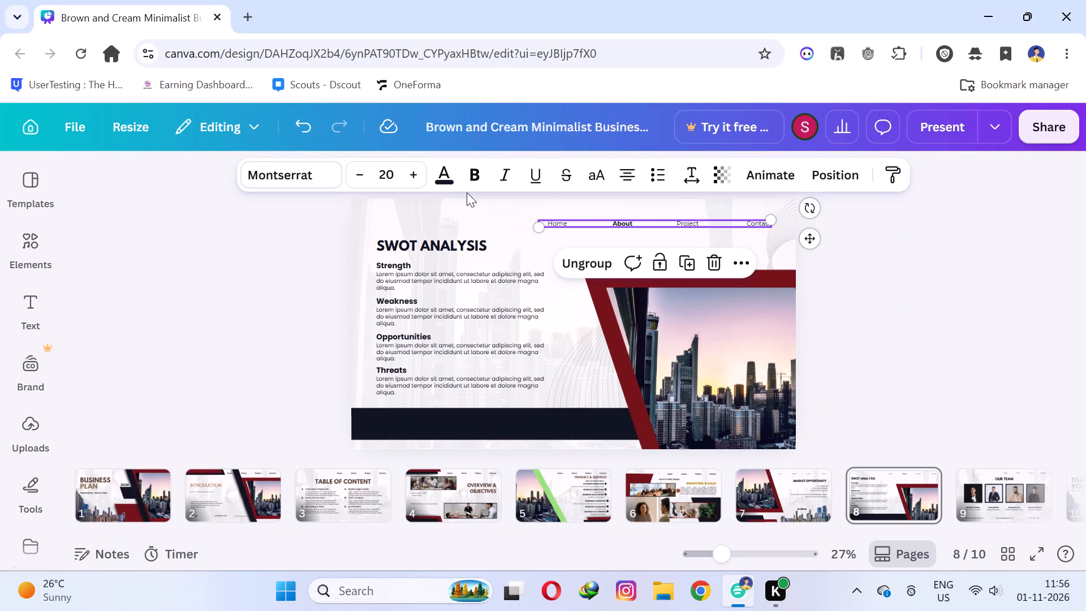
triple_click(418, 173)
click(418, 173)
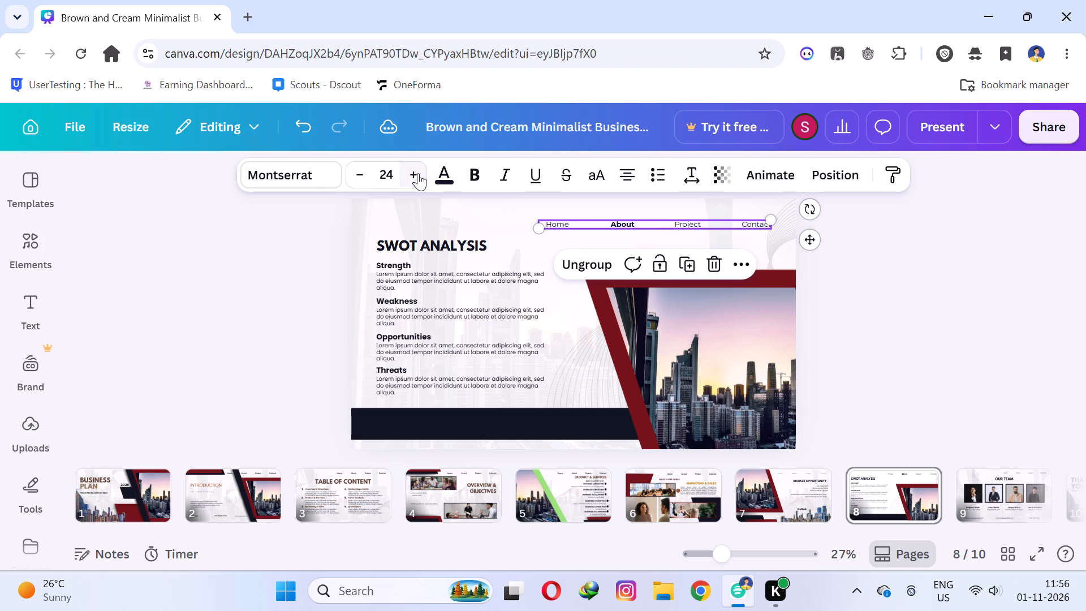
click(418, 173)
click(418, 173)
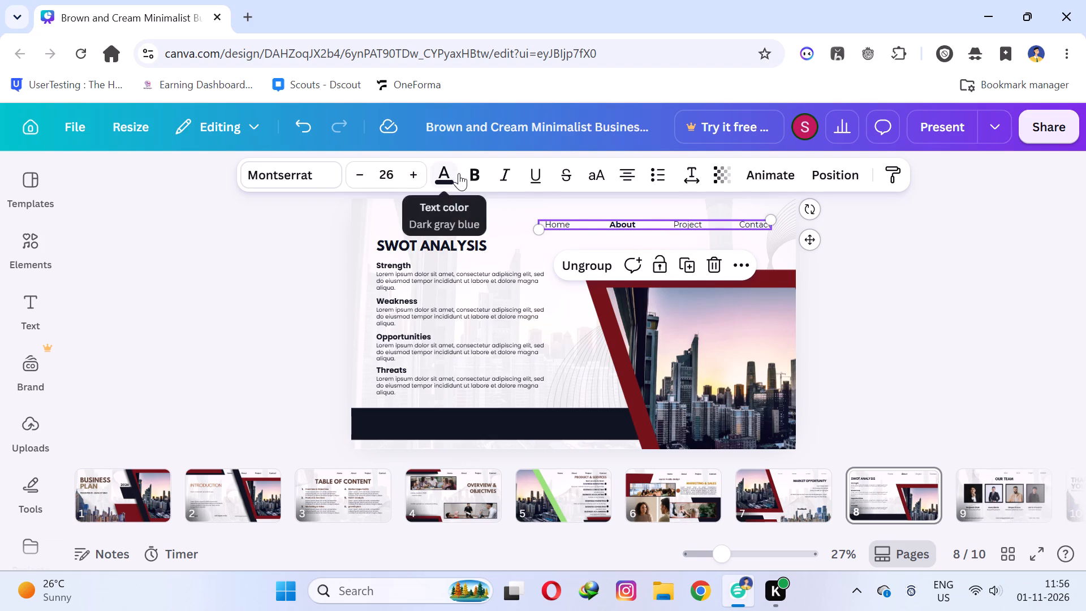
click(464, 173)
click(923, 267)
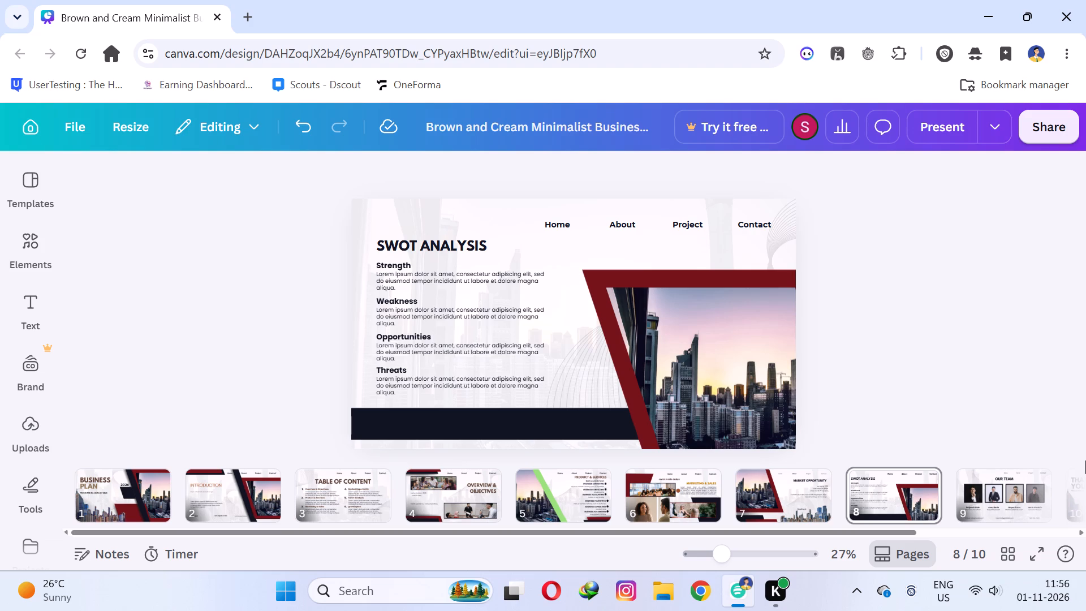
Apply the Merge text animation to the SWOT ANALYSIS heading on page 8, playing on enter only.
click(423, 237)
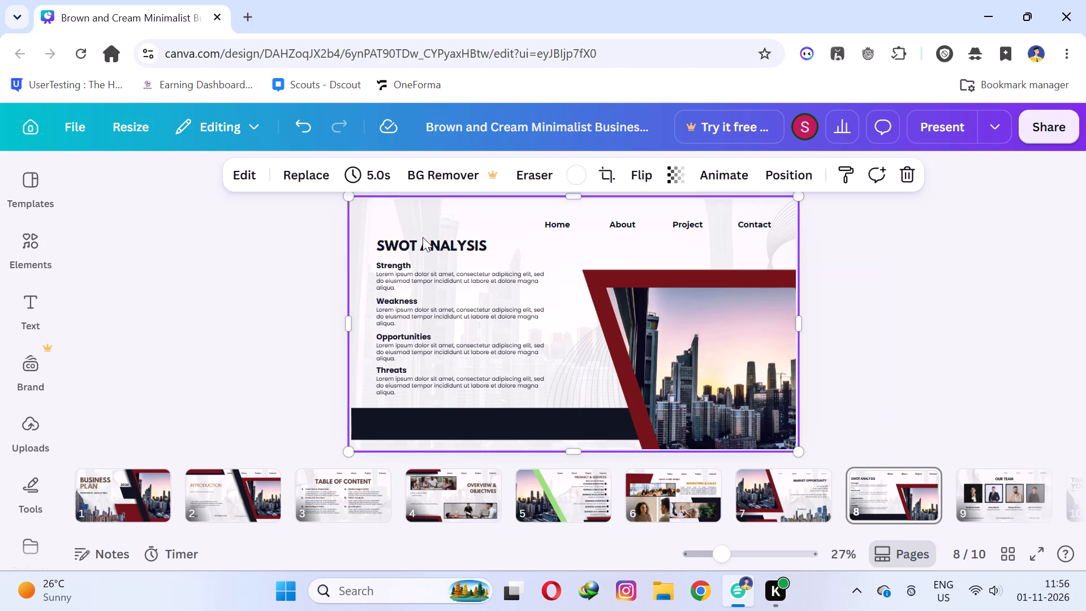
click(423, 239)
click(798, 171)
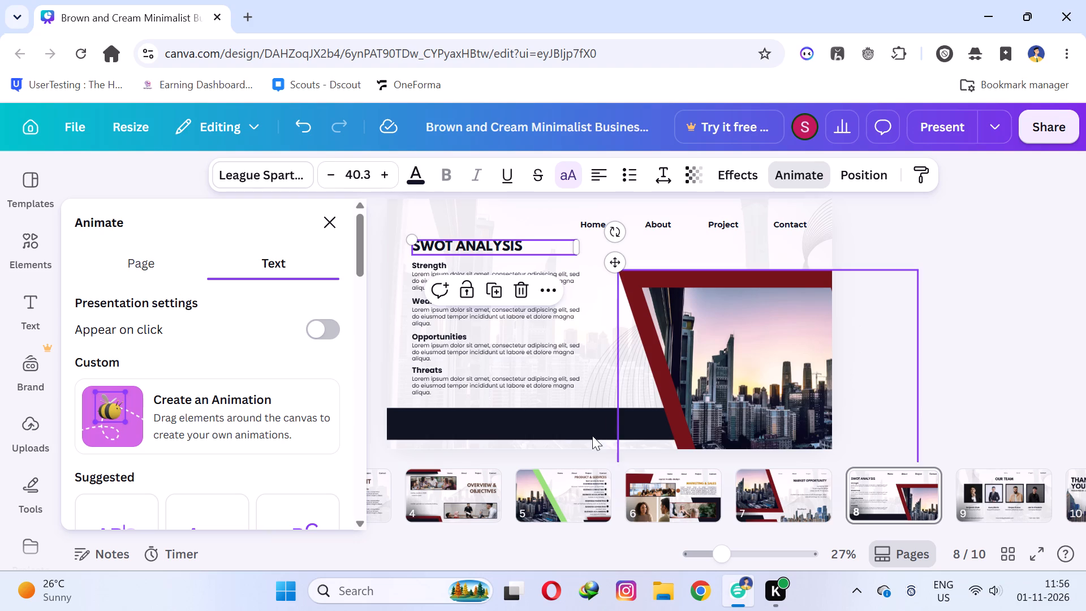
click(591, 228)
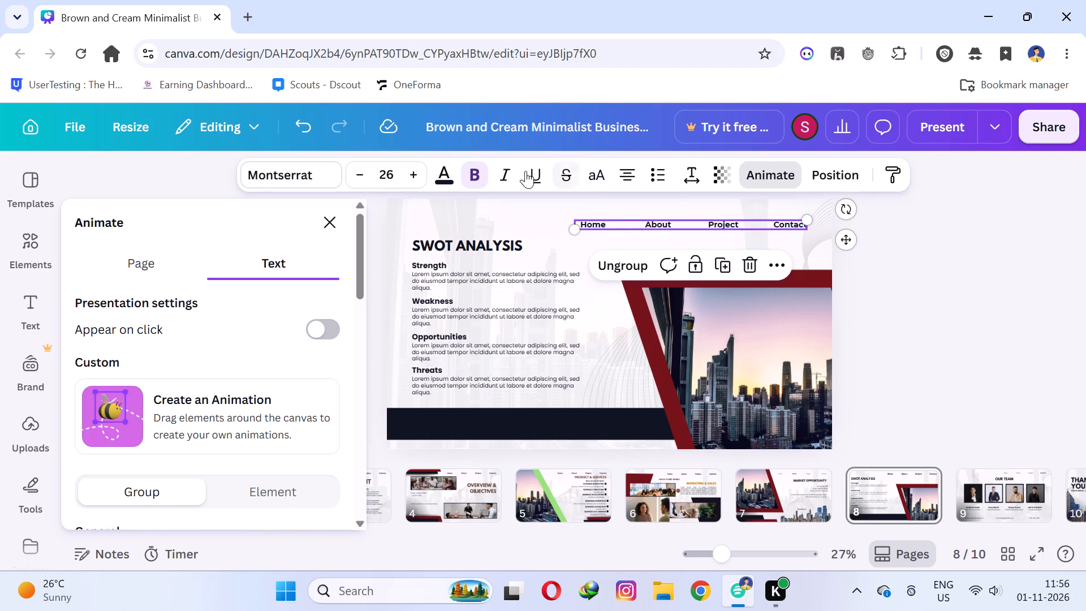
click(448, 240)
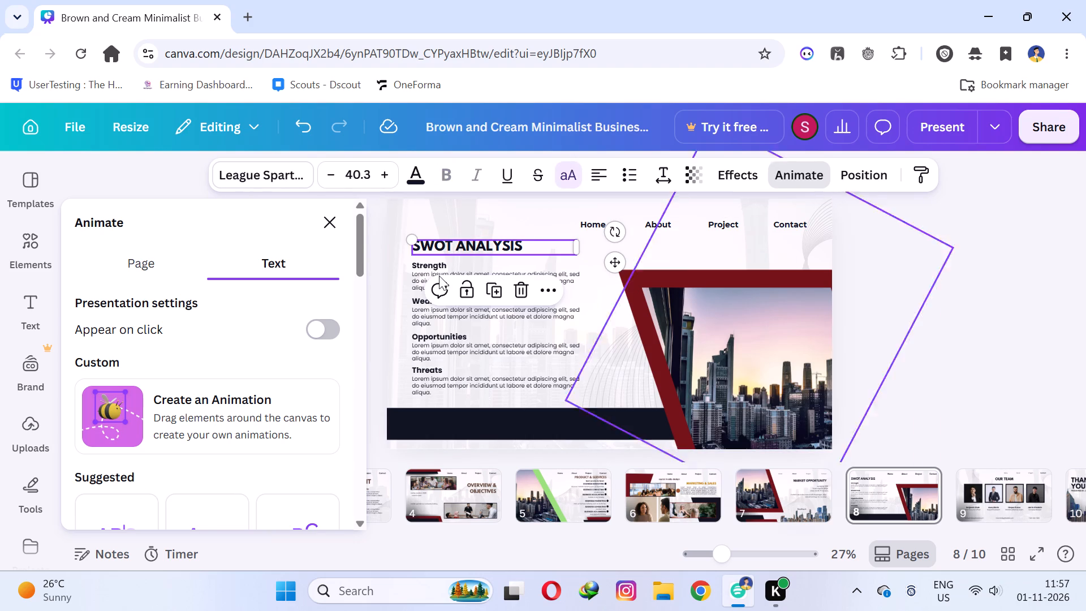
scroll(324, 298, down, 2)
scroll(230, 450, down, 1)
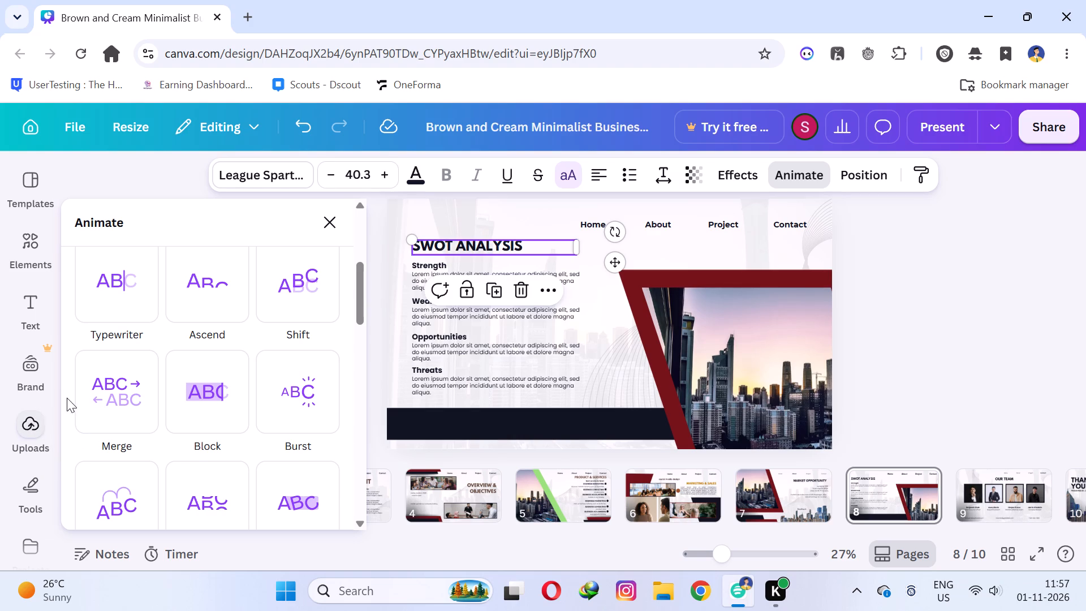
click(107, 385)
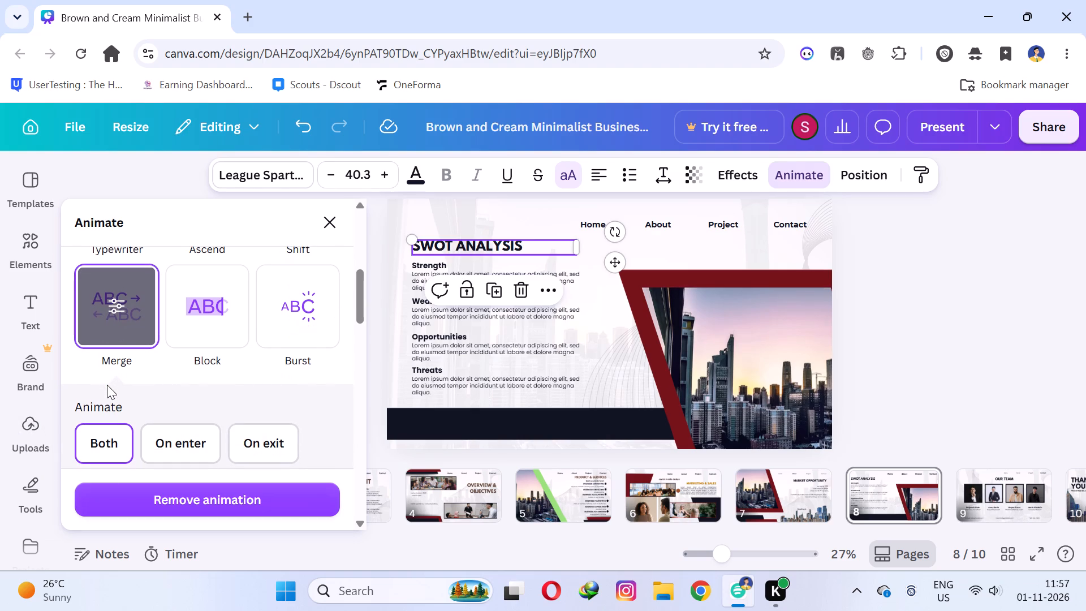
click(180, 438)
click(252, 441)
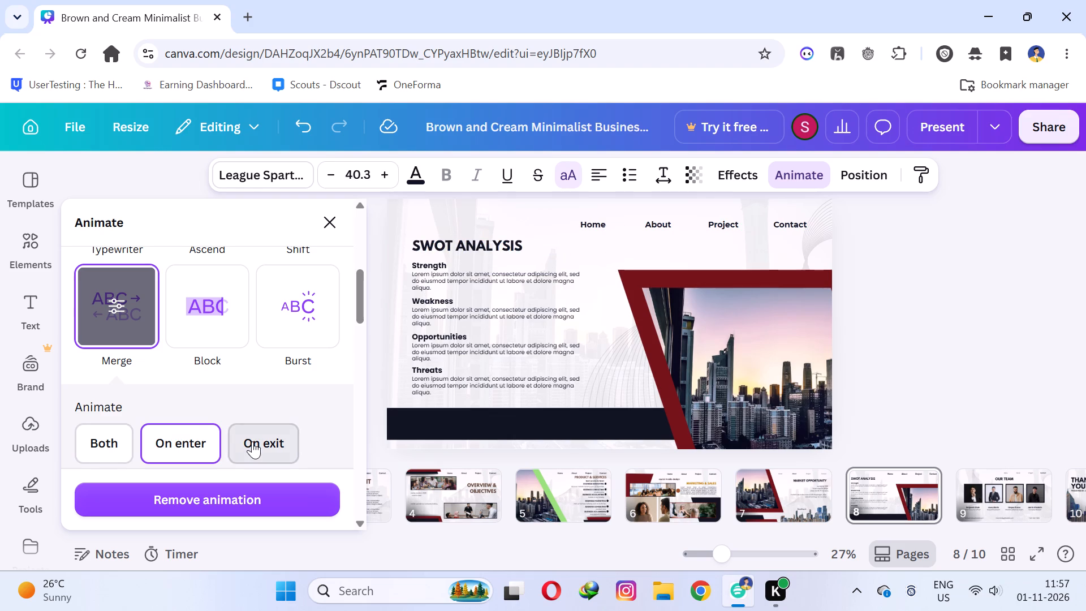
click(182, 438)
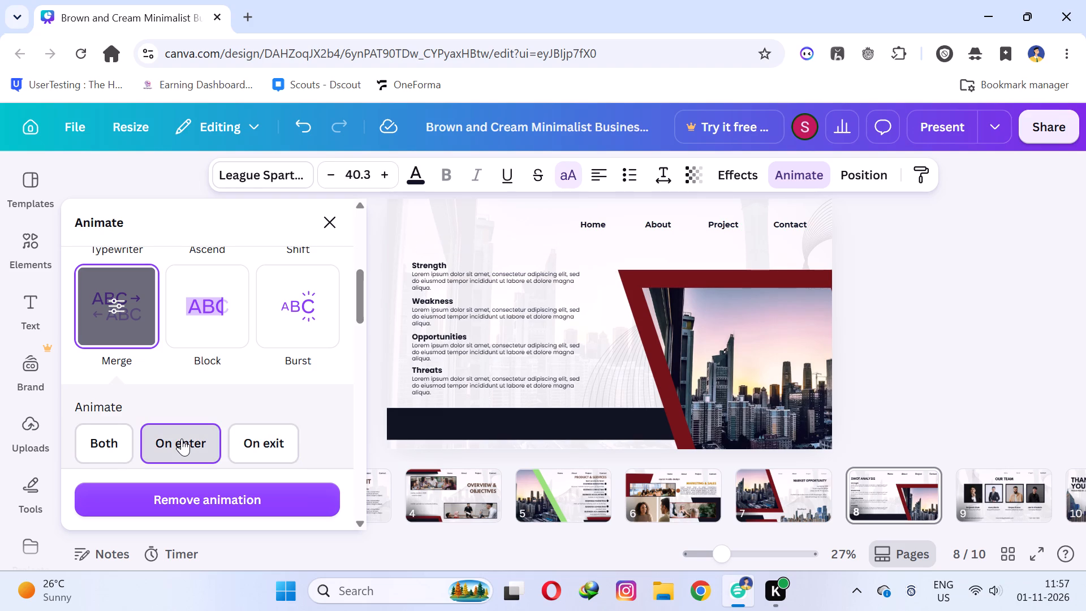
click(200, 412)
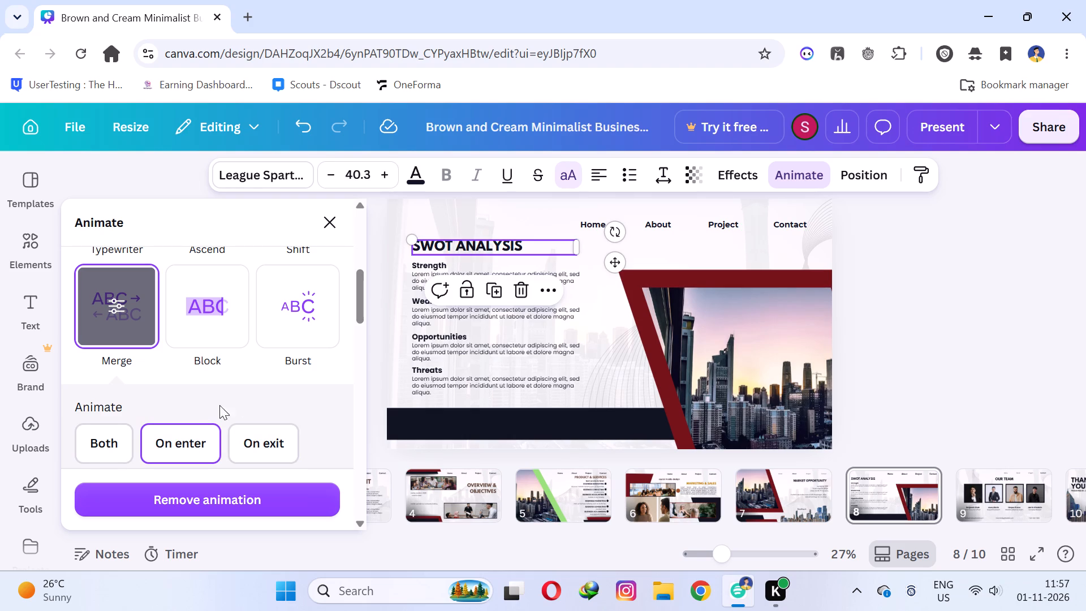
click(337, 232)
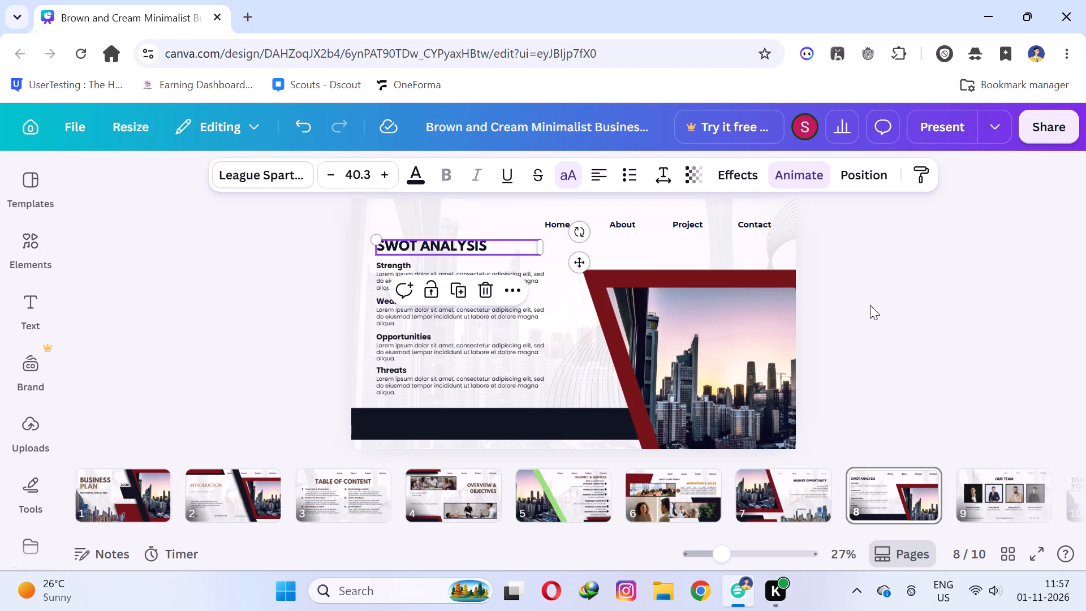
click(878, 298)
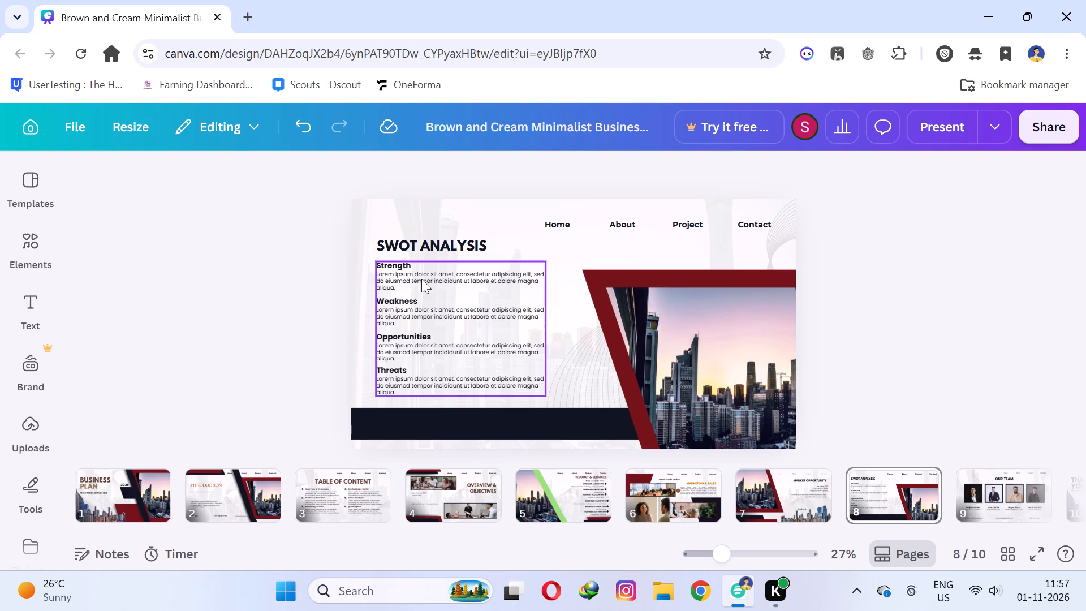
Ungroup the block of Strength, Weakness, Opportunities and Threats texts on page 8.
click(391, 266)
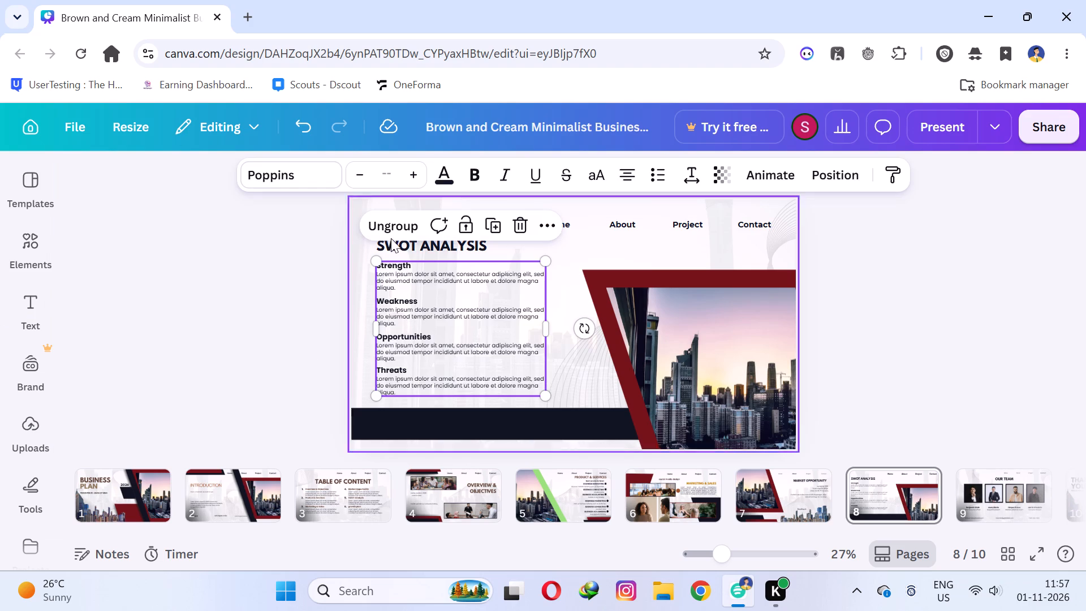
click(390, 223)
click(292, 262)
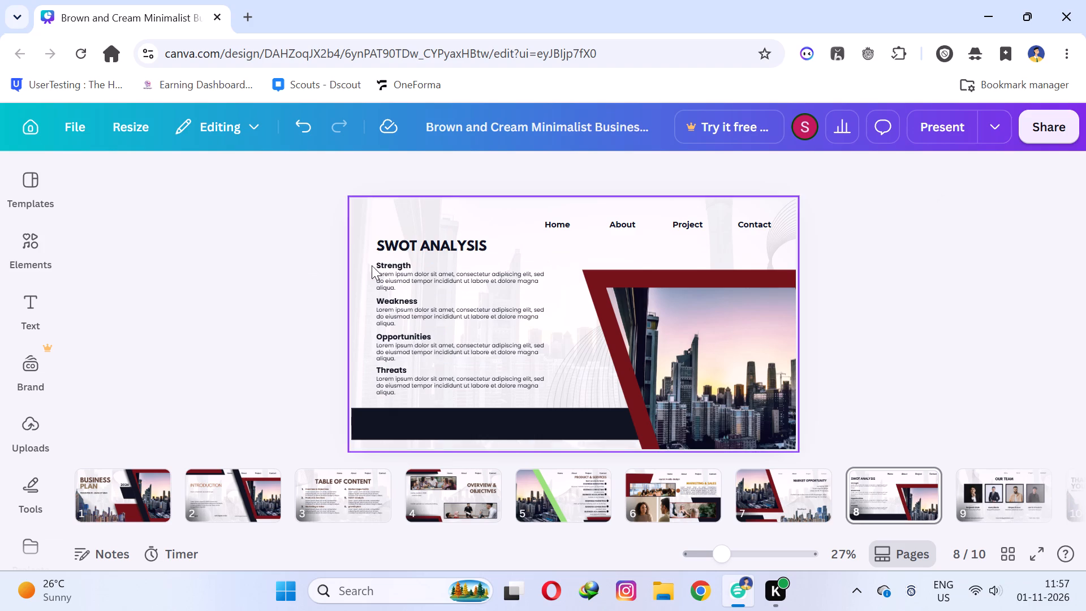
Recolor the SWOT ANALYSIS heading with the golden brown from the document colors.
click(416, 251)
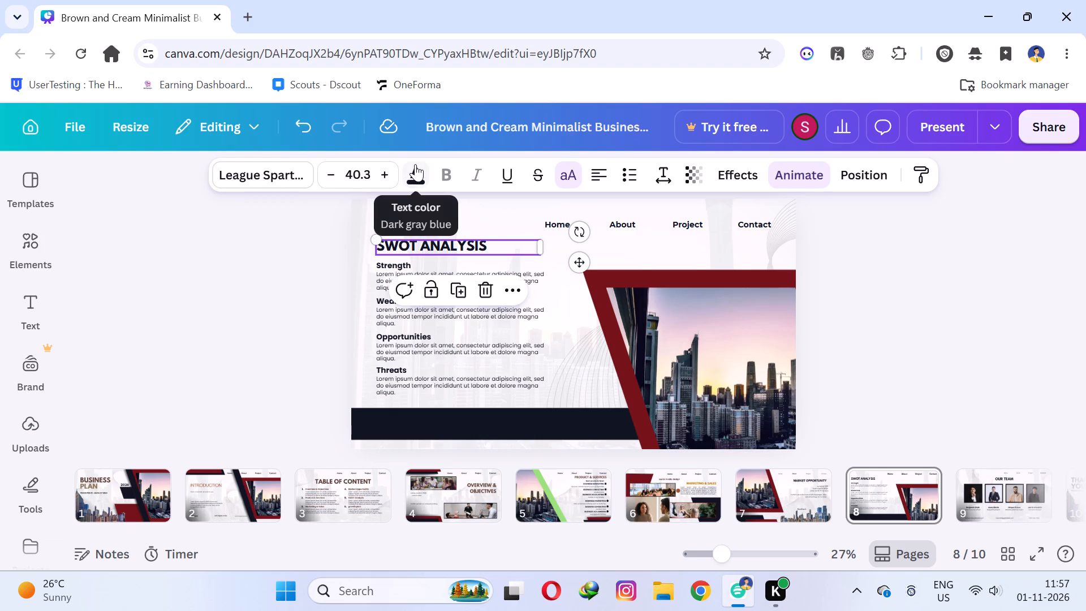
click(415, 164)
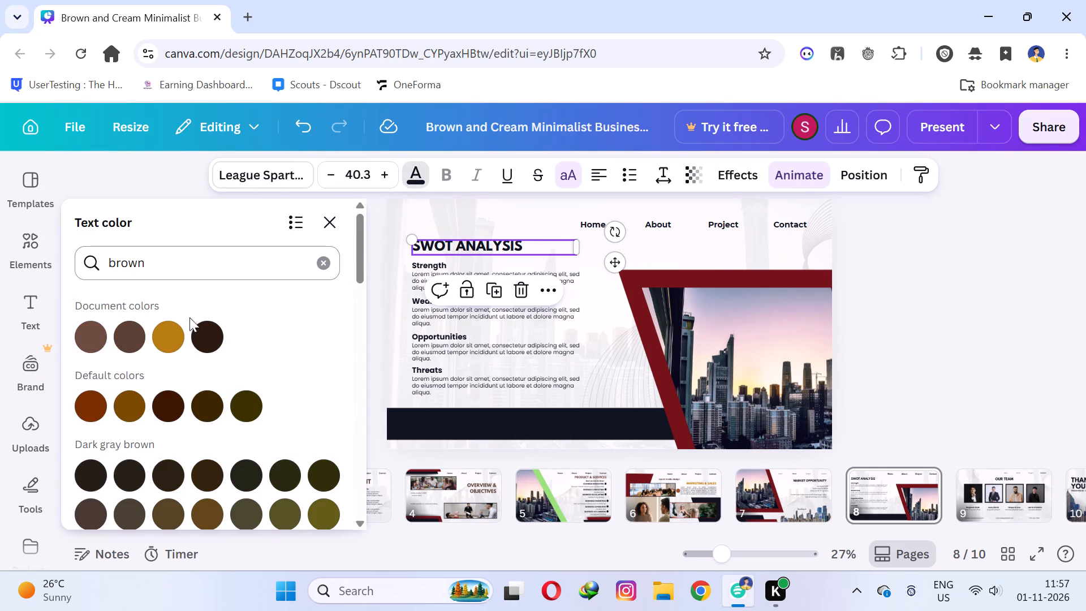
click(182, 328)
click(998, 285)
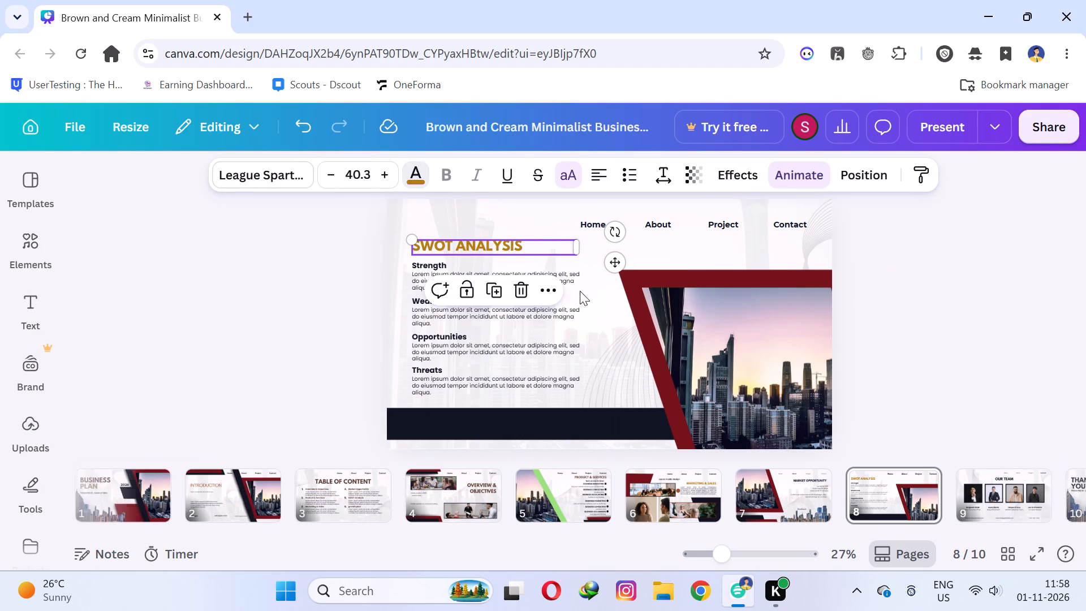
Recolor the Strength, Weakness, Opportunities and Threats subheadings with the reddish brown default color.
click(405, 266)
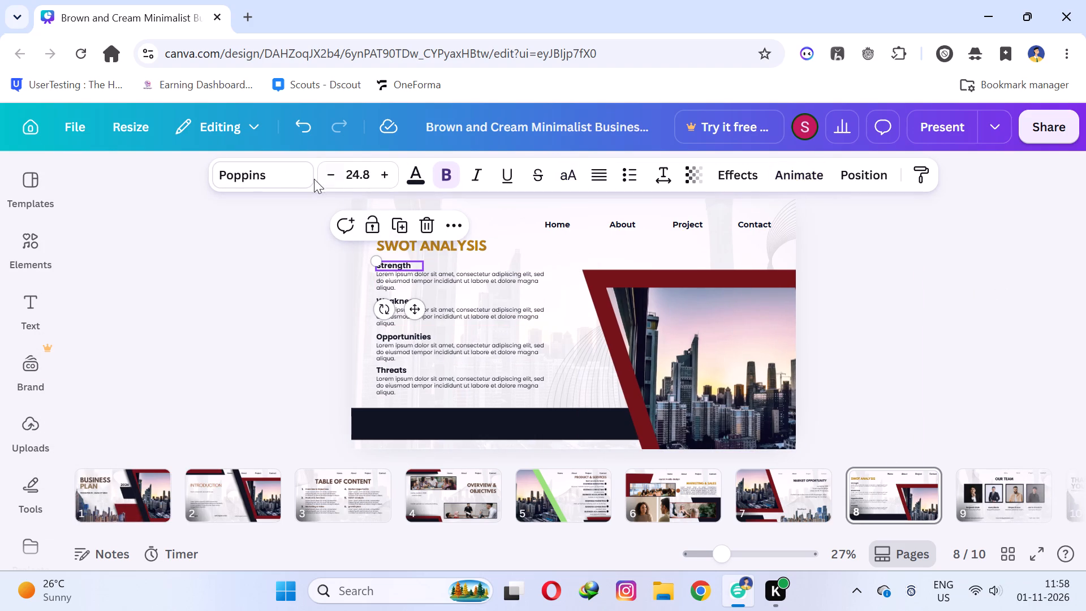
click(412, 176)
scroll(262, 314, down, 1)
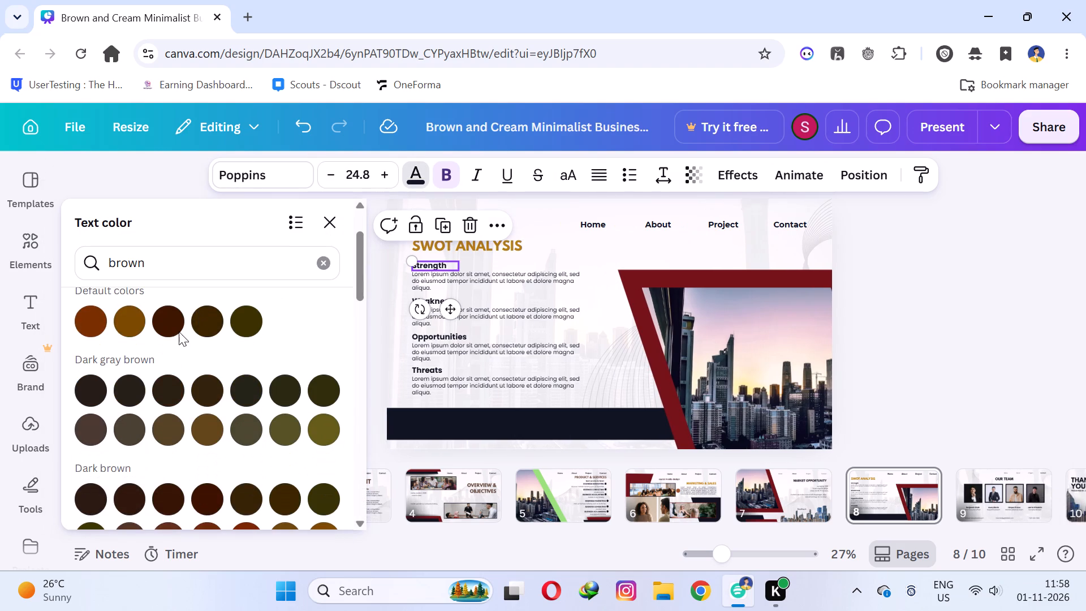
click(83, 317)
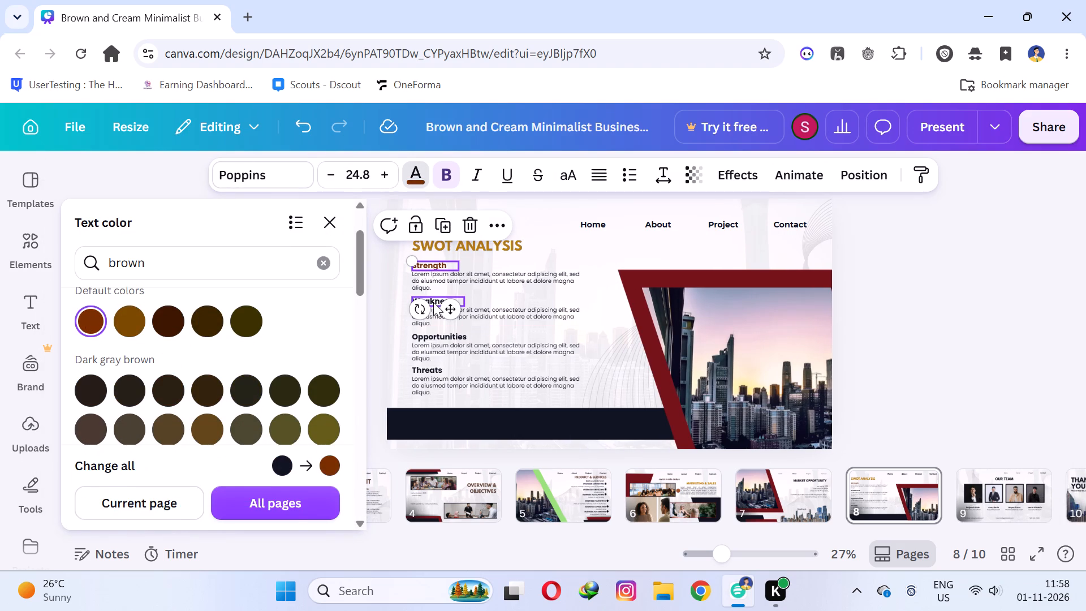
click(433, 302)
click(98, 315)
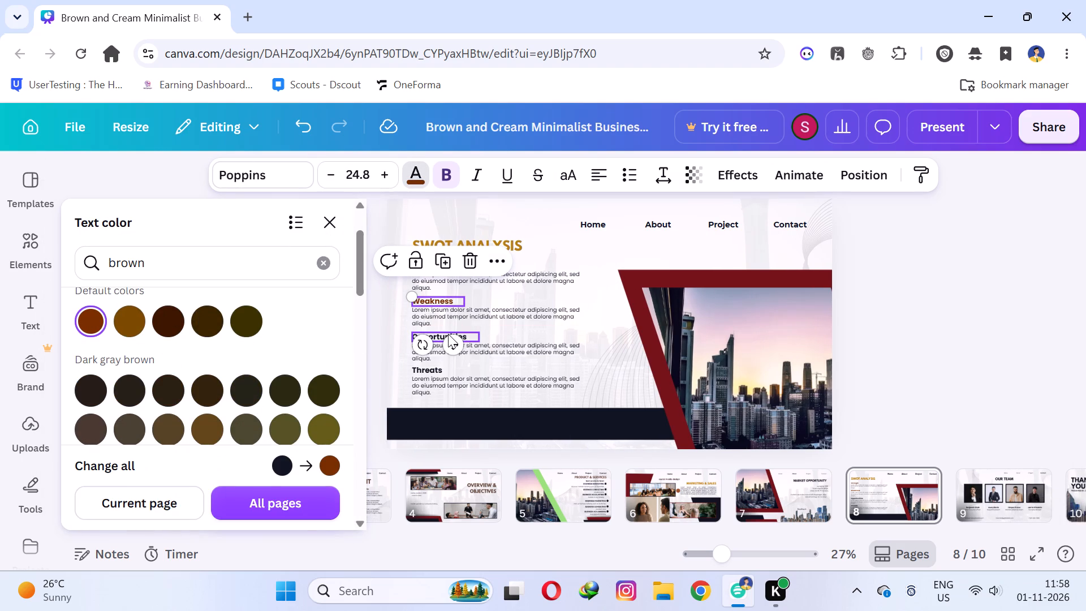
click(443, 334)
click(106, 321)
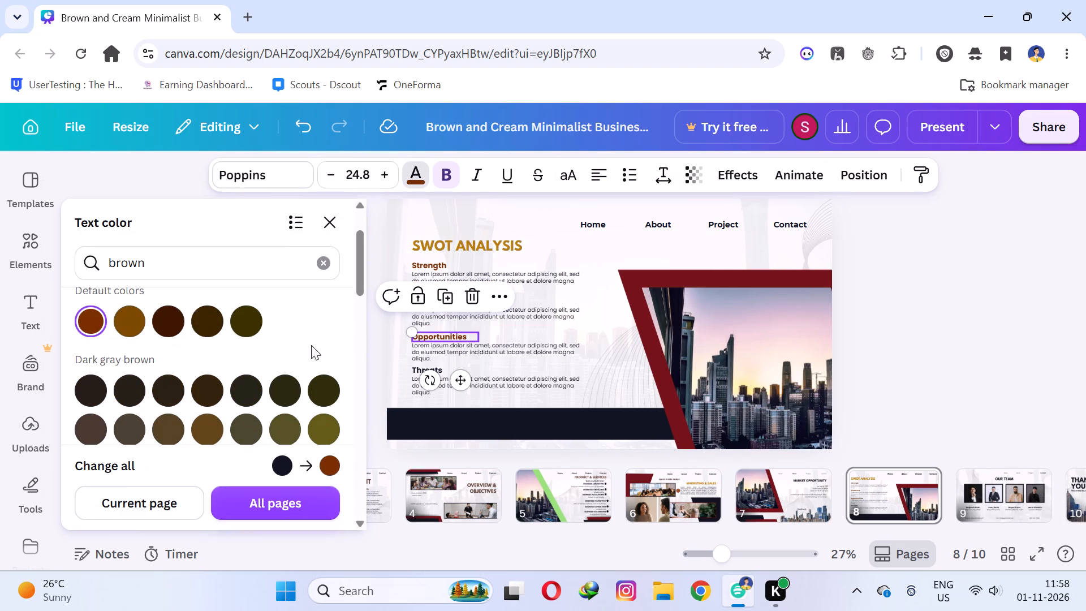
click(417, 369)
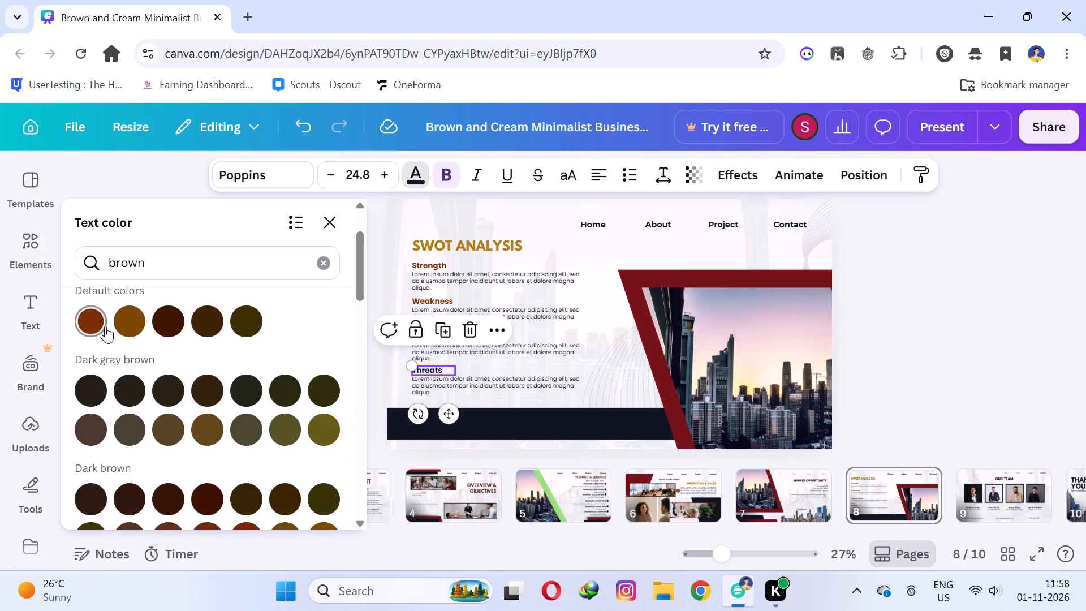
click(105, 326)
click(963, 351)
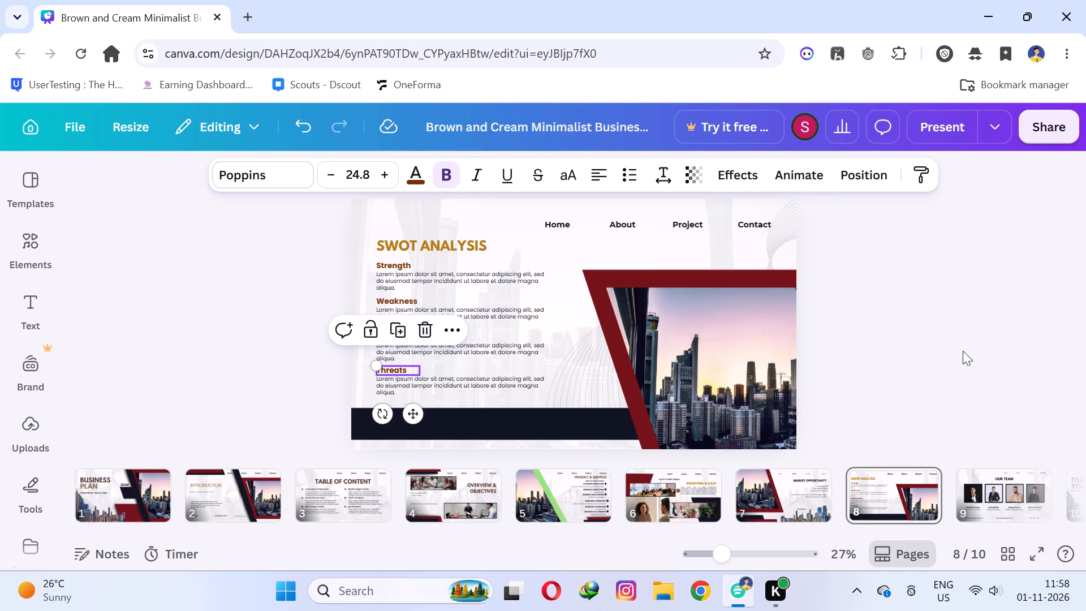
click(990, 267)
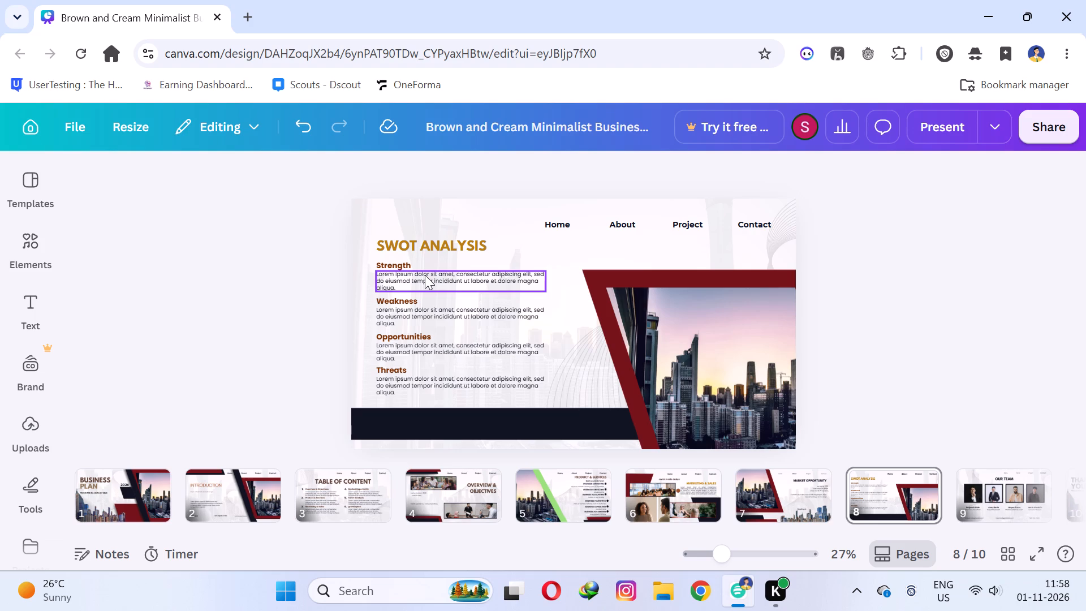
Replace the placeholder paragraph under Strength with "design skill".
triple_click(423, 276)
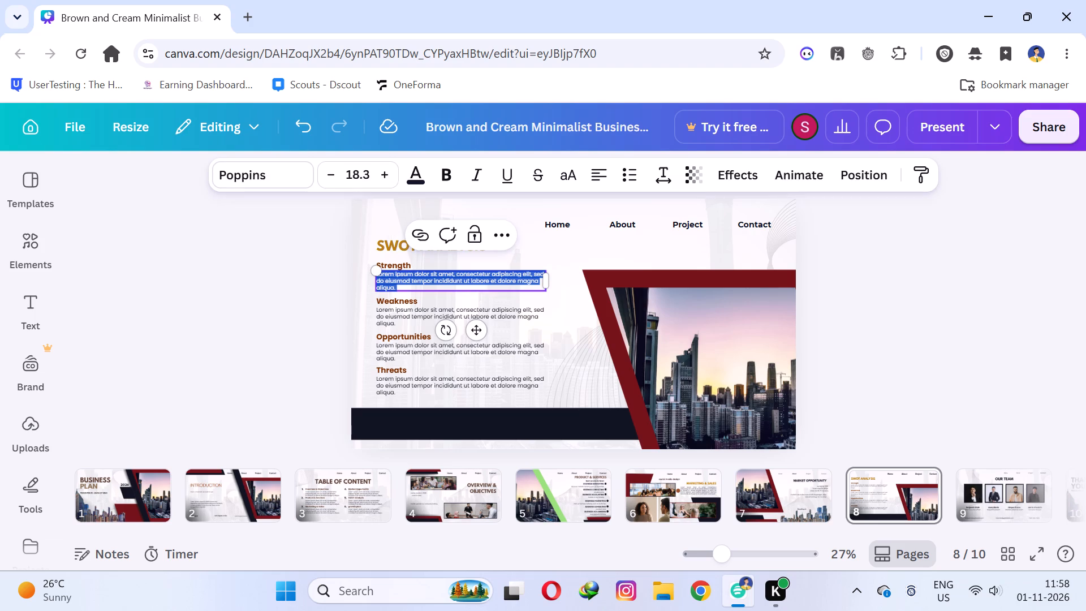
text(desi)
text(gn skill)
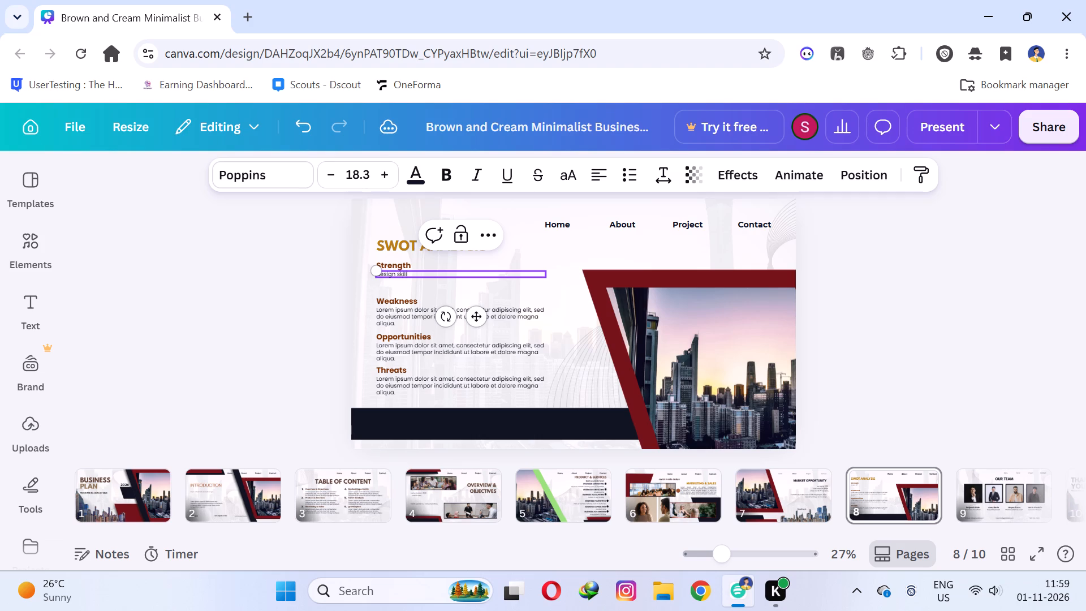
click(1076, 292)
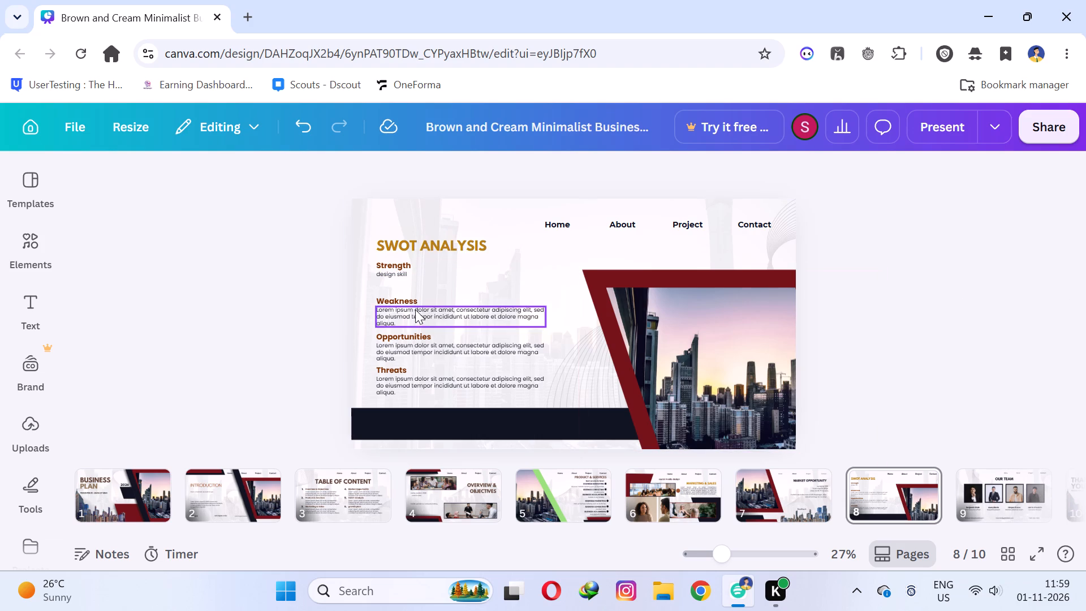
Replace the placeholder paragraph under Weakness with "delivery on time".
double_click(415, 310)
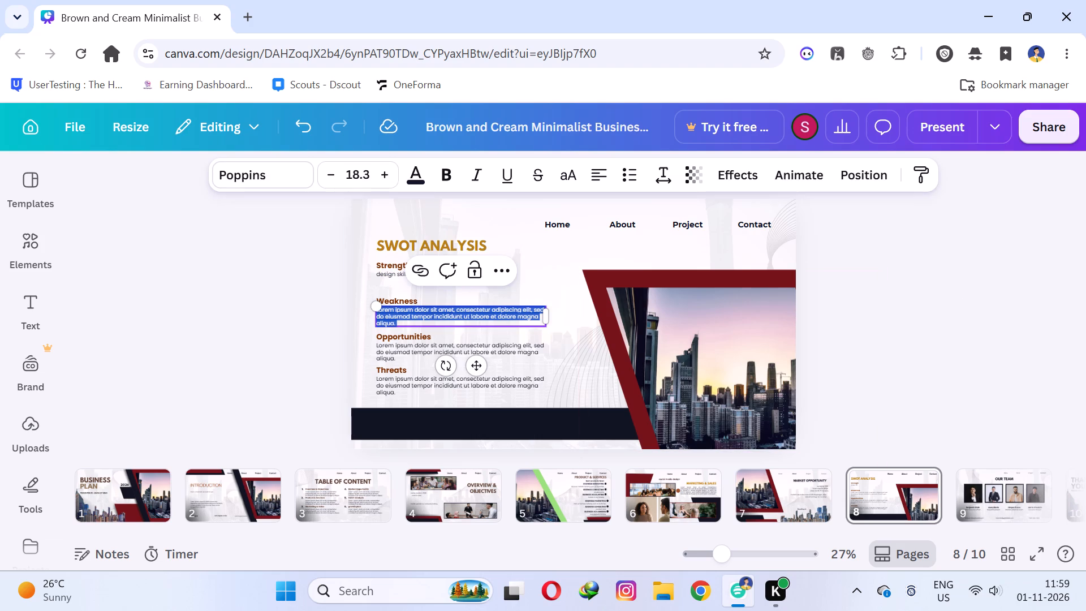
text(delivery on time)
click(1028, 330)
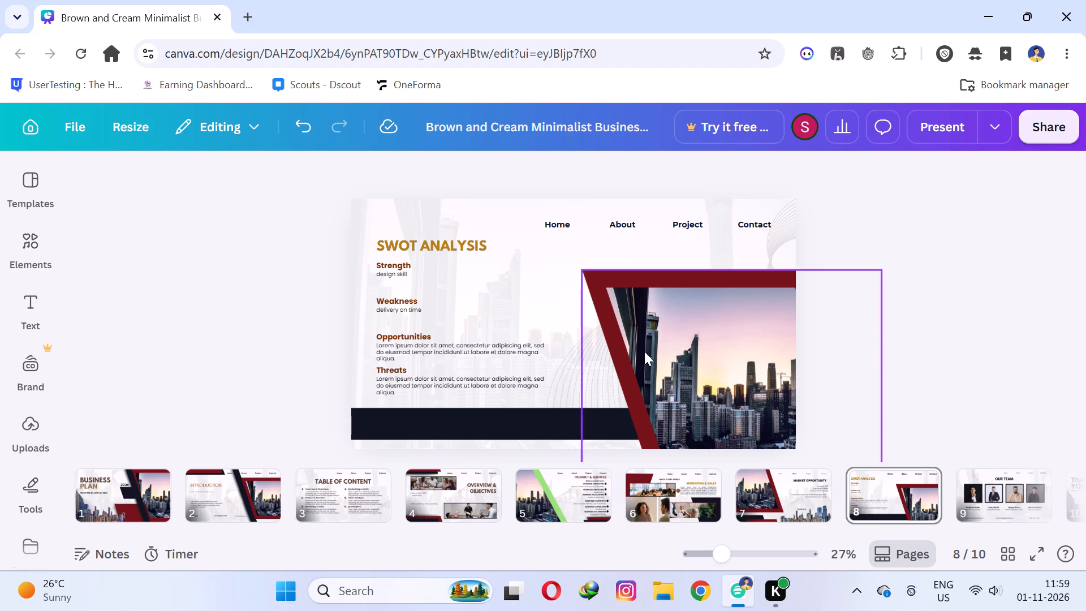
Replace the placeholder paragraph under Opportunities with "local shop".
click(488, 340)
click(488, 347)
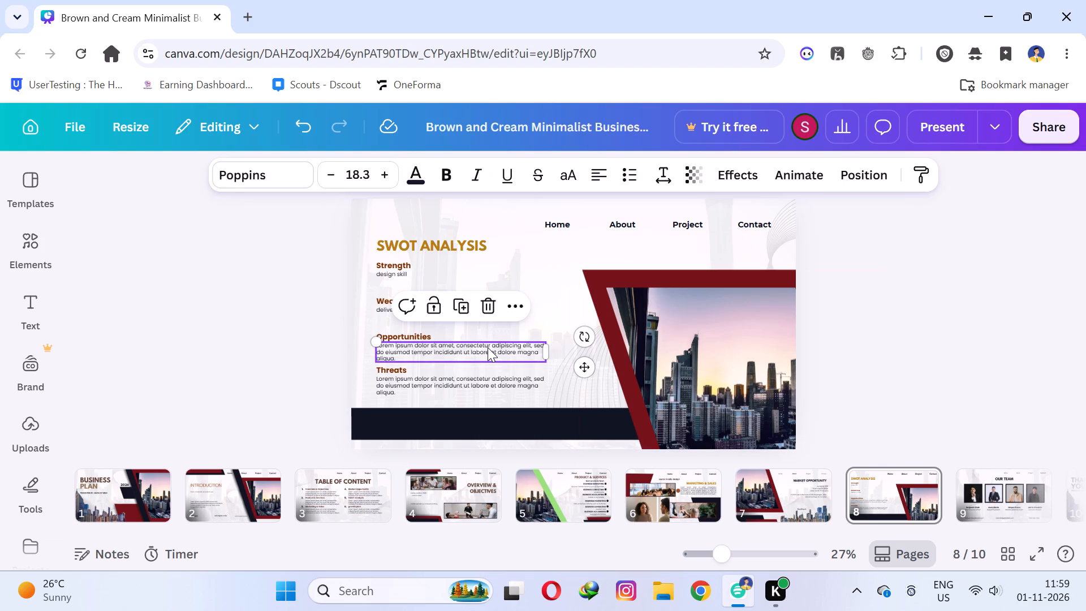
double_click(488, 347)
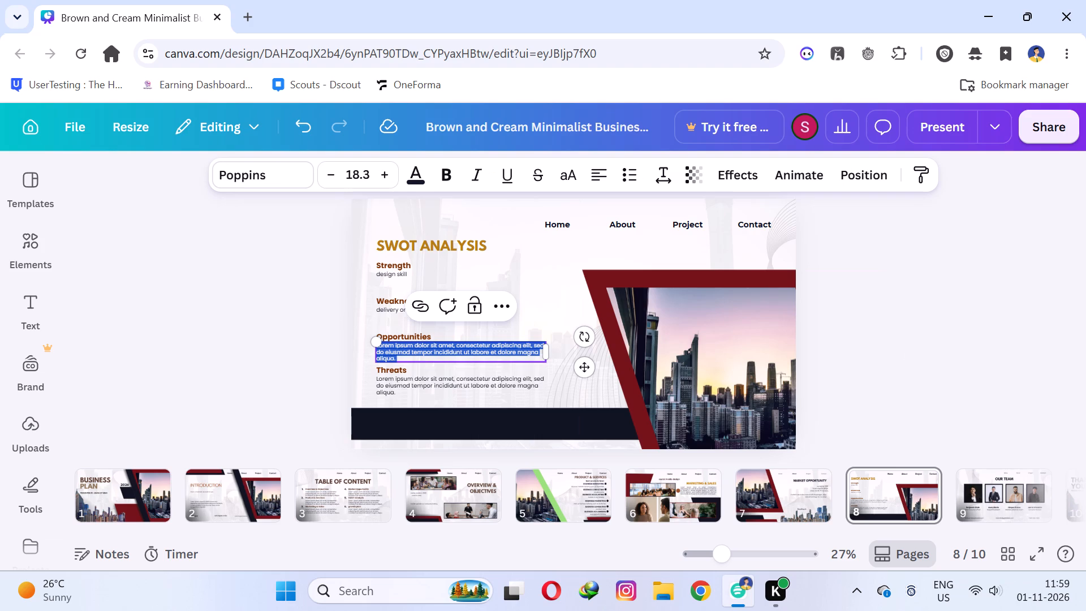
text(local)
key(space)
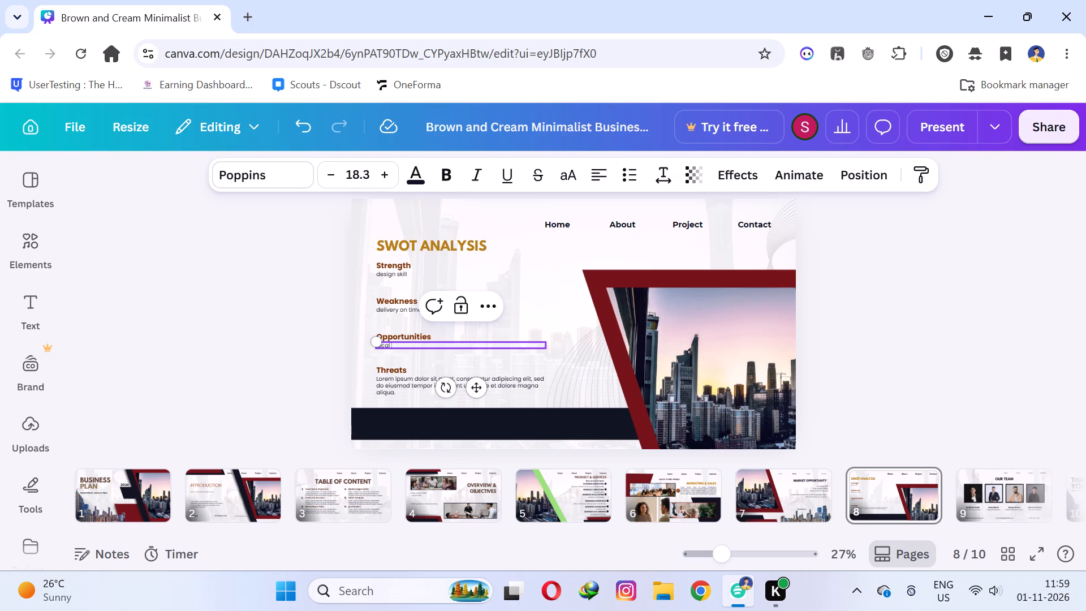
key(space)
key(space)
text(shop)
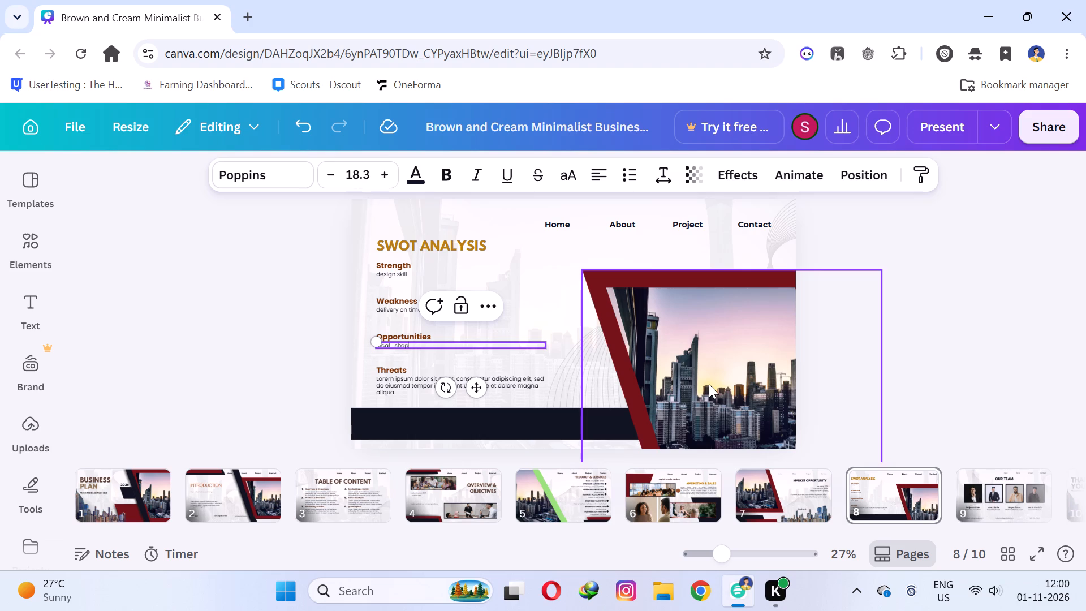
click(295, 355)
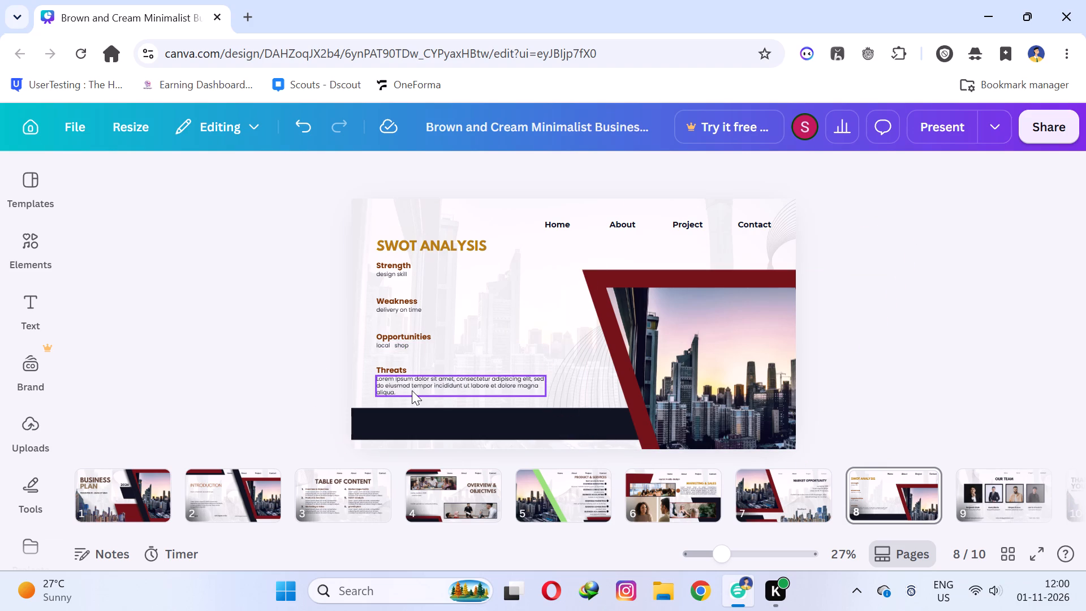
Replace the placeholder paragraph under Threats with "big desinger".
triple_click(413, 385)
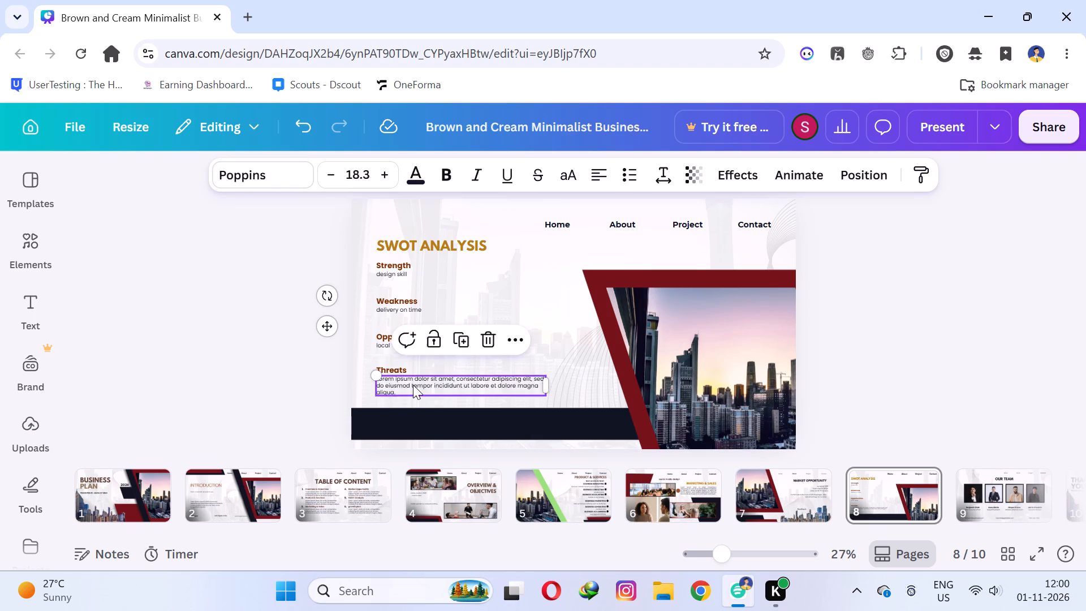
text(big desinger)
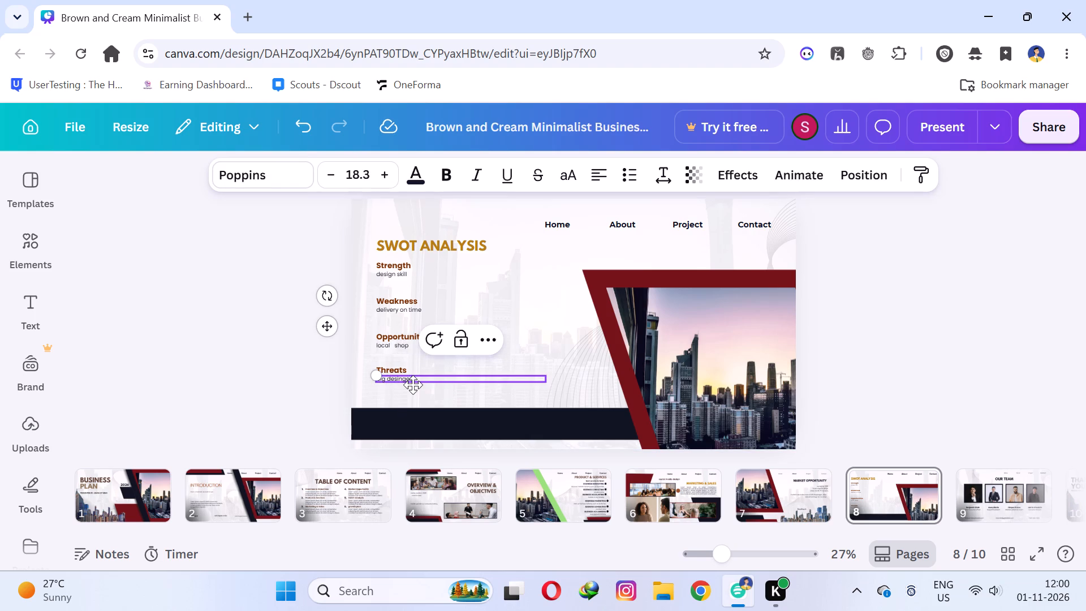
click(544, 324)
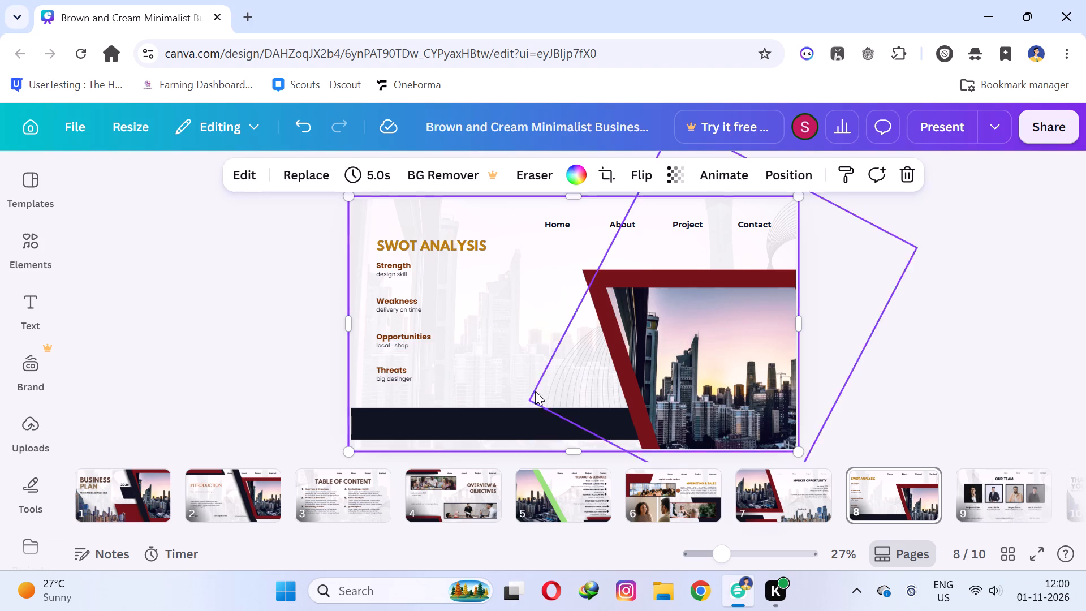
Group the four SWOT subheadings together with their descriptions, leaving out the SWOT ANALYSIS heading.
drag(368, 266, 374, 299)
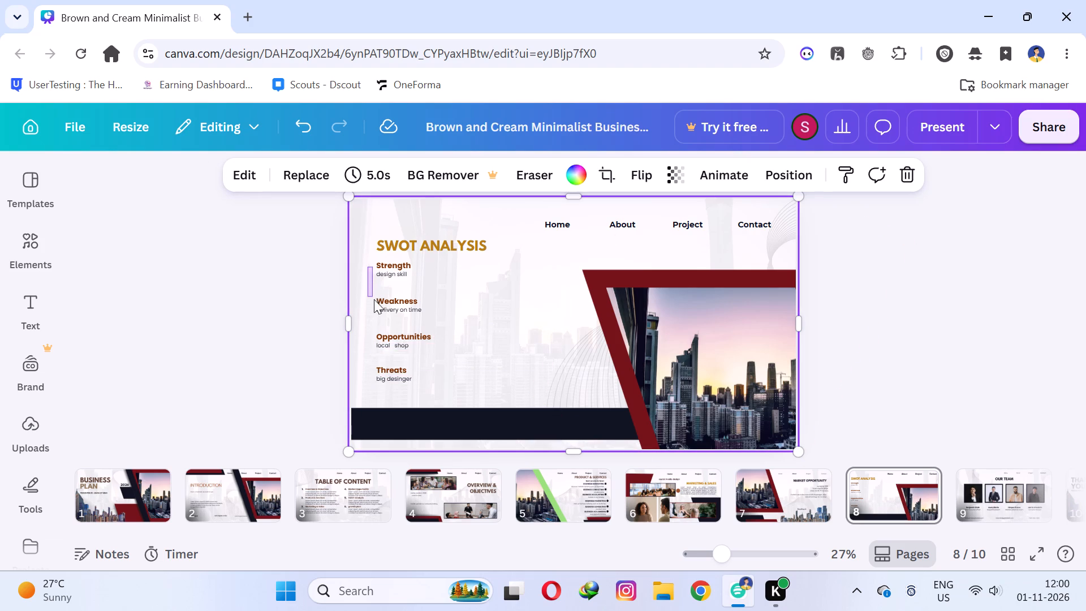
drag(374, 299, 399, 389)
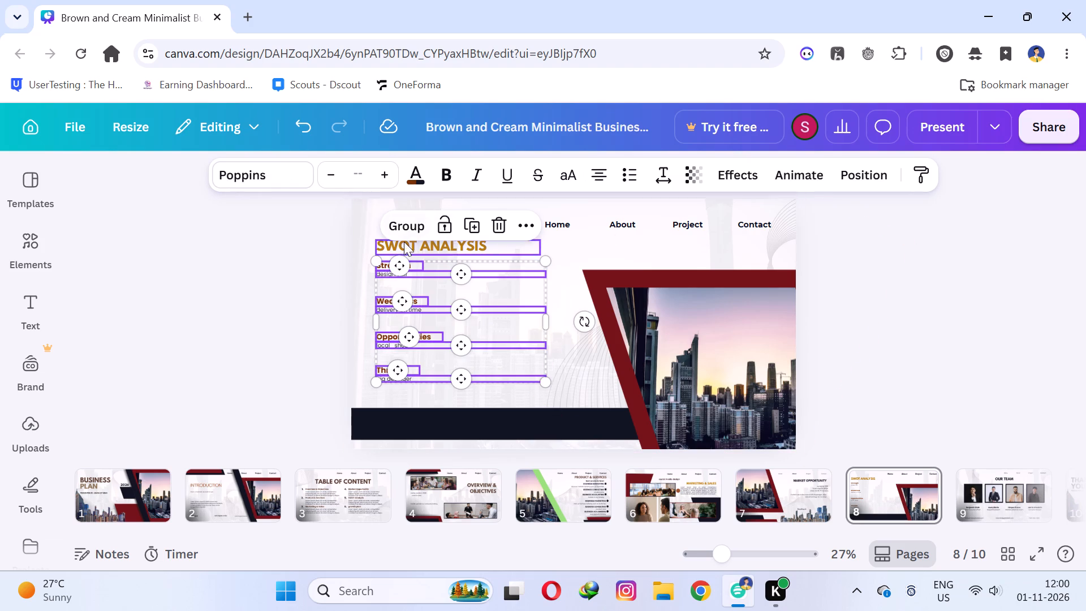
click(413, 231)
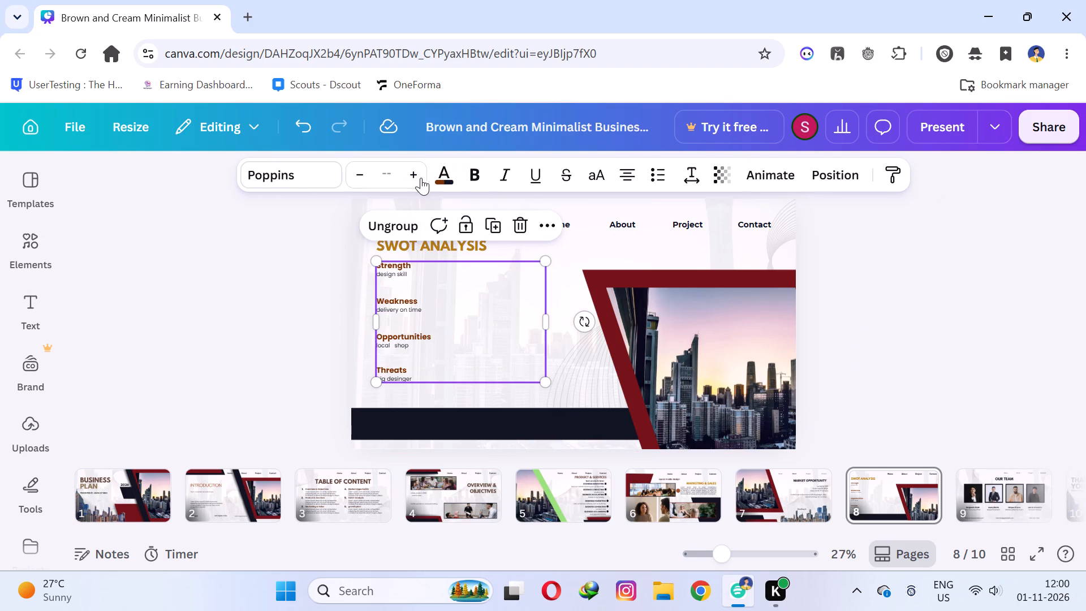
Enlarge the grouped SWOT text slightly, keeping each subheading on one line and the Threats text above the dark bar.
triple_click(413, 173)
triple_click(413, 173)
click(413, 173)
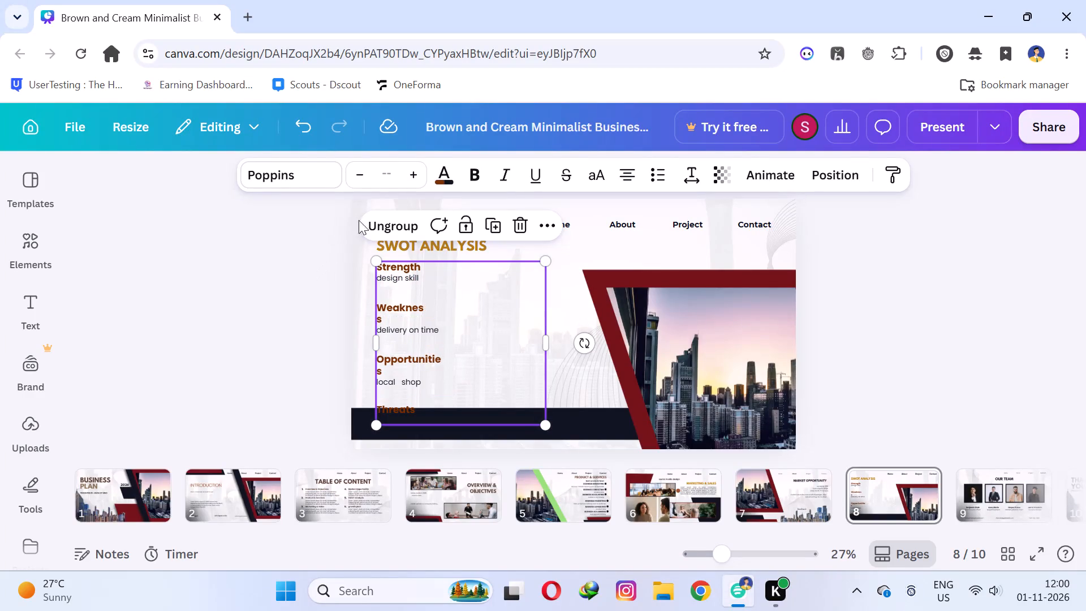
click(359, 174)
click(359, 174)
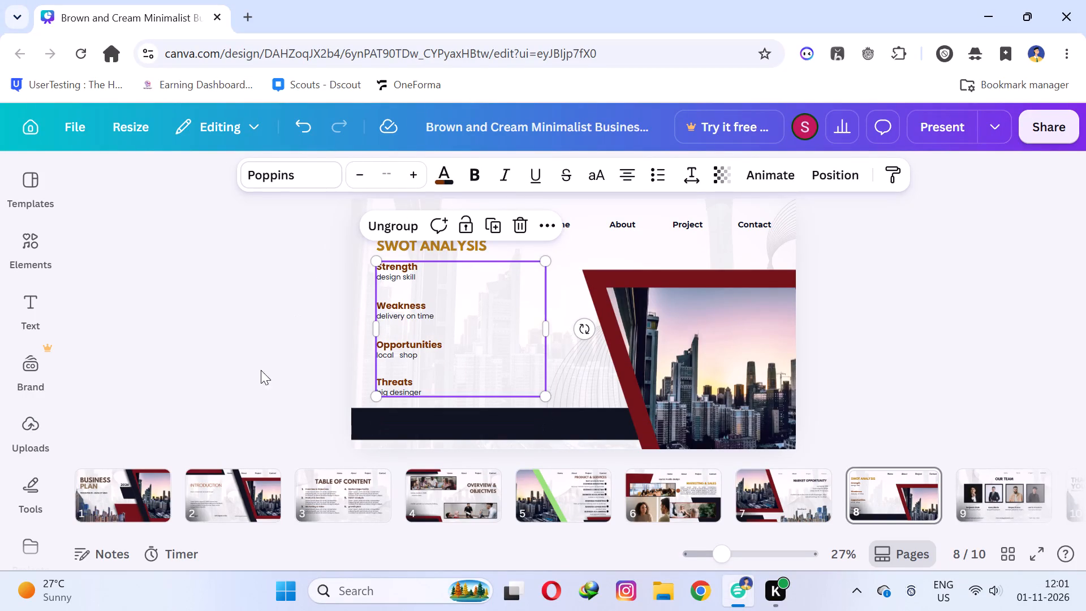
click(229, 402)
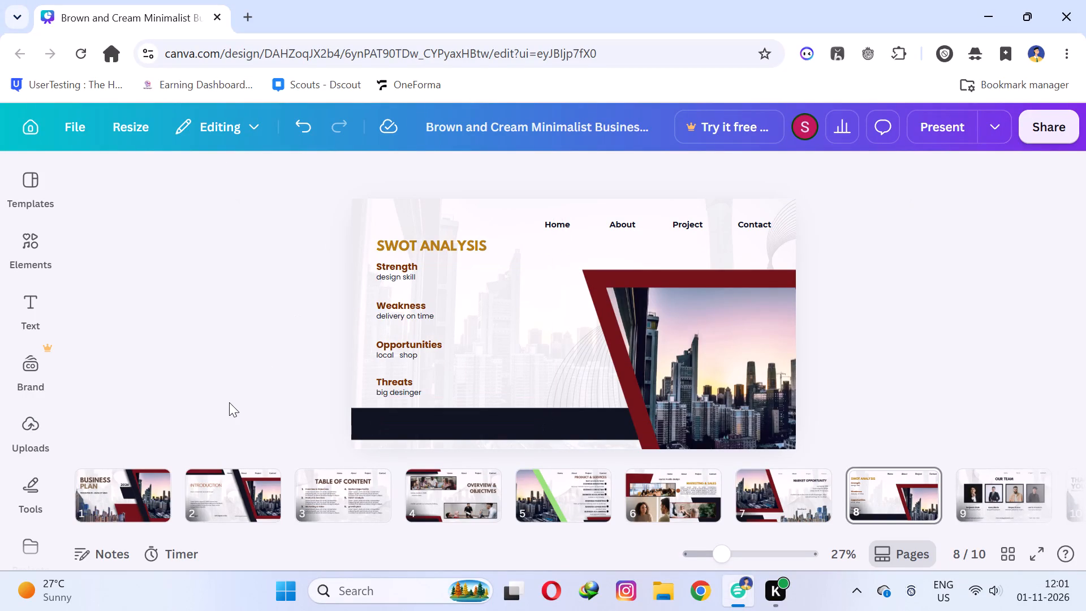
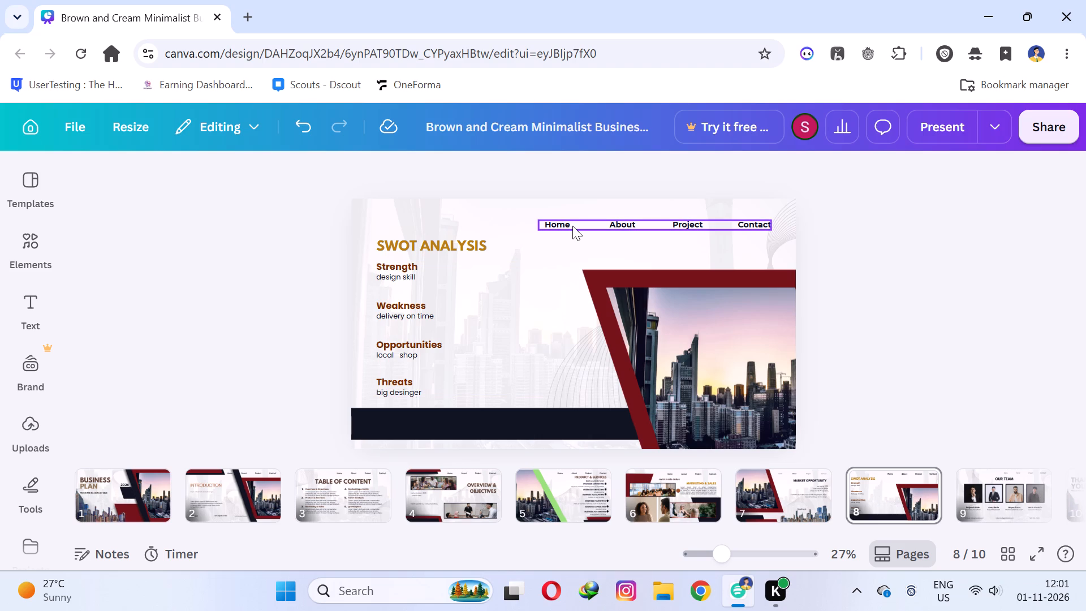
On page 9, recolor the OUR TEAM heading with the first brown from the document colors.
click(988, 483)
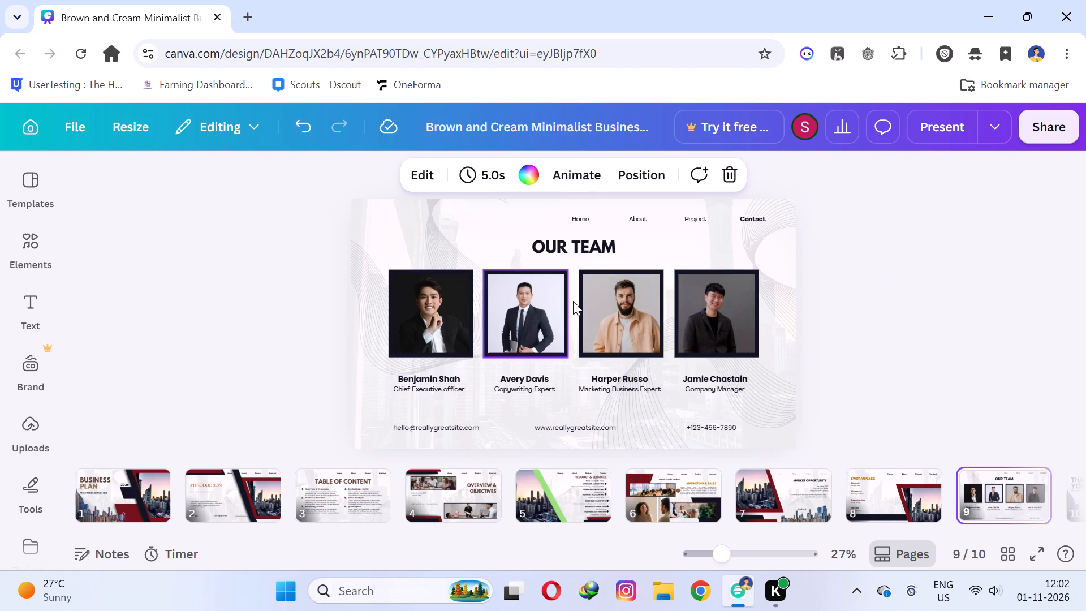
double_click(589, 256)
click(412, 175)
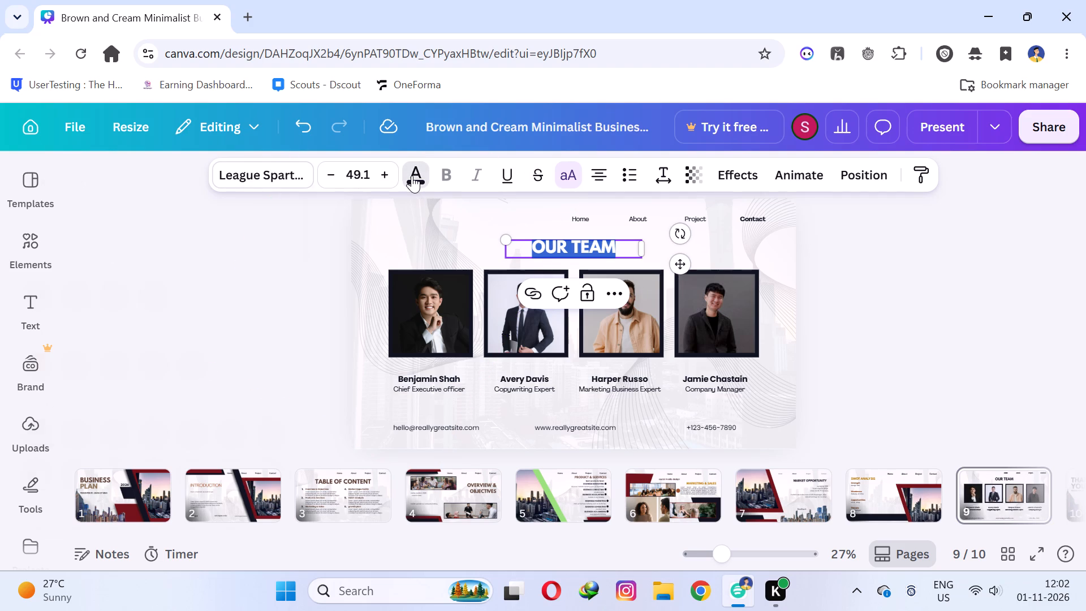
click(96, 339)
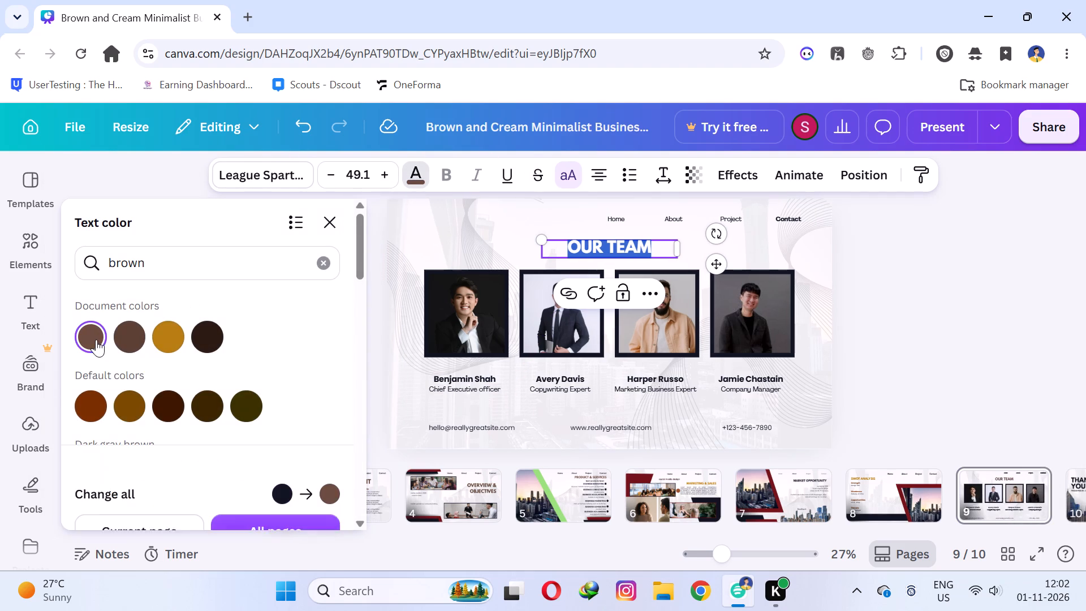
click(951, 352)
click(930, 342)
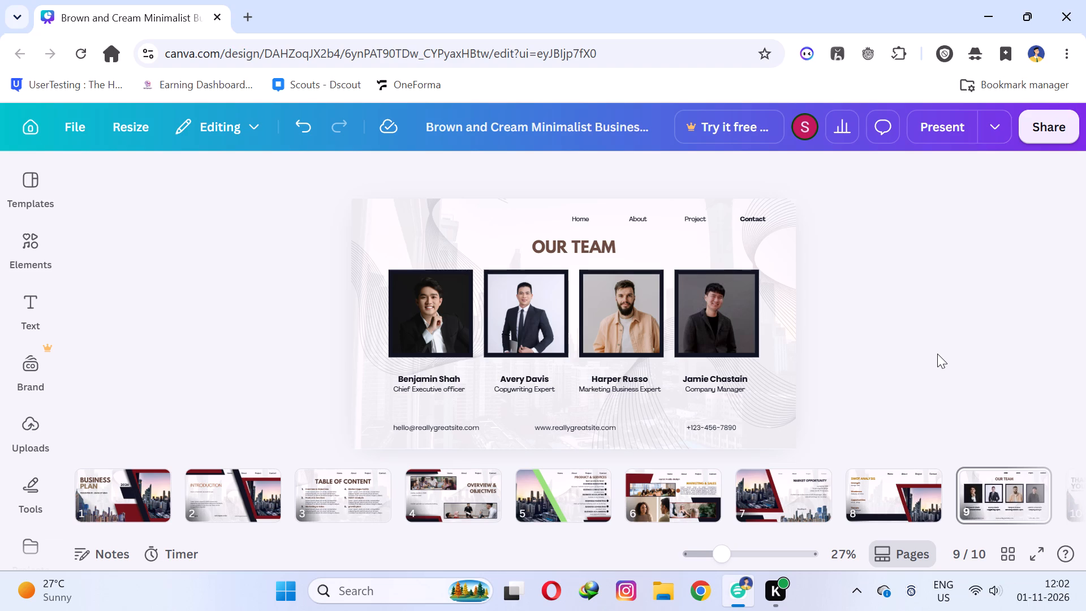
Replace the first team member's job title, Chief Executive officer, with "copywriter".
double_click(428, 389)
text(copywriter)
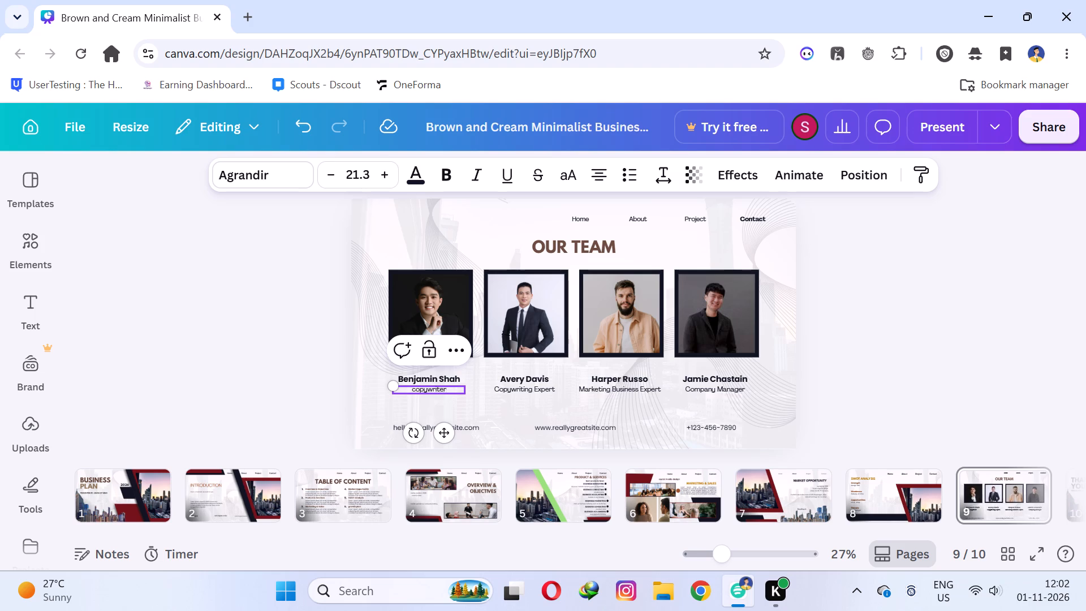
click(1035, 299)
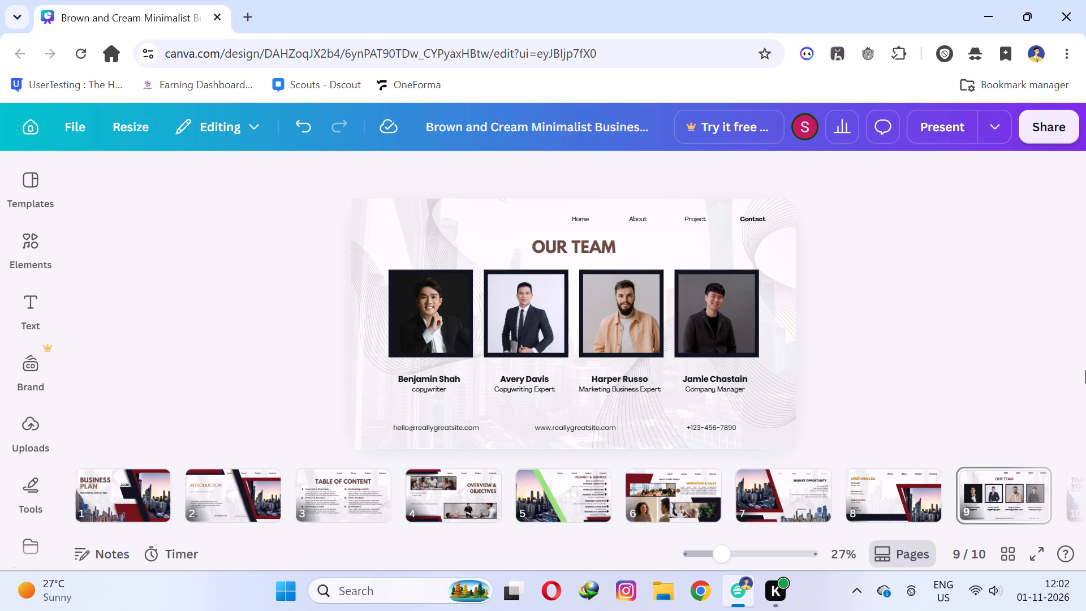
Replace the second team member's job title, Copywriting Expert, with "poster desinger".
triple_click(515, 387)
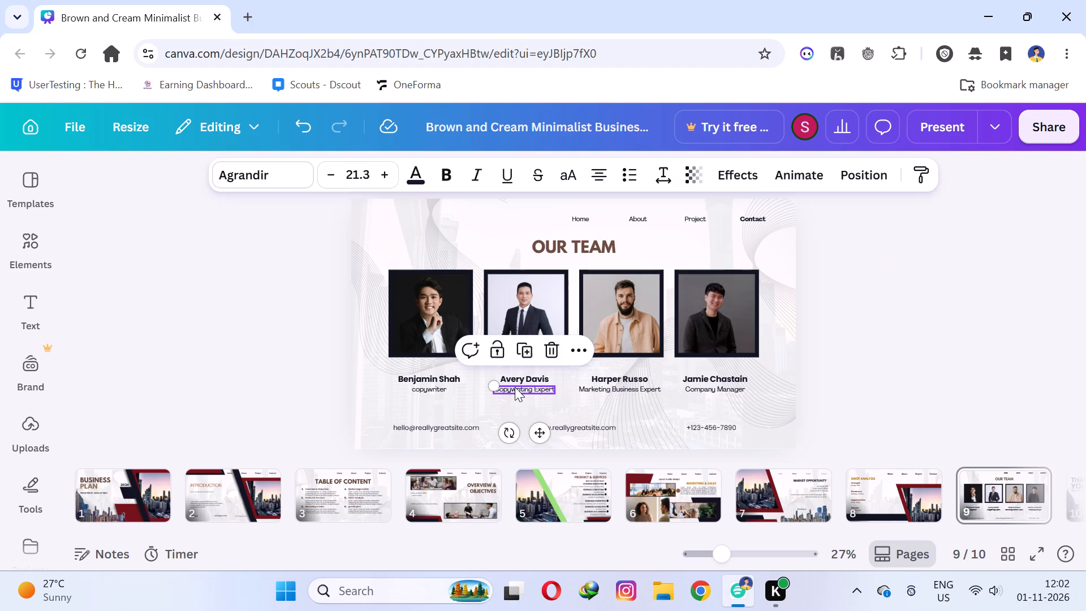
text(poster desinger)
click(950, 285)
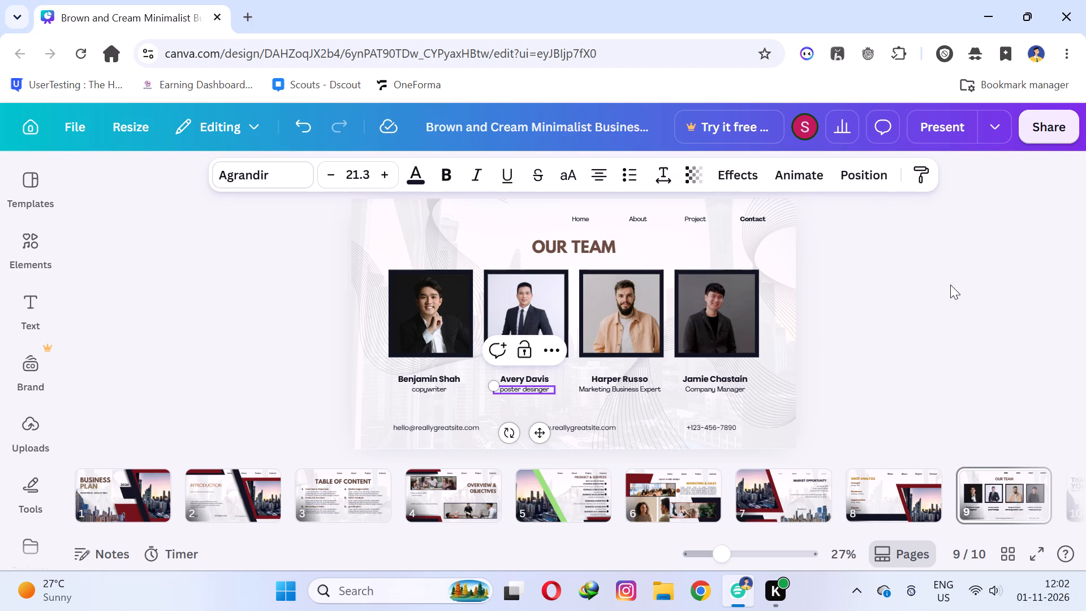
Replace the third team member's job title, Marketing Business Expert, with "social media header".
click(629, 381)
triple_click(625, 391)
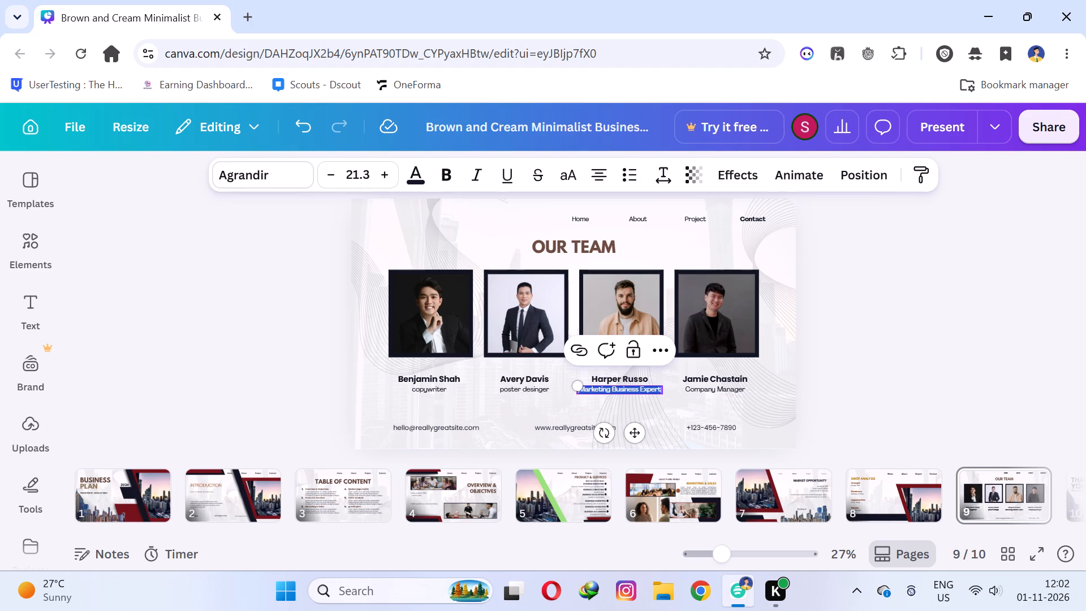
text(socia)
text(l media)
key(space)
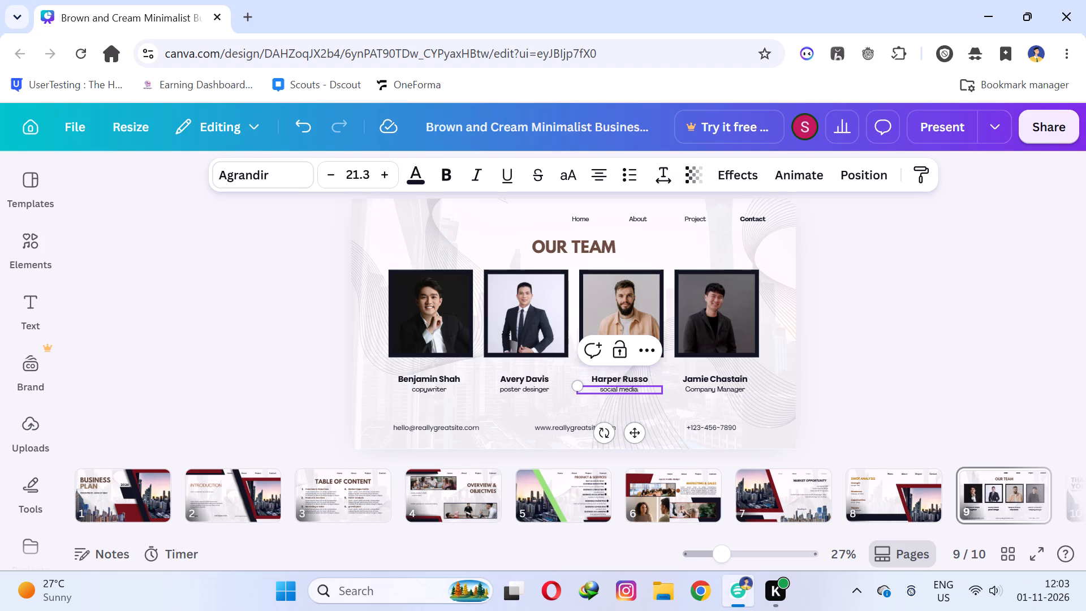
text(hea)
text(der)
click(1003, 391)
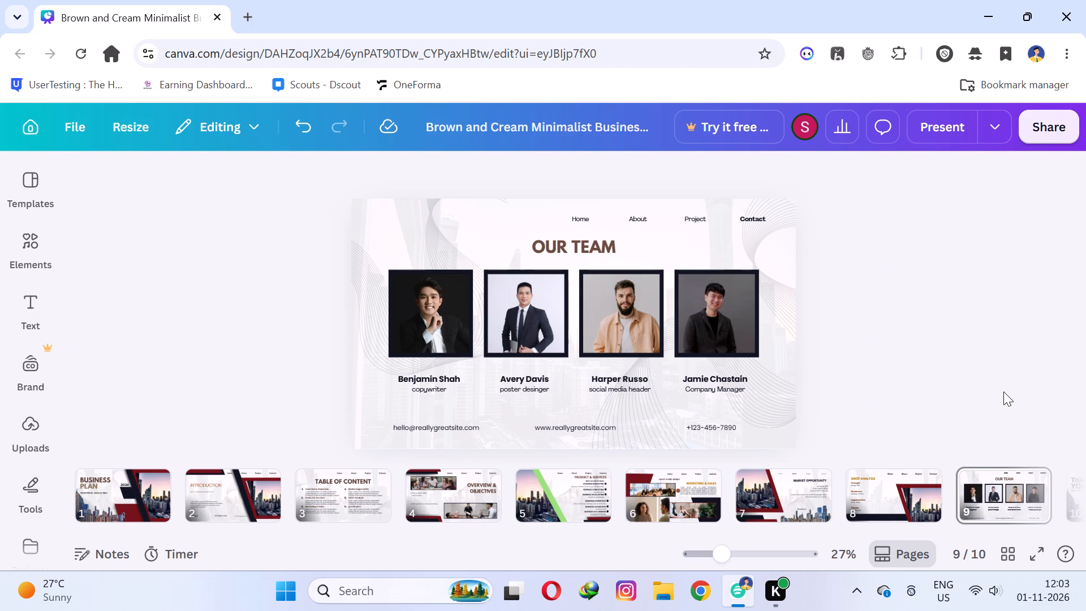
Replace the fourth team member's job title, Company Manager, with "video editor".
double_click(720, 389)
text(video editor)
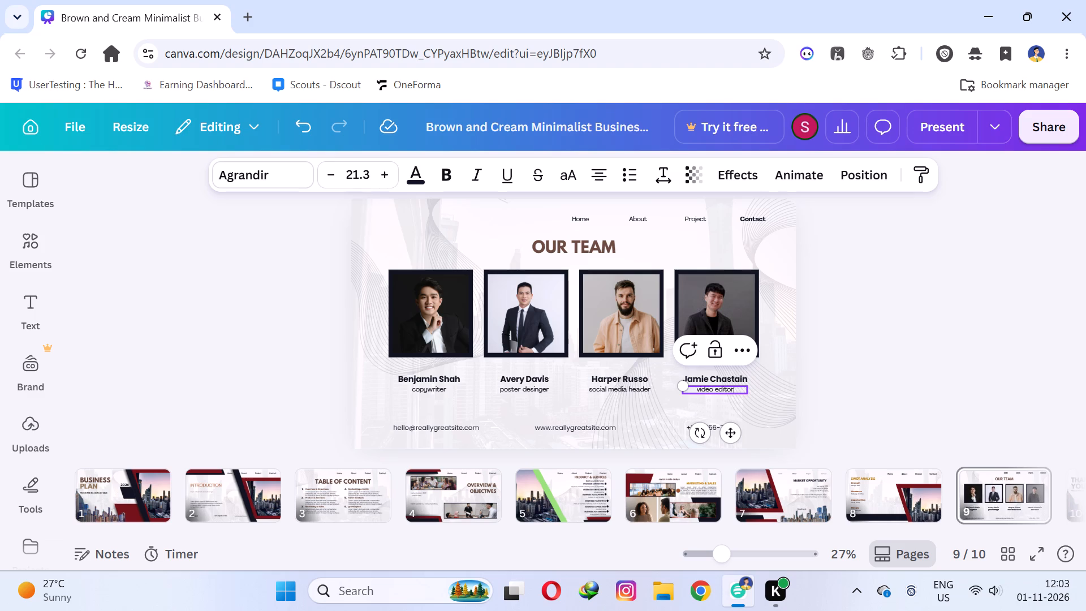
click(907, 388)
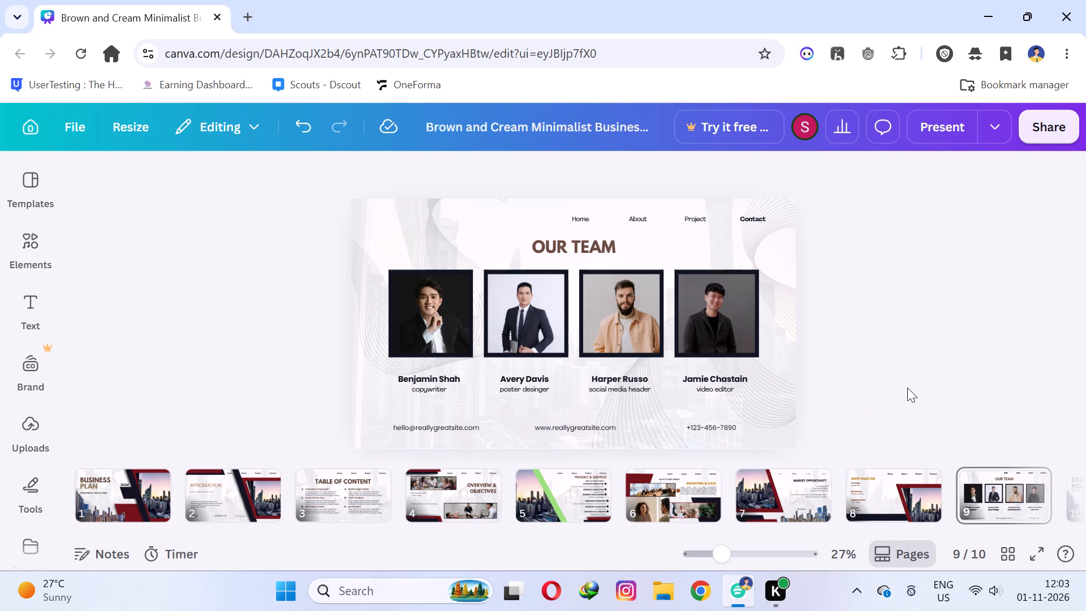
Erase the ending digits of the placeholder phone number at the bottom of the OUR TEAM page.
triple_click(719, 427)
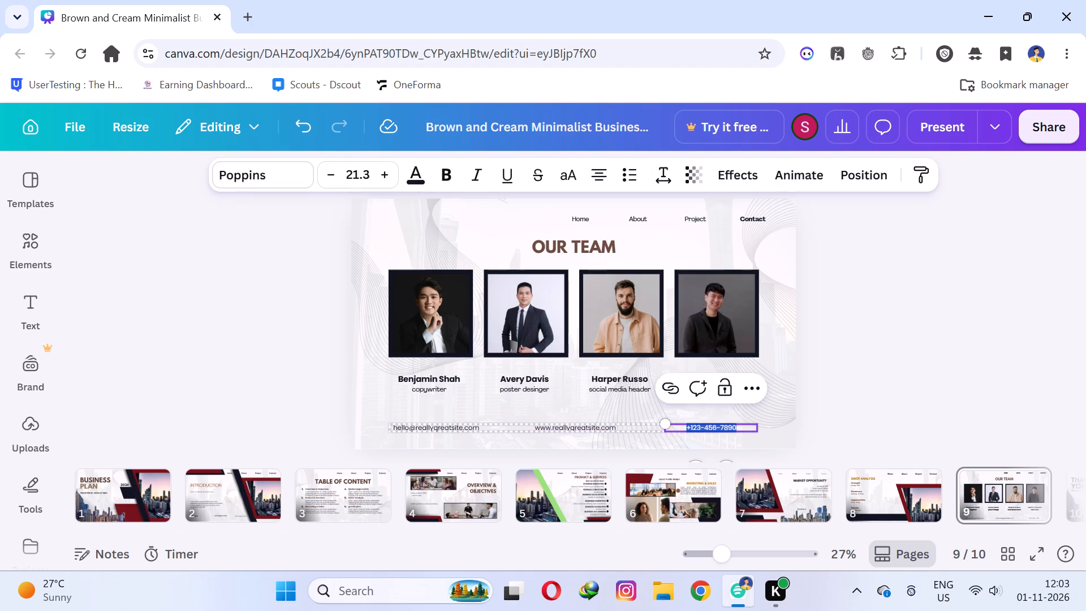
click(740, 427)
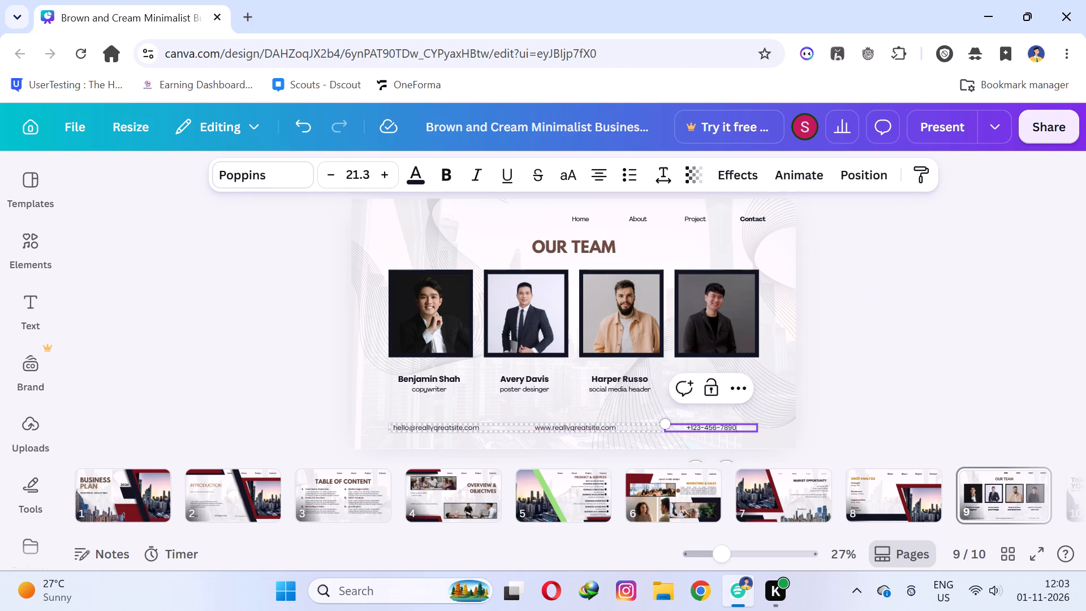
key(BackSpace)
key(BackSpace)
key(BackSpace)
key(BackSpace)
key(BackSpace)
key(BackSpace)
key(BackSpace)
key(BackSpace)
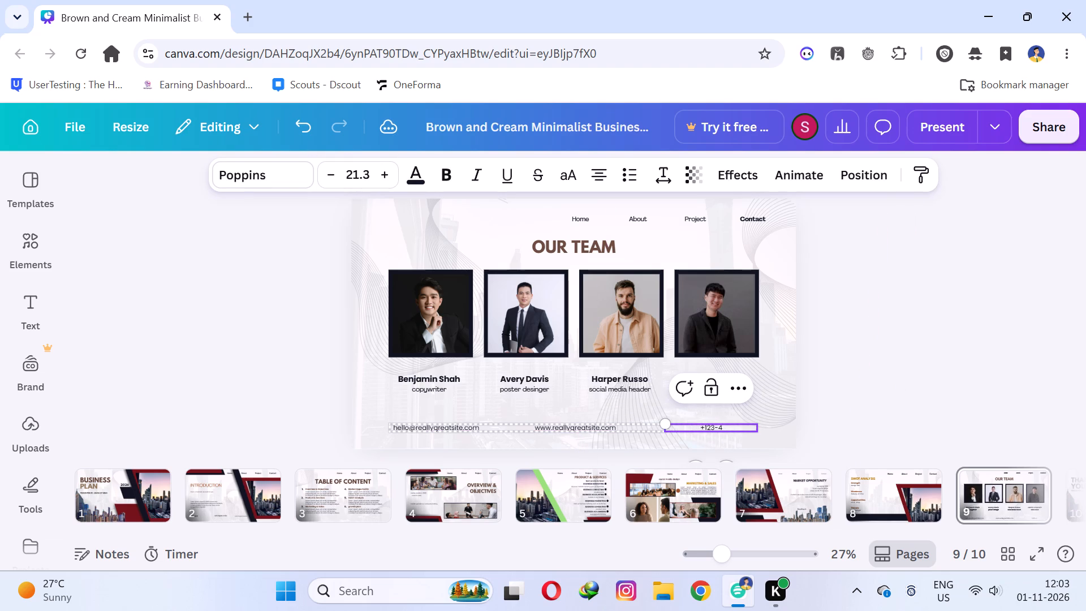
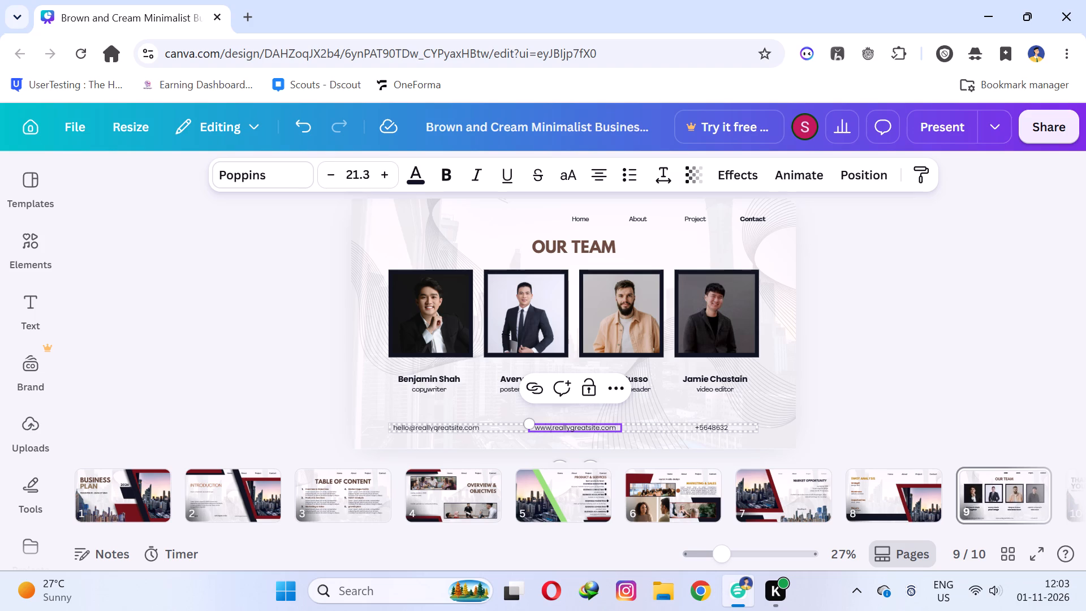
drag(554, 428, 567, 428)
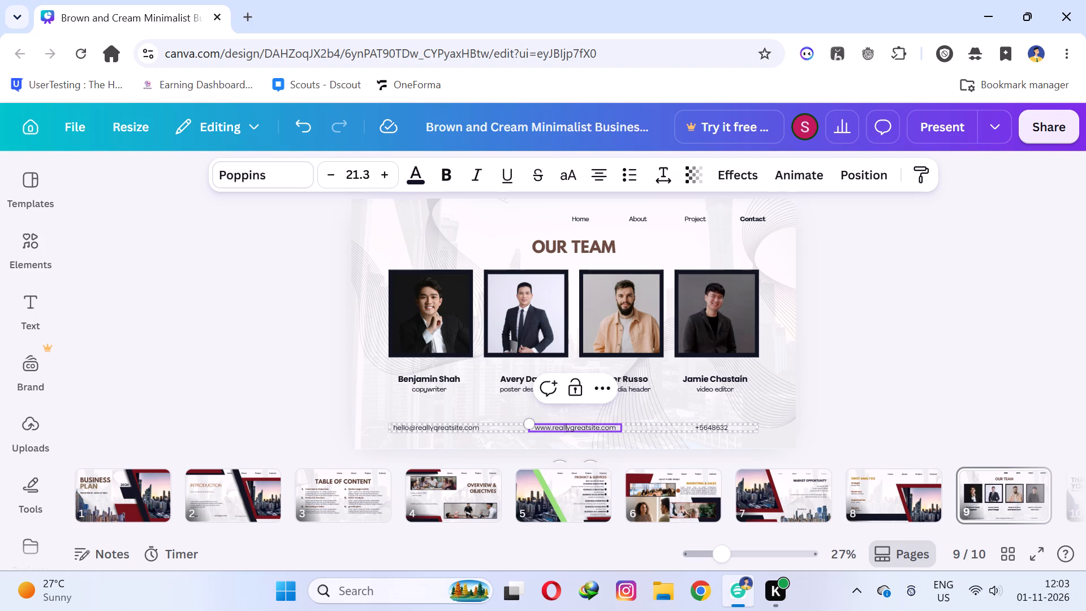
drag(598, 427, 554, 426)
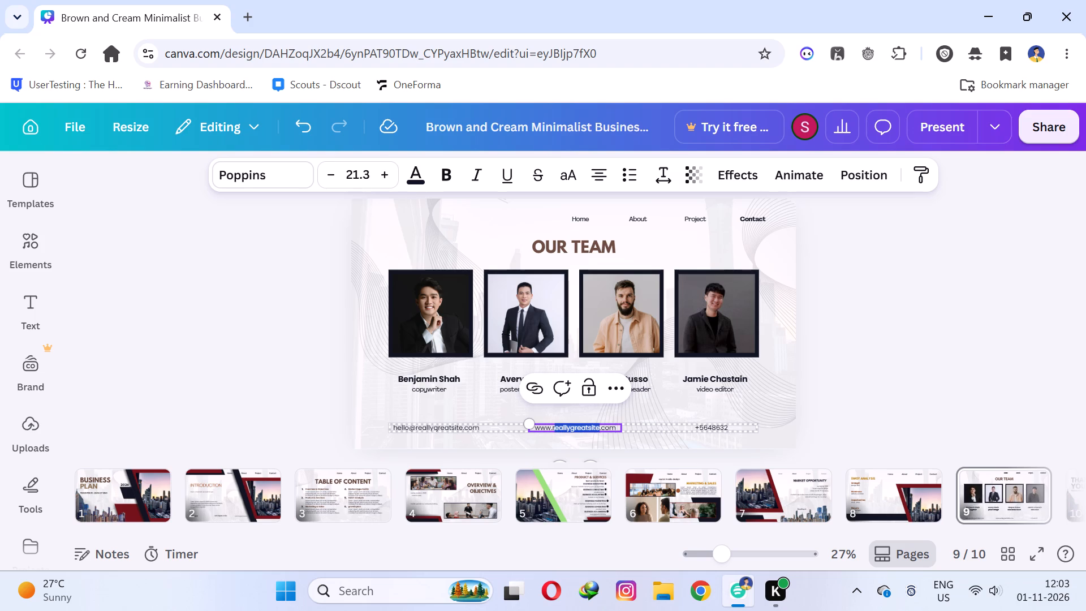
key(BackSpace)
key(h)
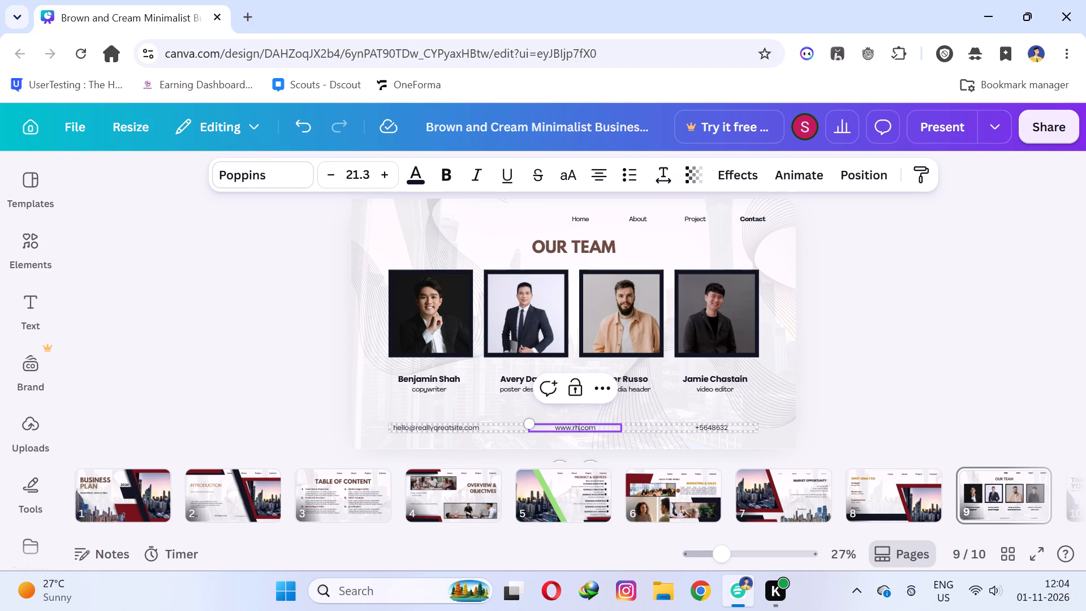
text(ta)
text(rtyu)
click(955, 369)
triple_click(446, 425)
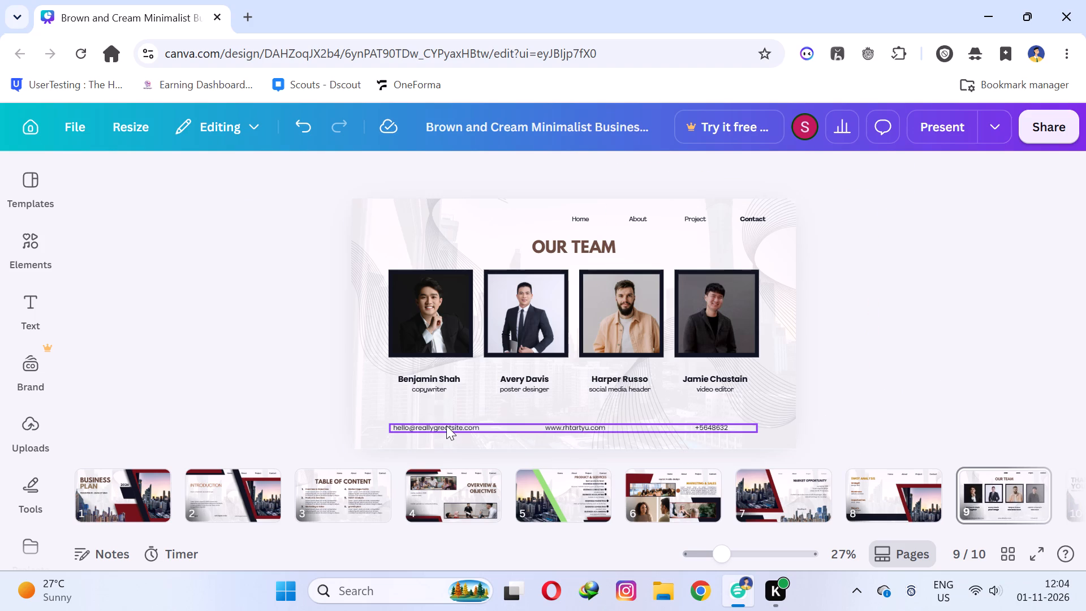
drag(459, 427, 420, 427)
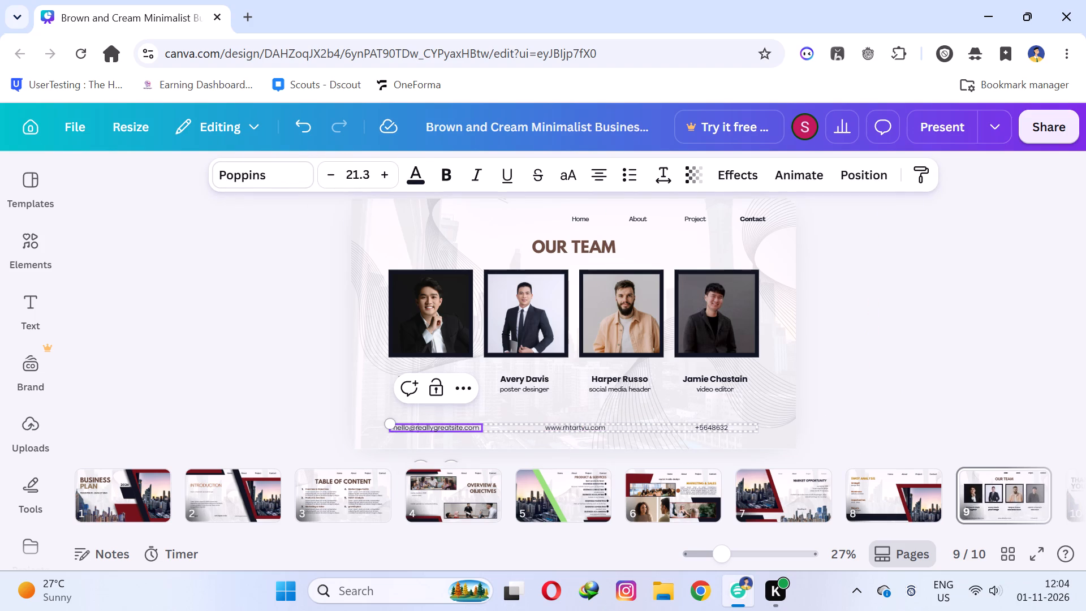
drag(462, 426, 420, 426)
drag(420, 426, 411, 426)
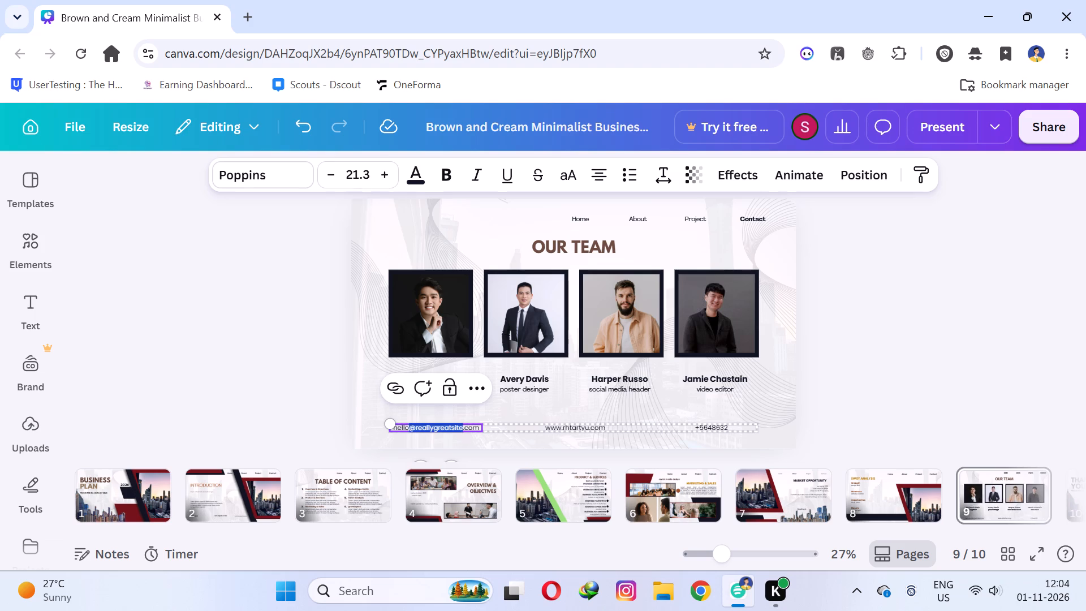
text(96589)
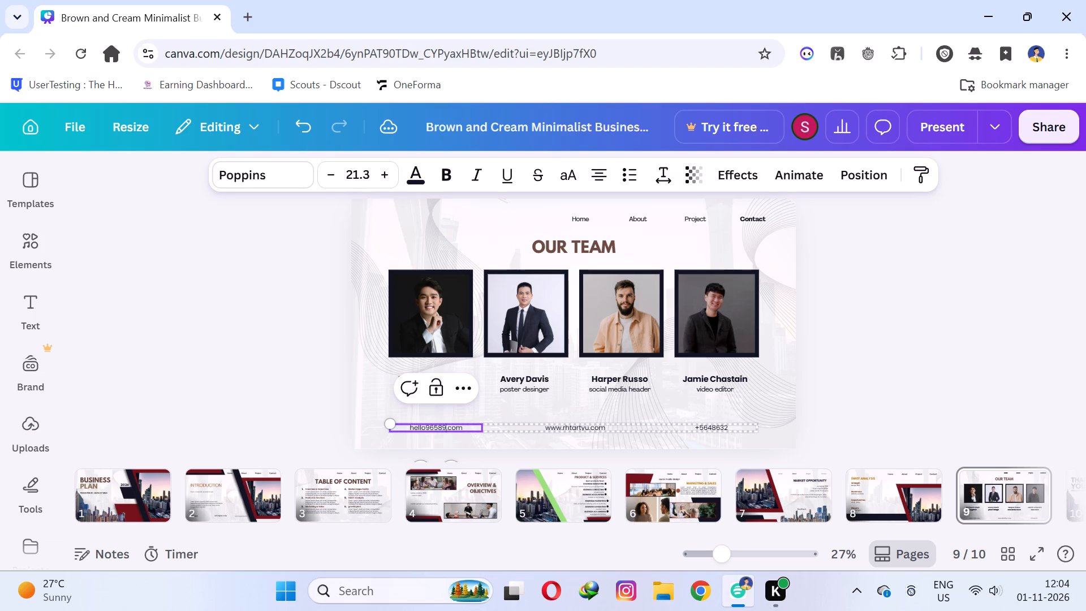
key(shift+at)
click(1035, 321)
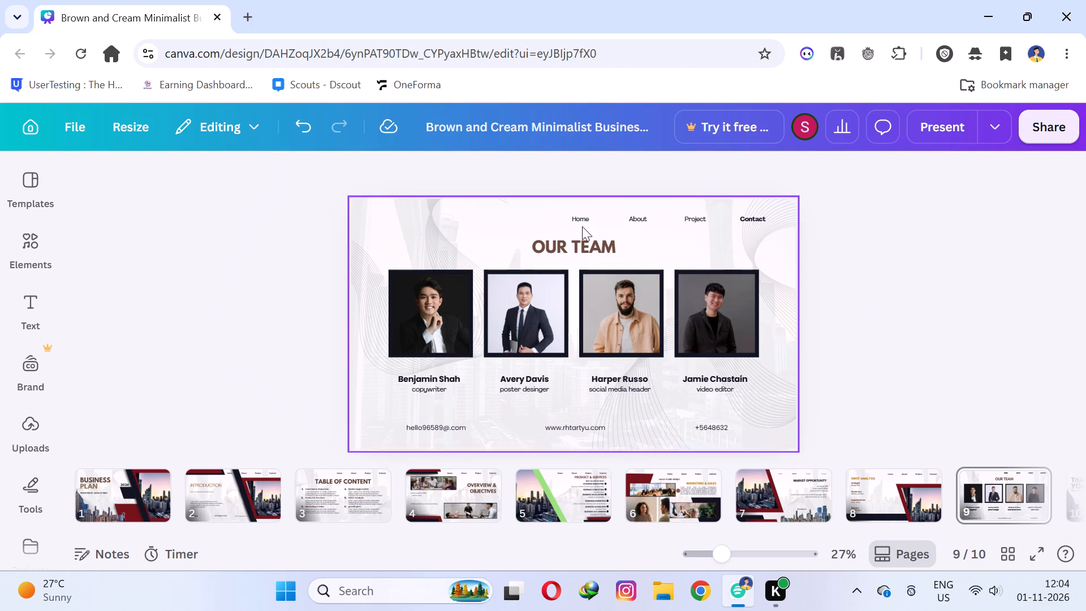
Format the Home, About, Project and Contact navigation links on the OUR TEAM page in bold at font size 25.
click(577, 220)
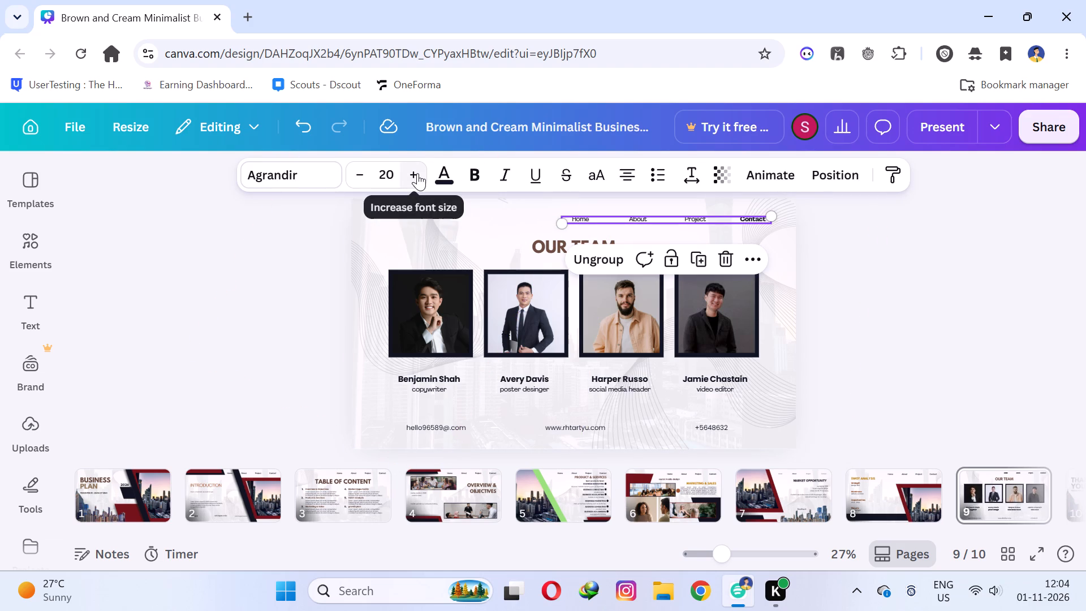
click(417, 173)
triple_click(417, 173)
triple_click(417, 173)
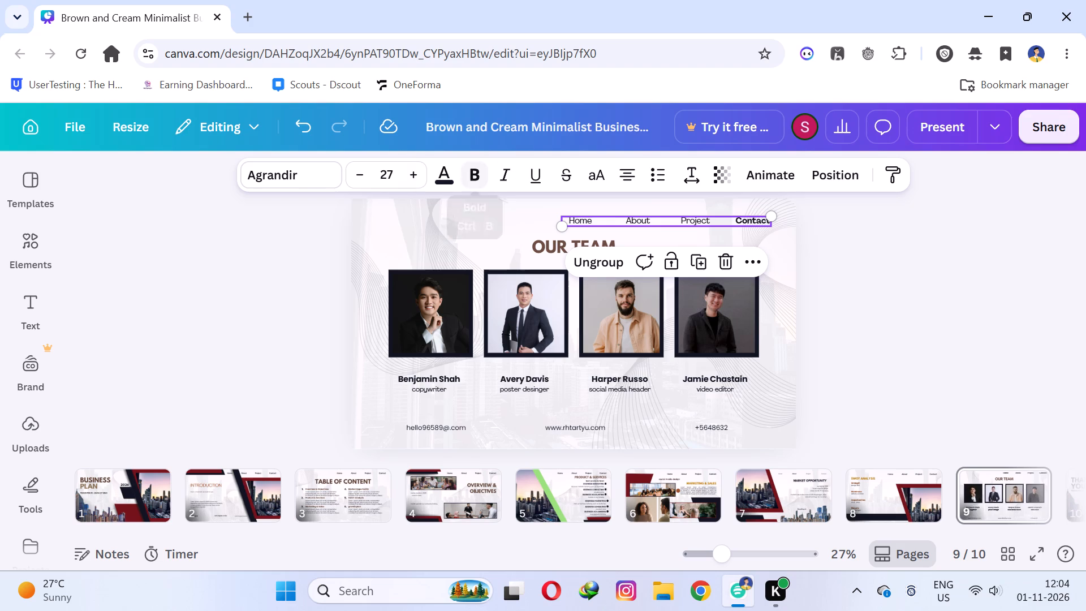
click(366, 173)
click(366, 173)
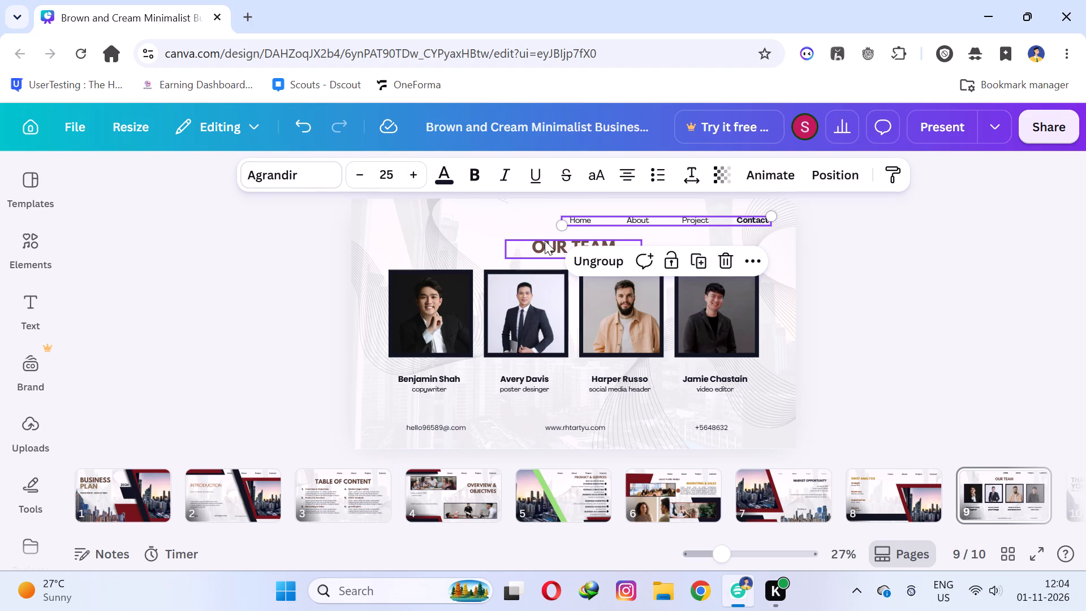
click(545, 240)
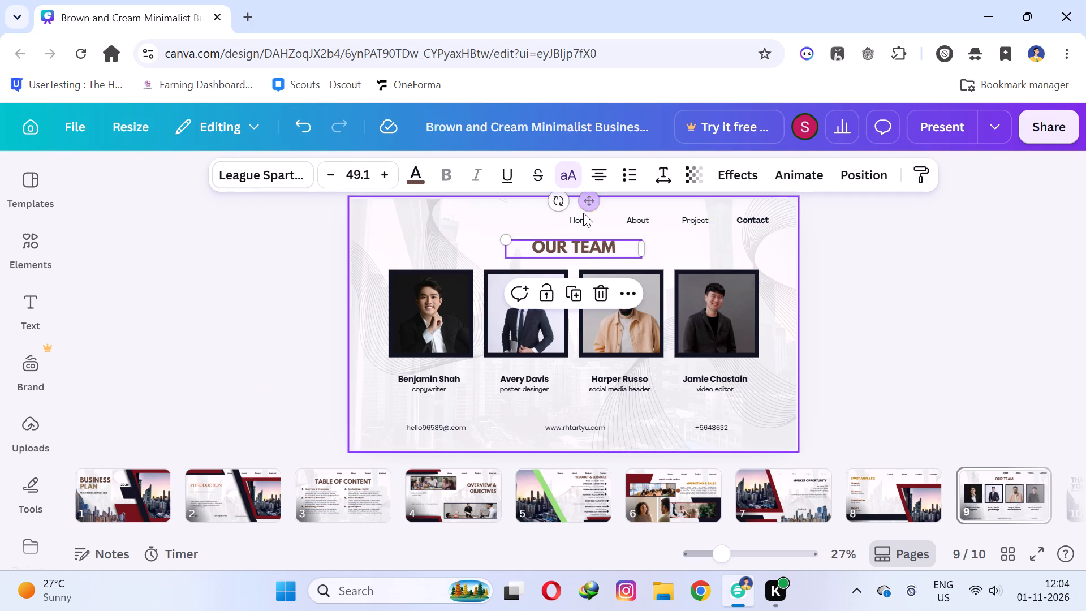
click(583, 215)
click(482, 173)
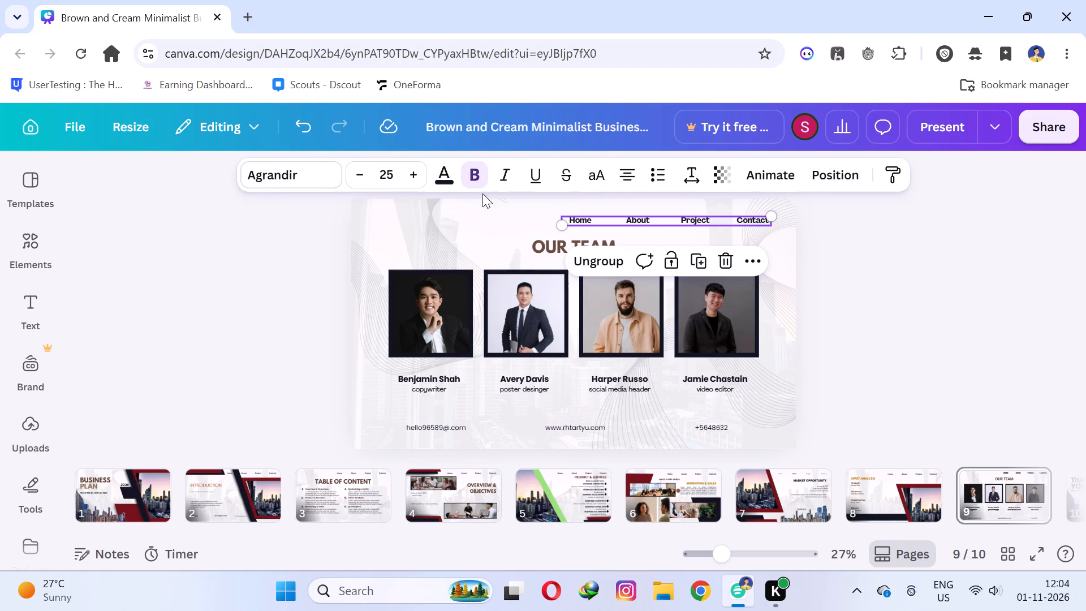
Apply the Block text animation to the OUR TEAM heading.
click(567, 244)
click(811, 176)
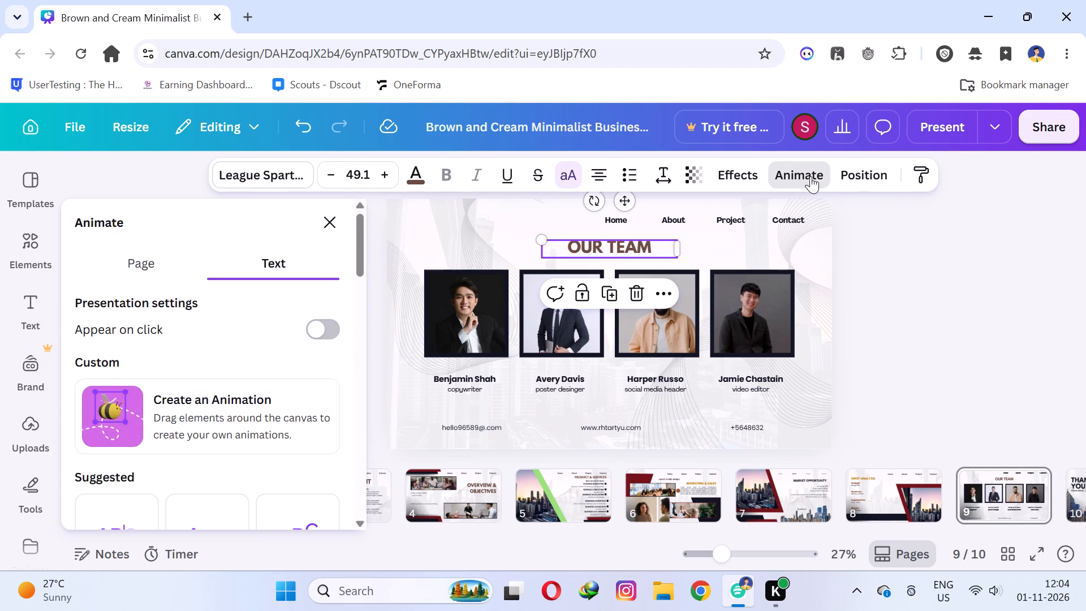
scroll(132, 328, down, 3)
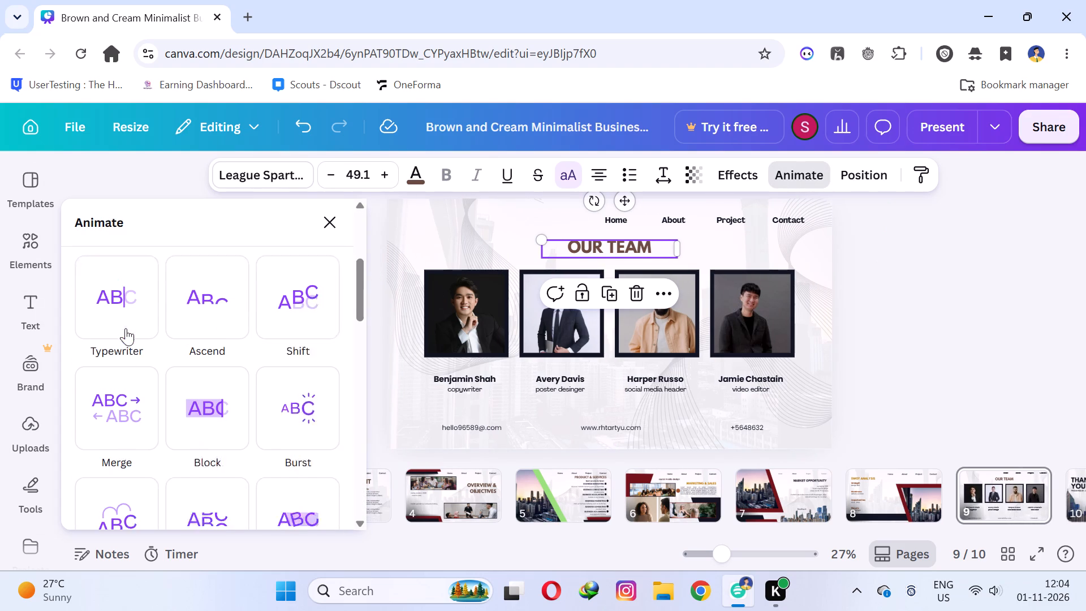
click(180, 388)
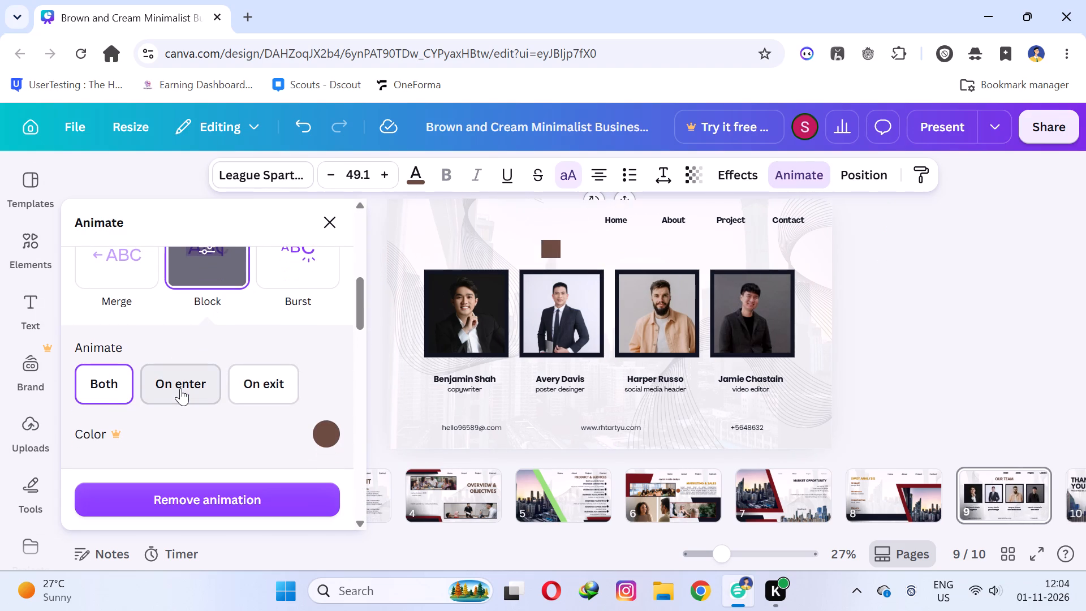
scroll(912, 345, up, 3)
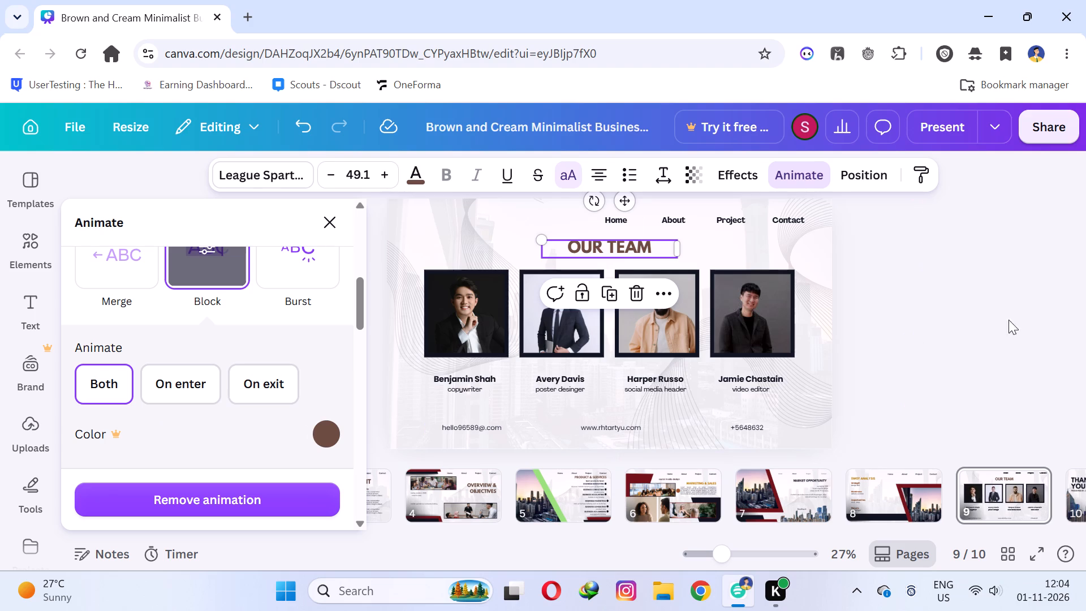
scroll(1009, 320, up, 2)
click(1070, 302)
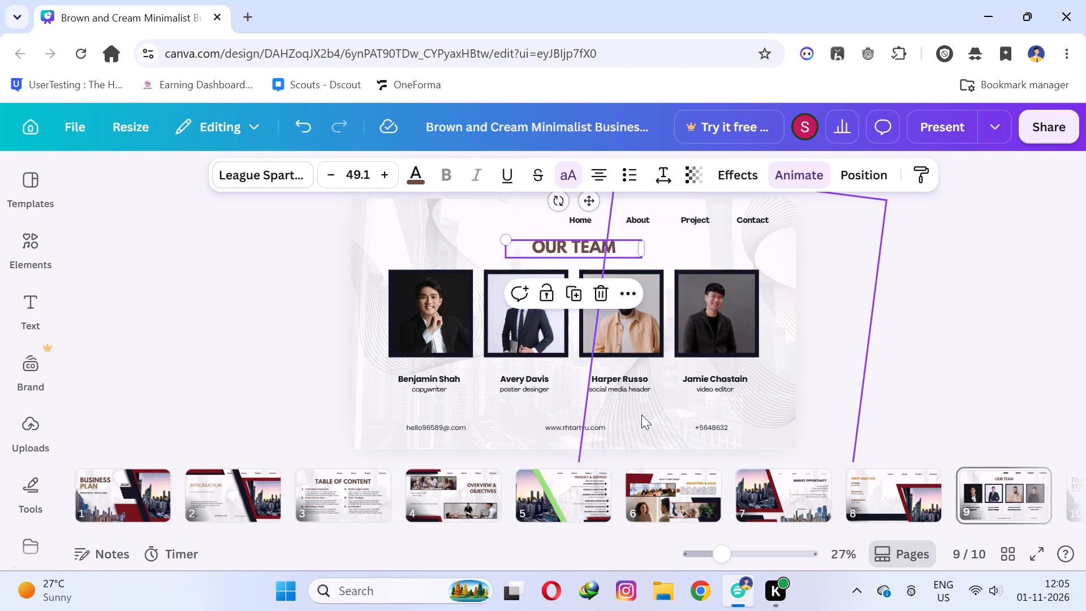
Increase the font size of the grouped contact details at the bottom of the OUR TEAM page.
click(411, 424)
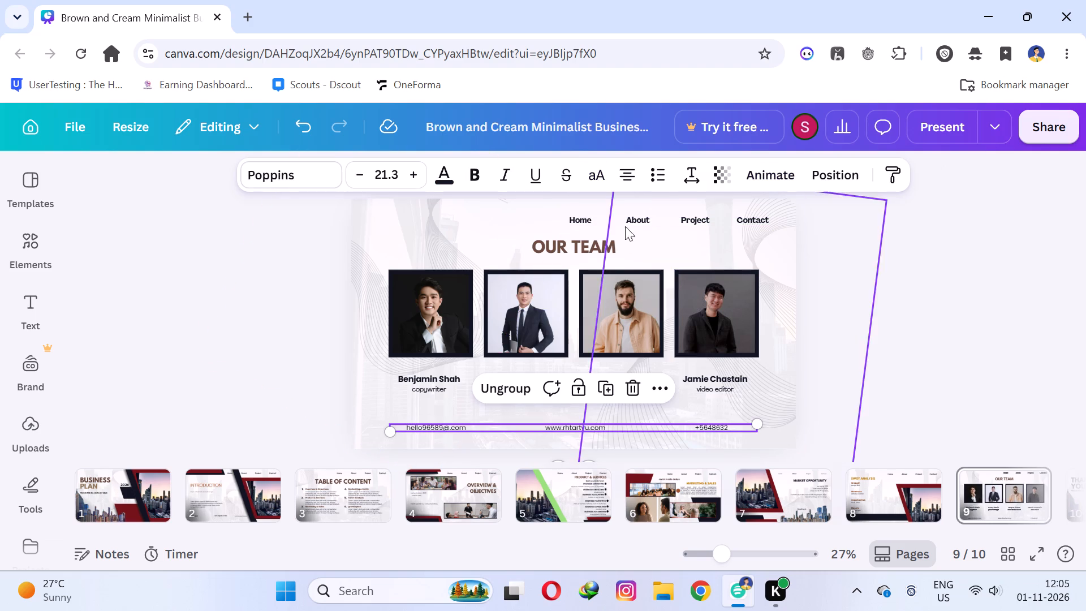
triple_click(412, 170)
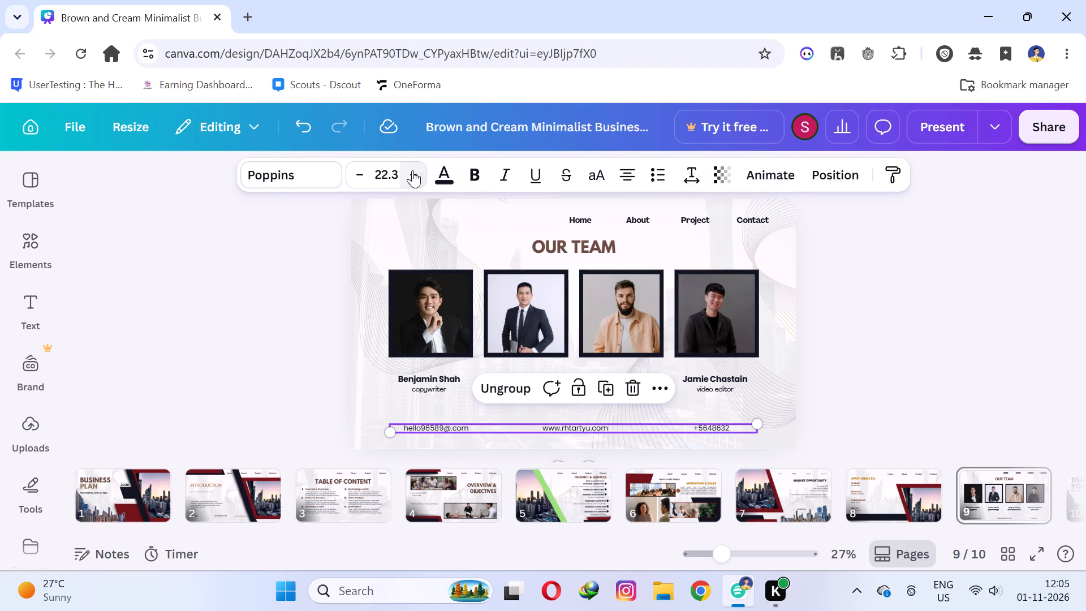
click(412, 170)
click(982, 310)
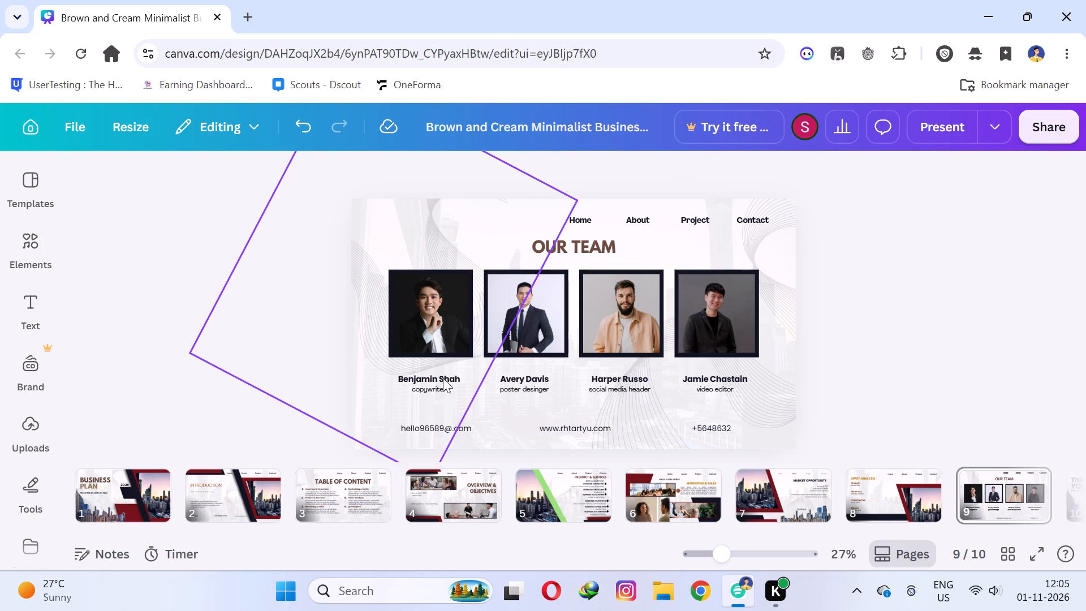
Shift the rotated line-pattern background graphic on the OUR TEAM page to the right and slightly upward.
drag(381, 373, 438, 389)
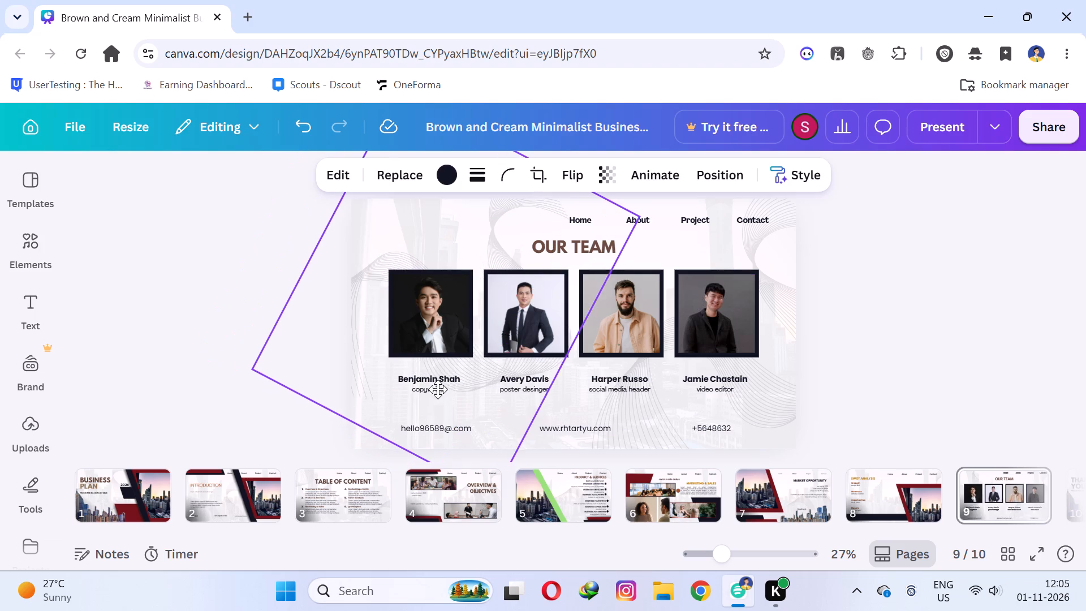
drag(438, 389, 435, 350)
click(216, 287)
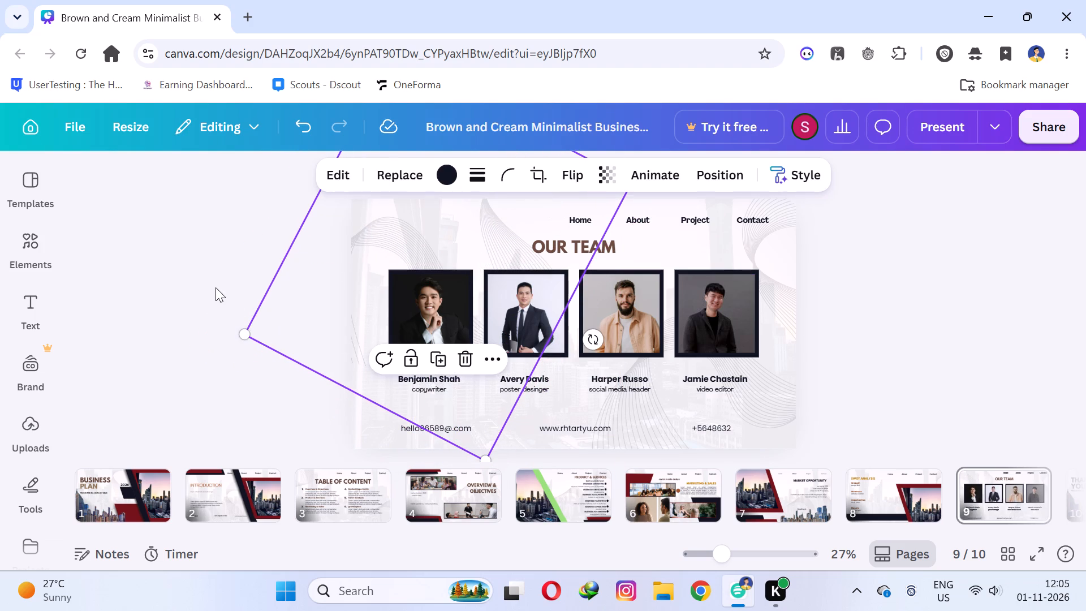
click(777, 377)
click(687, 378)
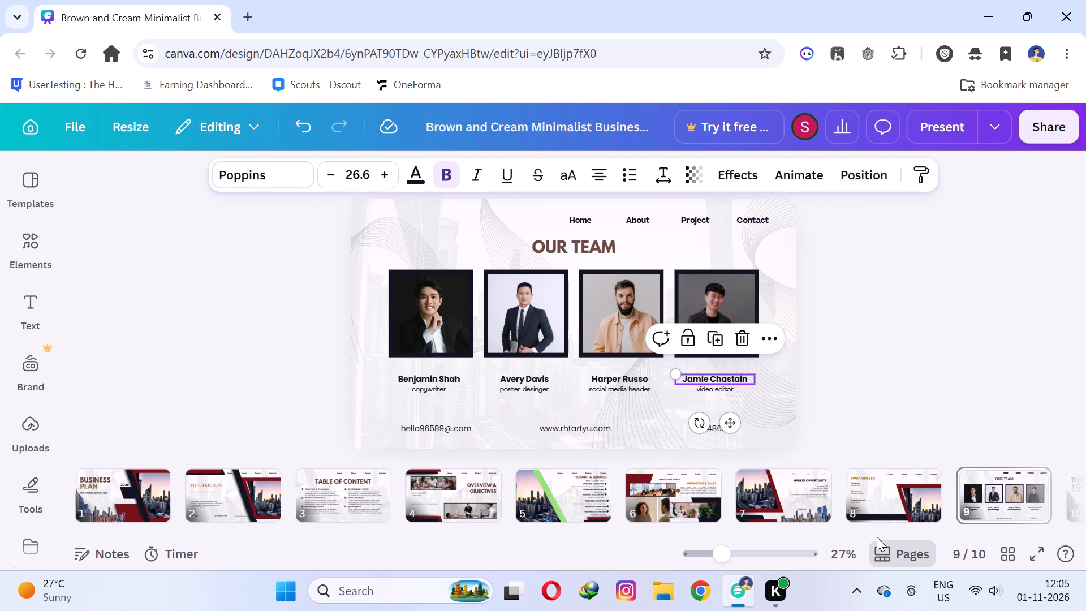
On the closing THANK YOU page, replace the existing name in the PRESENTED BY line with the new presenter's name.
drag(873, 530, 1000, 528)
click(963, 505)
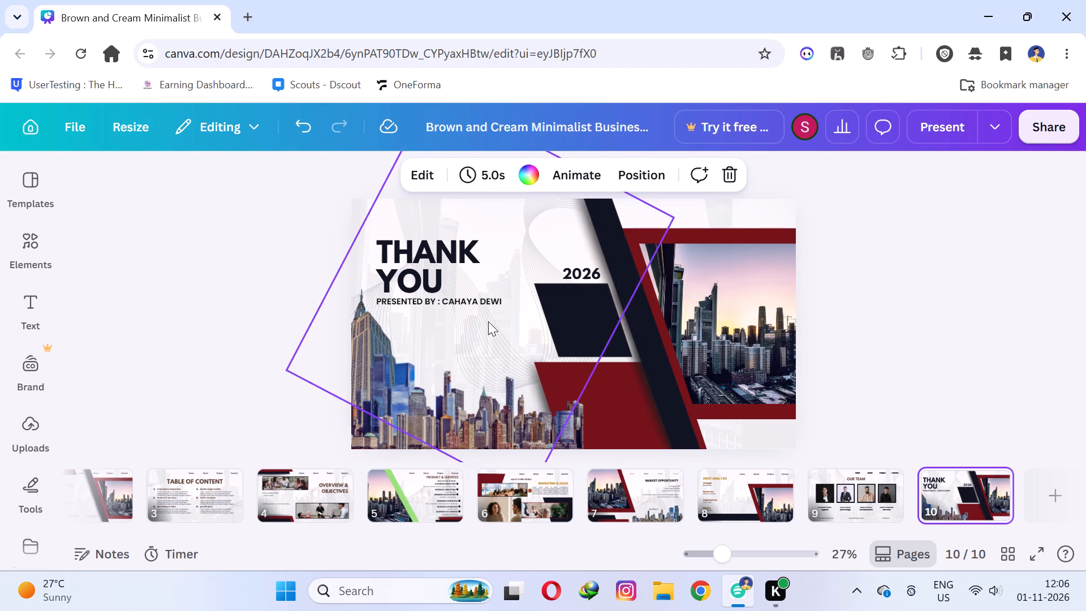
triple_click(469, 298)
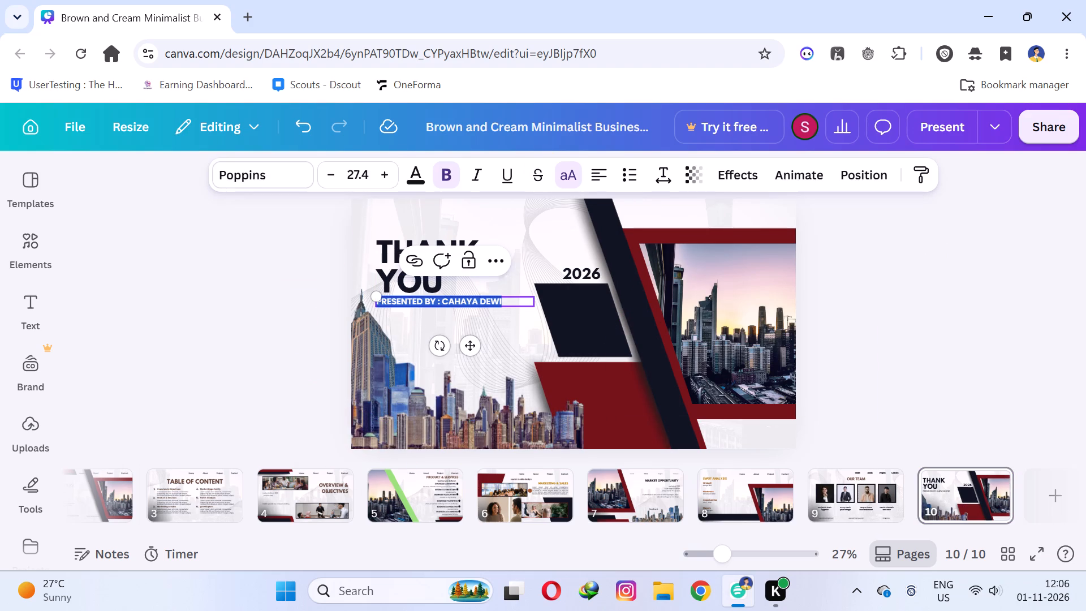
click(498, 300)
key(BackSpace)
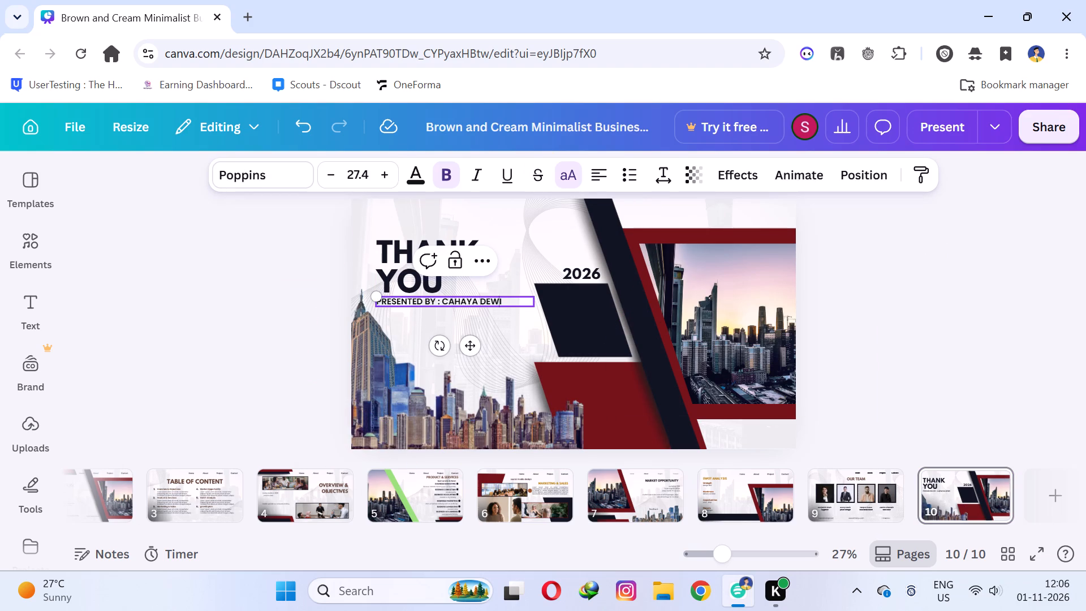
key(BackSpace)
key(BackSpace)
key(BackSpace)
key(BackSpace)
key(BackSpace)
key(BackSpace)
key(BackSpace)
key(BackSpace)
key(BackSpace)
key(space)
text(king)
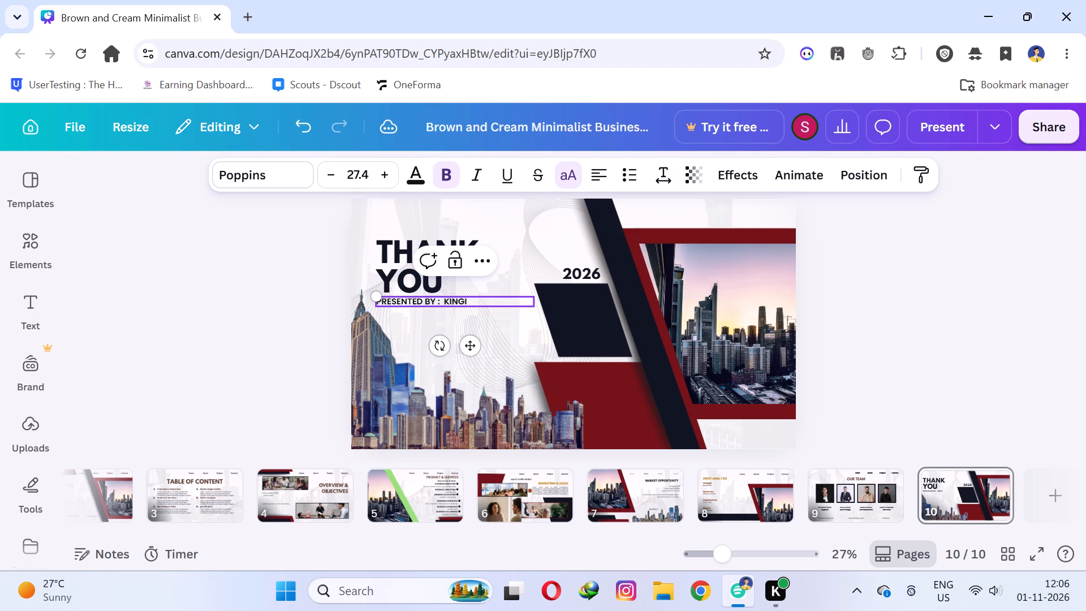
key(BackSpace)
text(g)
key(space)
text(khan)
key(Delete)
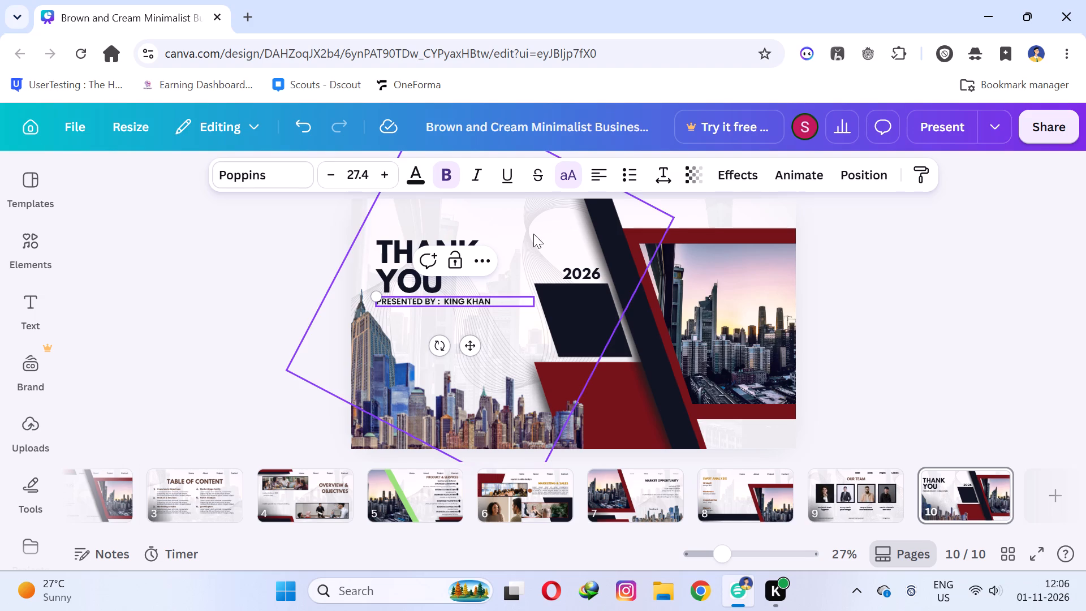
Stretch the red-framed skyline photo shape on the THANK YOU page vertically past the page's bottom and top edges.
click(896, 249)
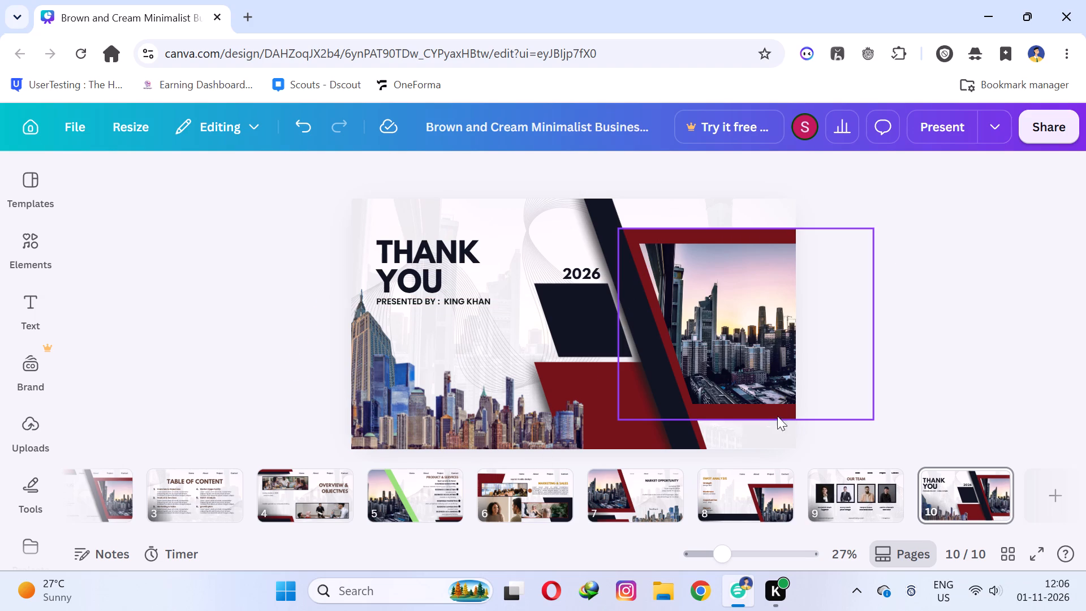
click(759, 416)
drag(759, 416, 761, 453)
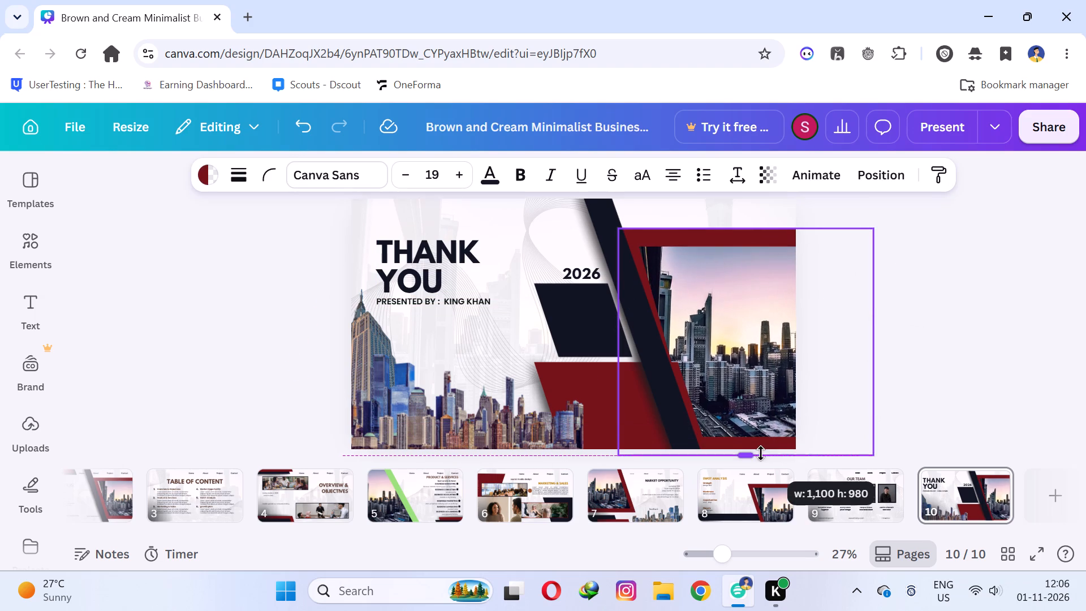
drag(761, 453, 761, 455)
drag(744, 229, 752, 186)
click(1017, 259)
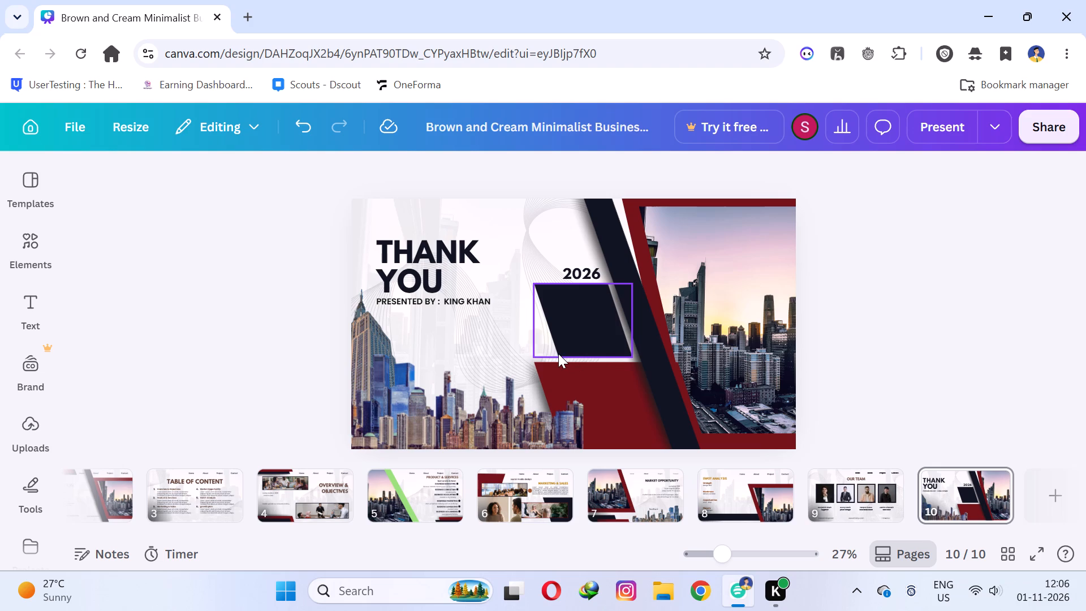
Recolor the word THANK in the reddish-brown default color and the word YOU in Medium brown.
double_click(430, 255)
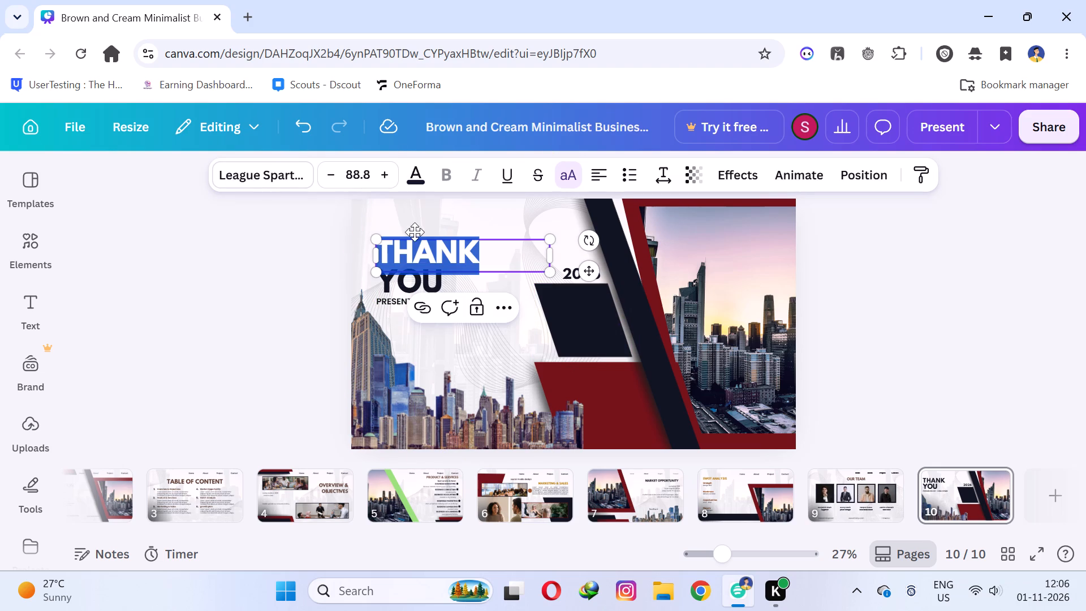
click(426, 171)
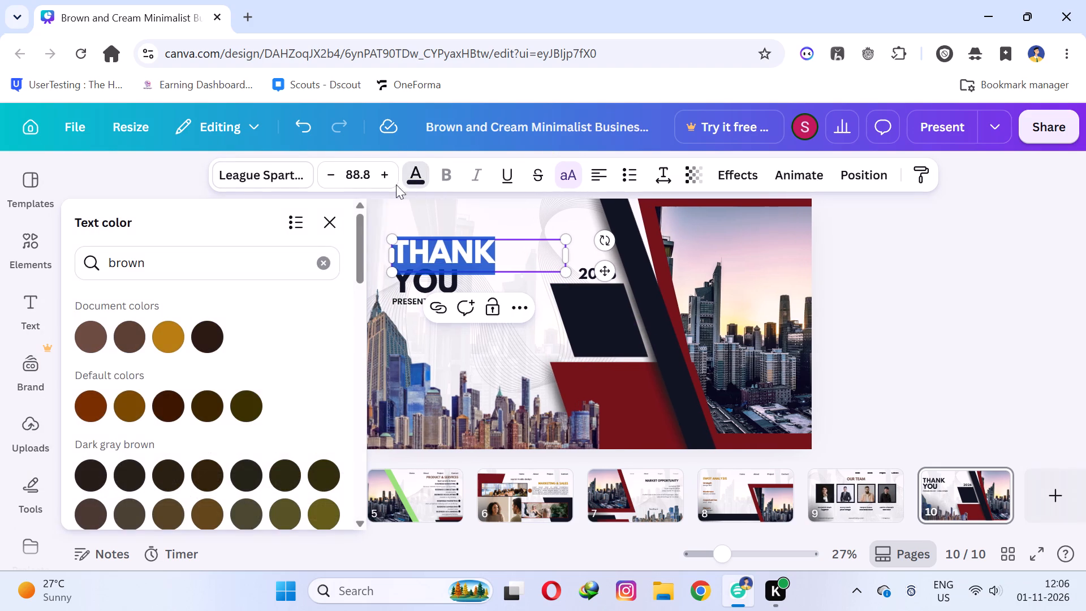
click(80, 402)
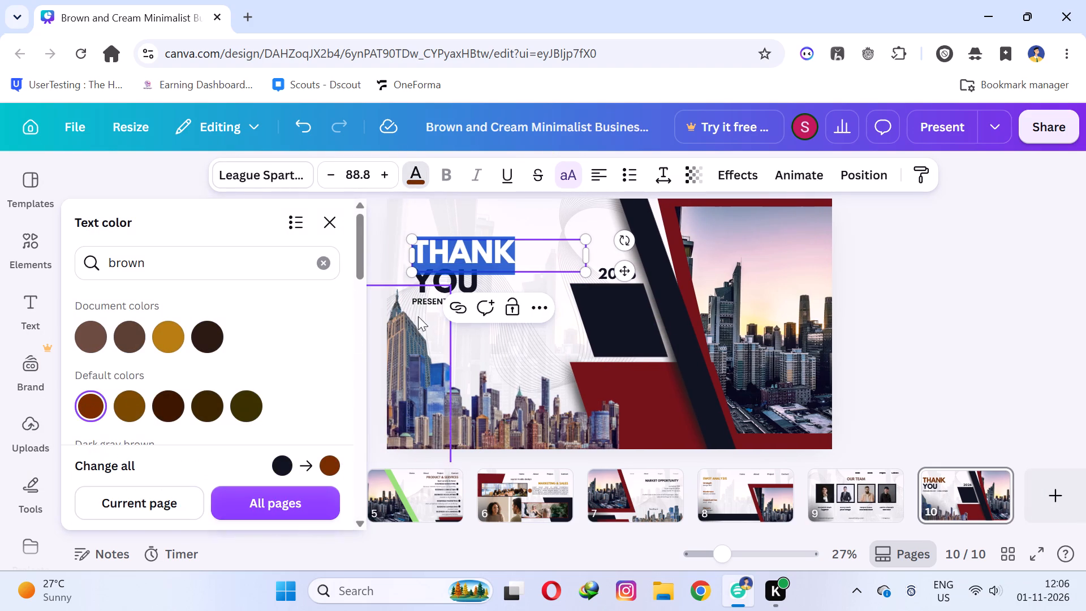
click(438, 280)
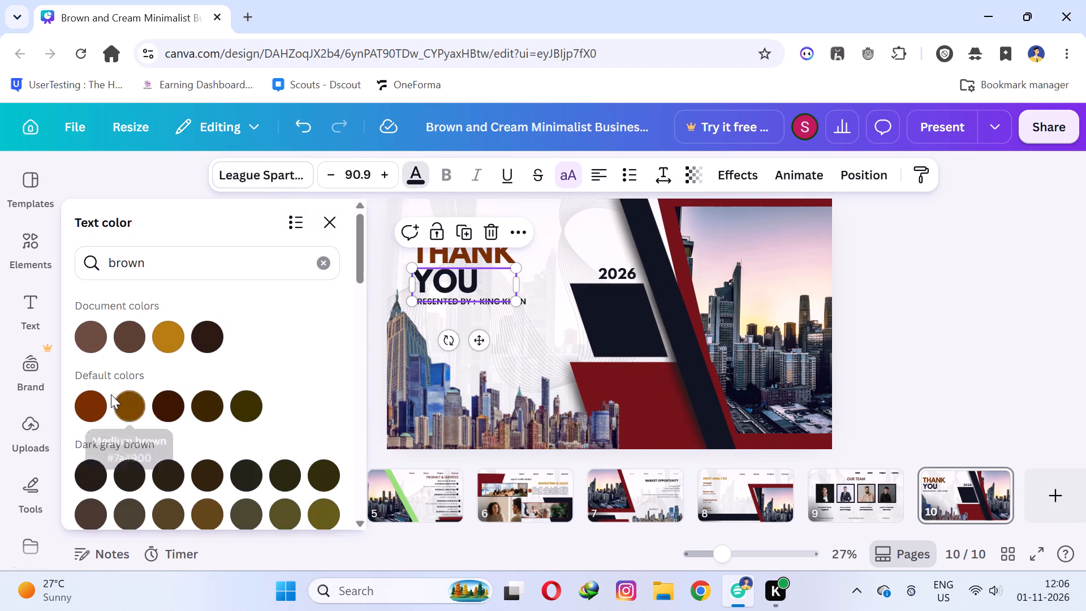
click(124, 407)
click(1022, 255)
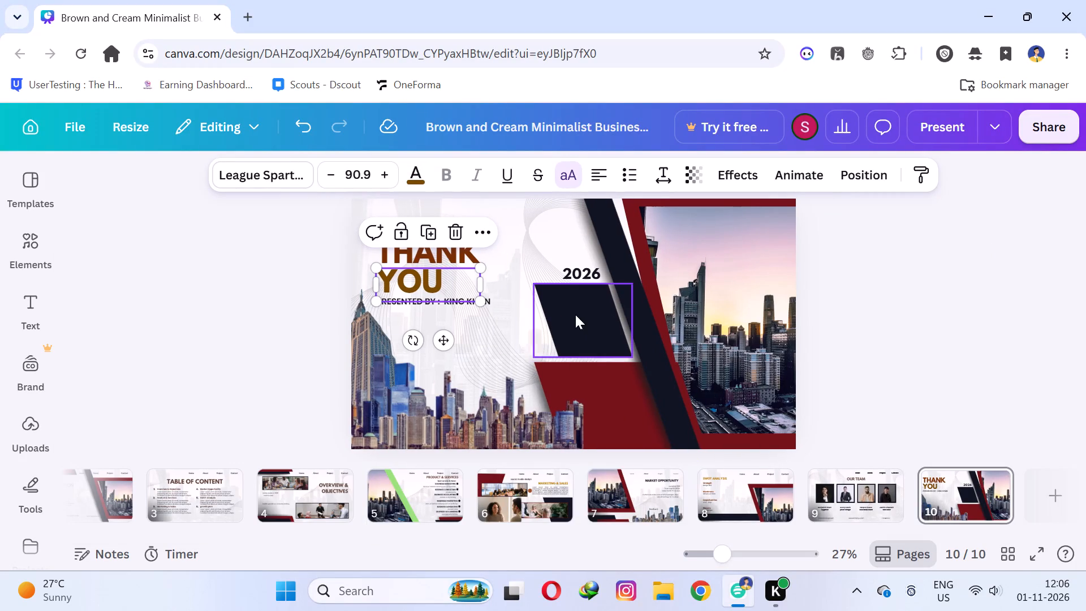
Recolor the PRESENTED BY line in the golden-brown document color.
click(295, 317)
click(461, 303)
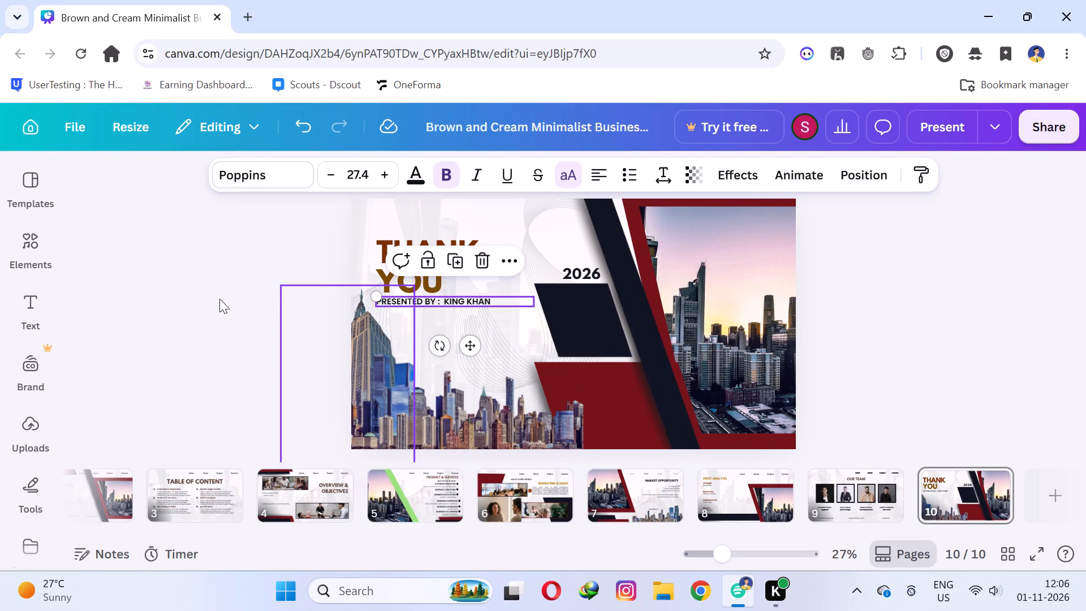
click(427, 176)
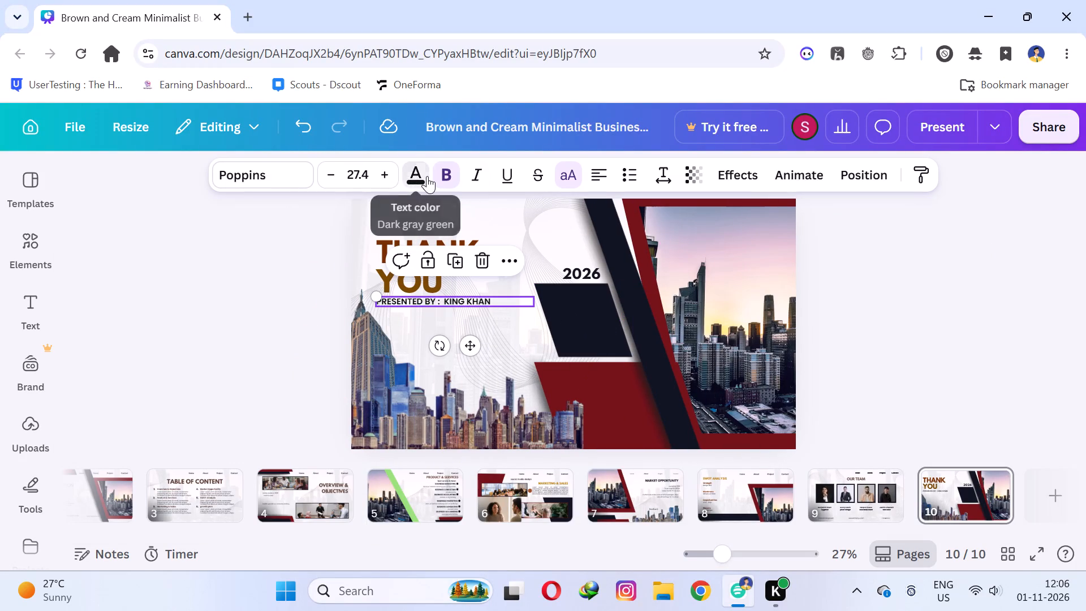
click(179, 343)
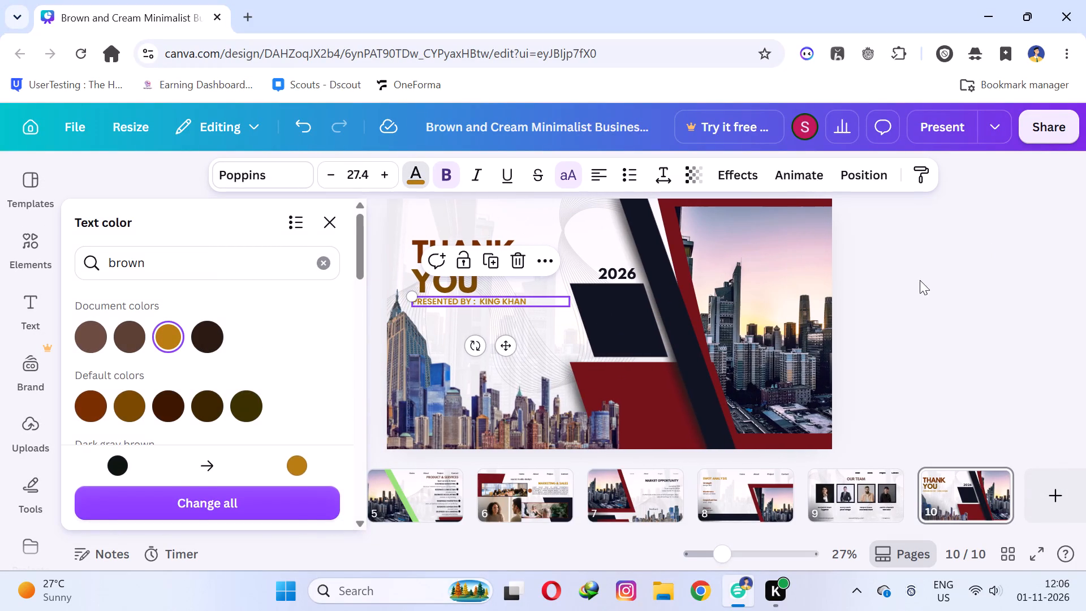
click(1028, 250)
Recolor the 2026 text on the THANK YOU page in Medium brown.
click(591, 272)
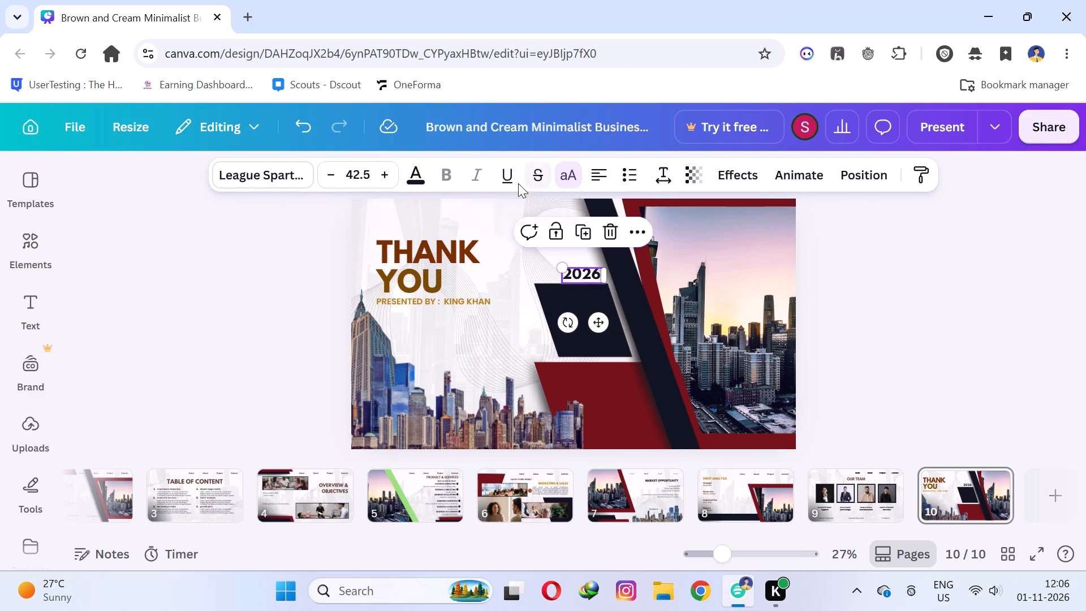
click(417, 178)
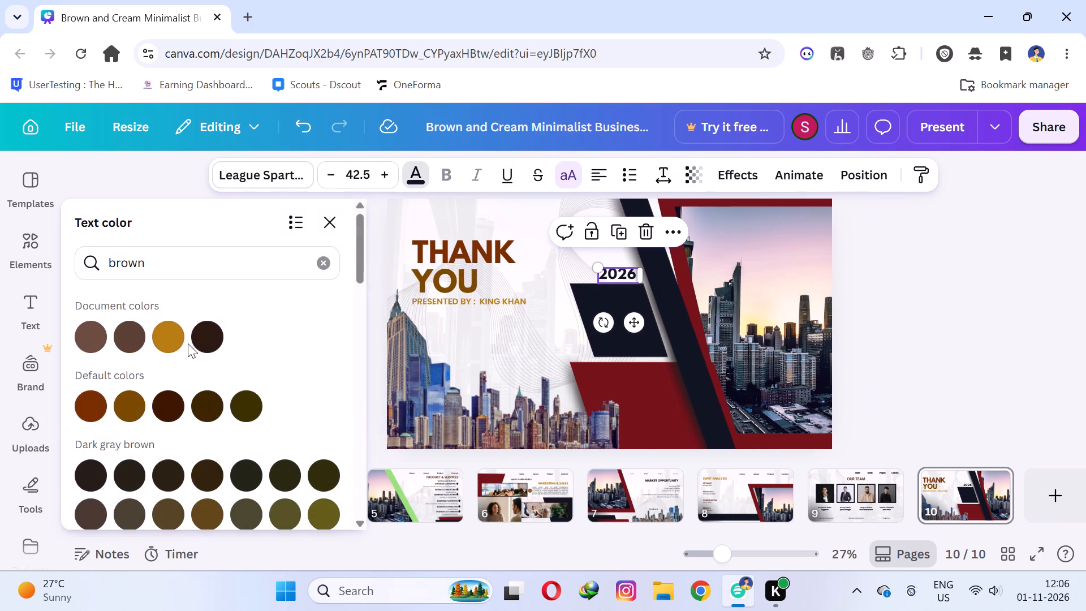
click(208, 327)
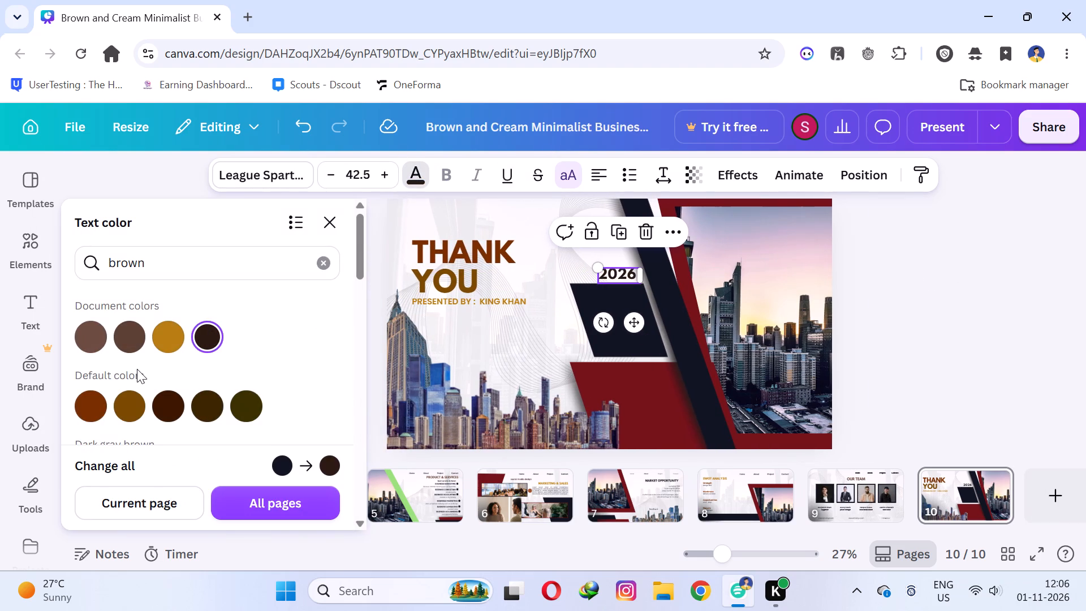
click(140, 402)
click(978, 298)
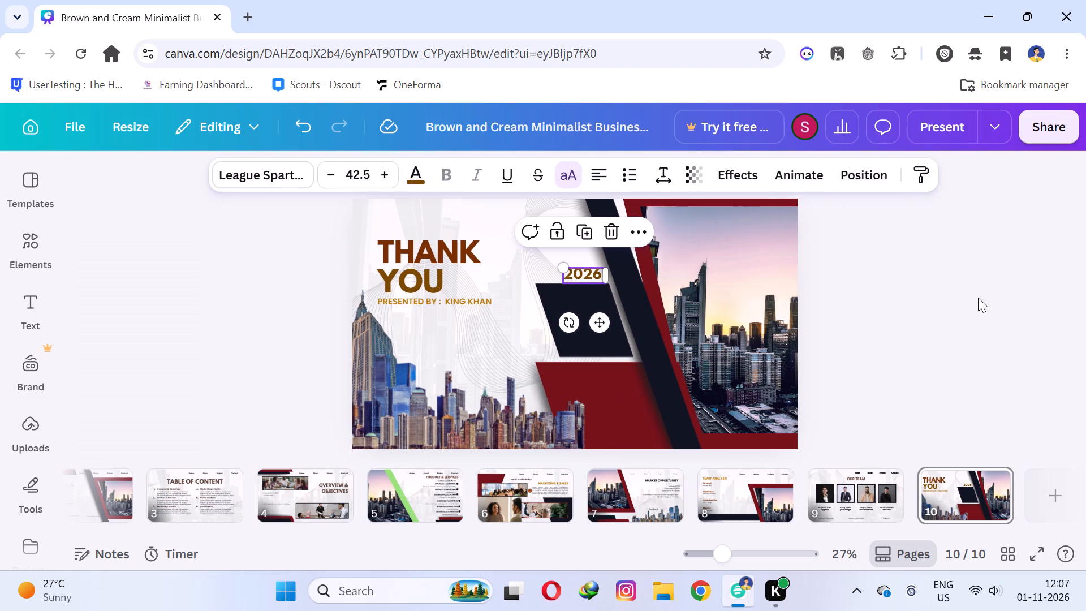
Duplicate the rotated line-pattern graphic on the THANK YOU page and place the copy slightly below the original.
click(455, 346)
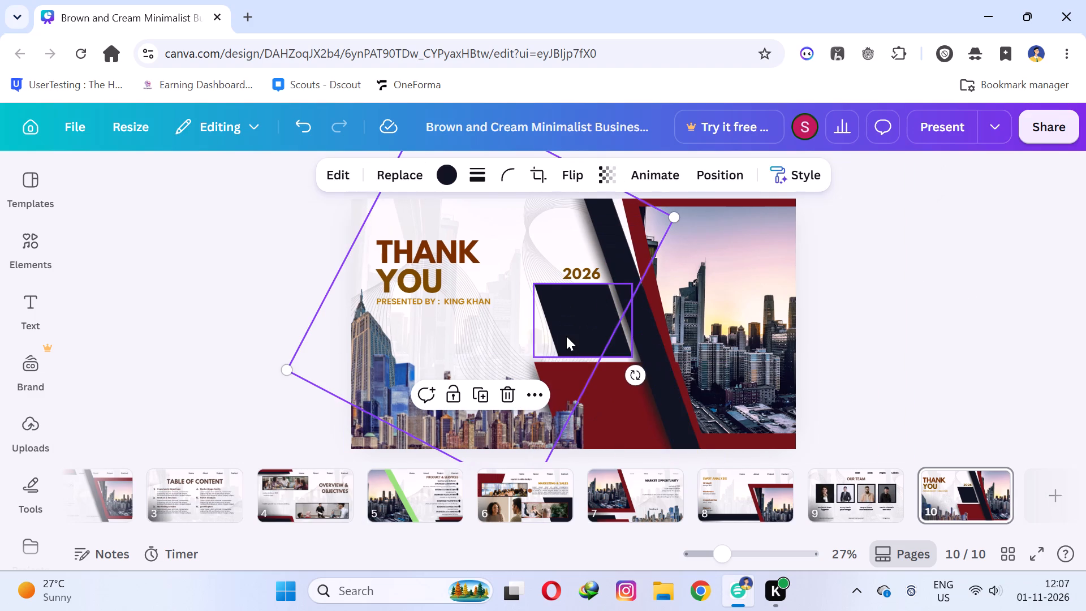
scroll(566, 336, up, 1)
right_click(566, 336)
click(633, 207)
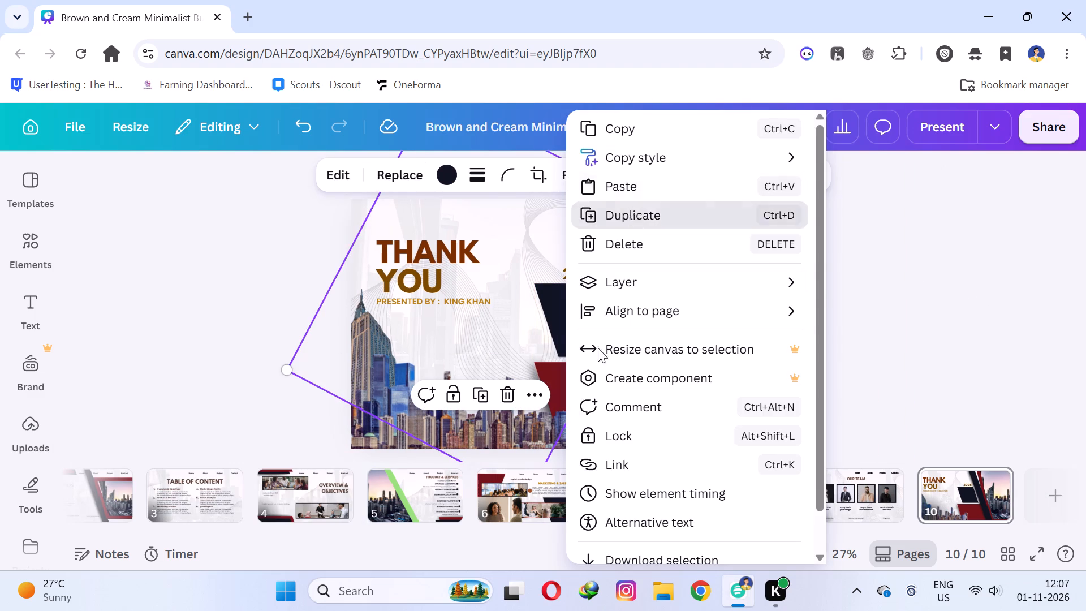
drag(563, 319, 548, 329)
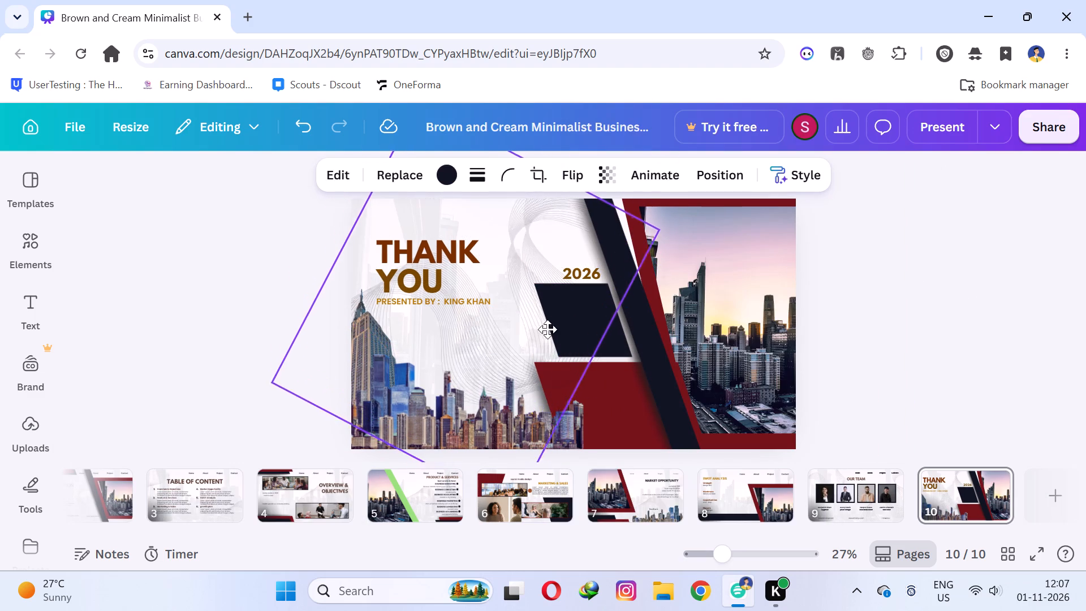
drag(548, 329, 563, 329)
double_click(585, 319)
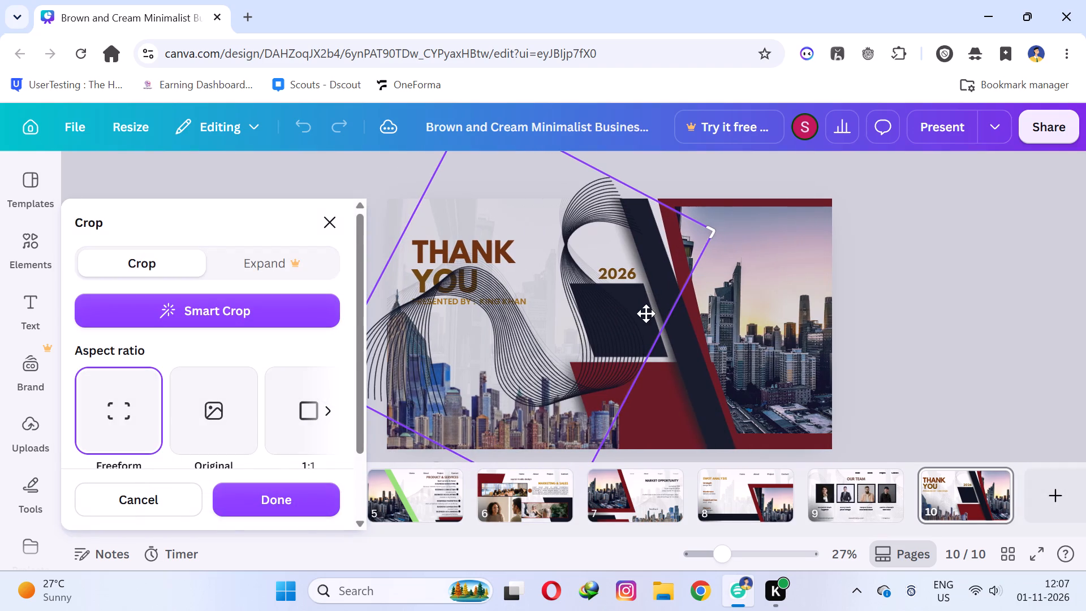
click(1037, 239)
Duplicate the dark parallelogram below 2026 and place the copy above the year, against the page's top edge and the dark diagonal band.
click(615, 394)
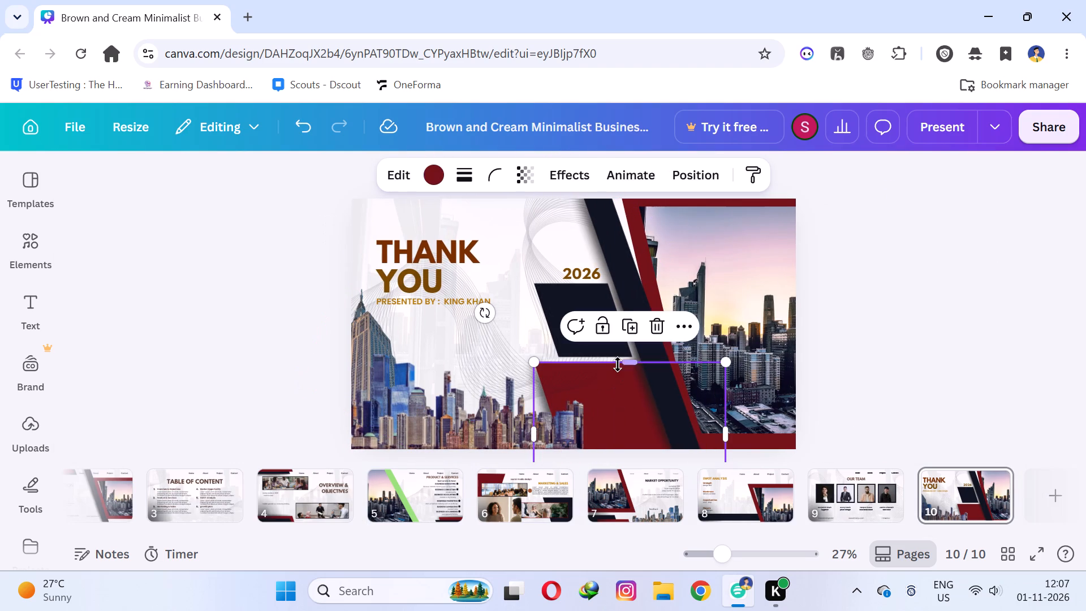
click(630, 347)
right_click(578, 328)
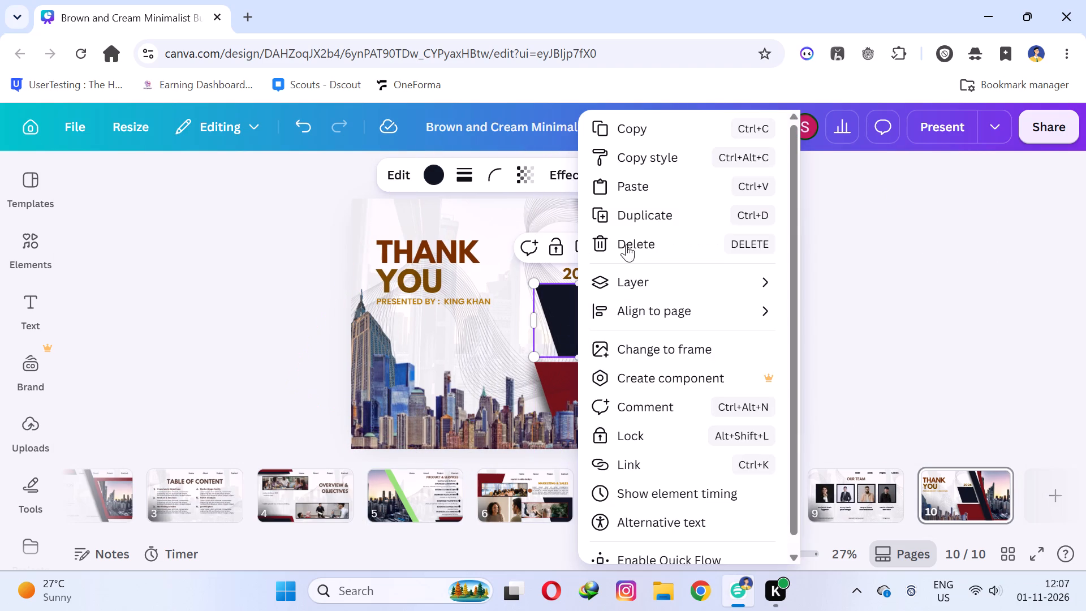
click(633, 221)
drag(585, 316, 548, 225)
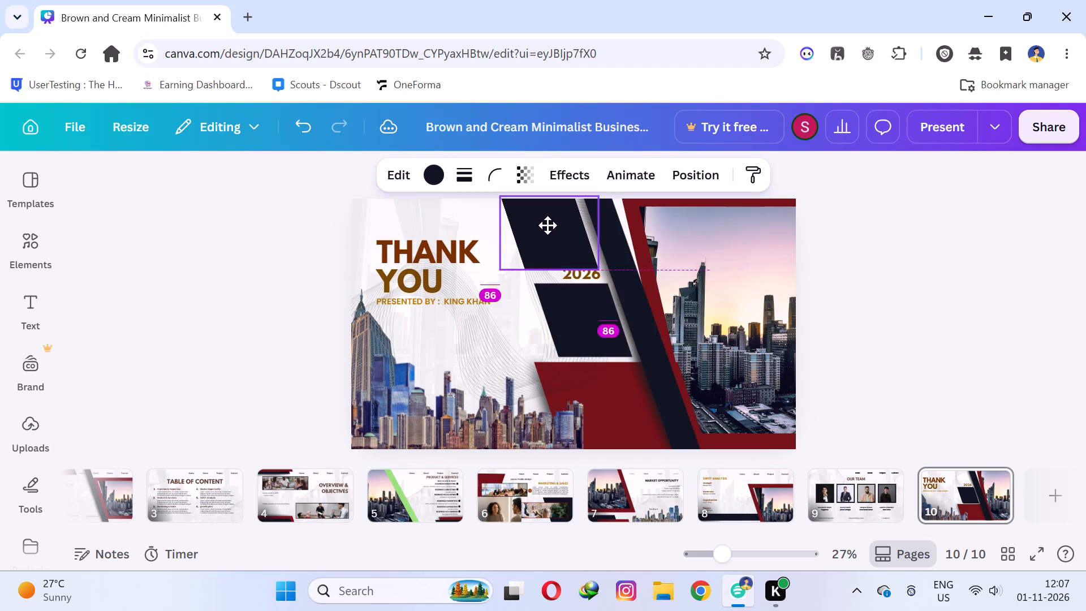
drag(548, 225, 554, 216)
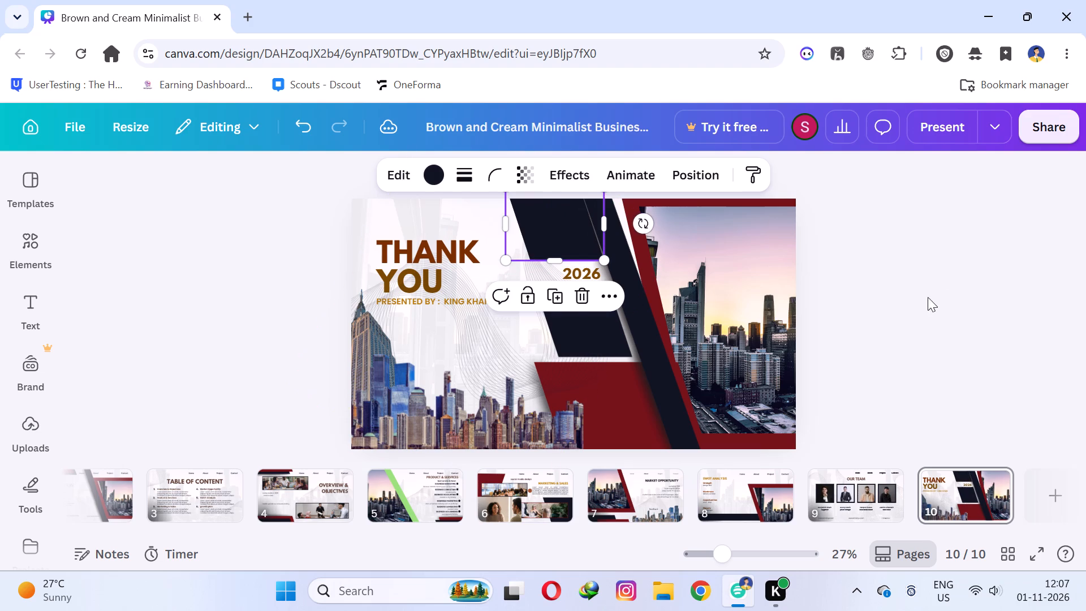
click(945, 290)
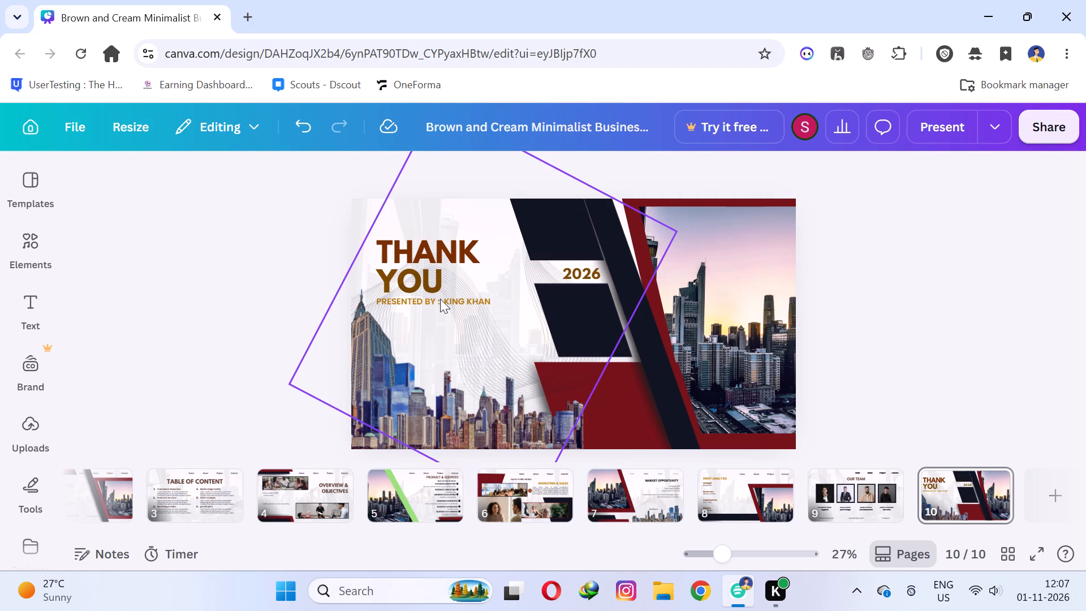
Shift the duplicated line-pattern graphic on the THANK YOU page to the left and slightly downward.
drag(440, 299, 412, 318)
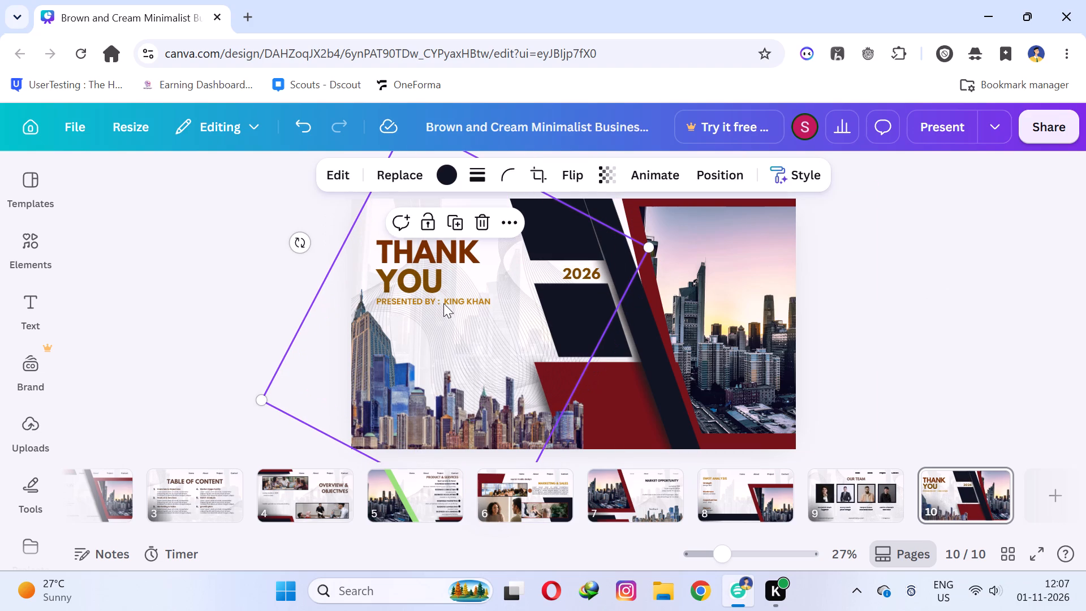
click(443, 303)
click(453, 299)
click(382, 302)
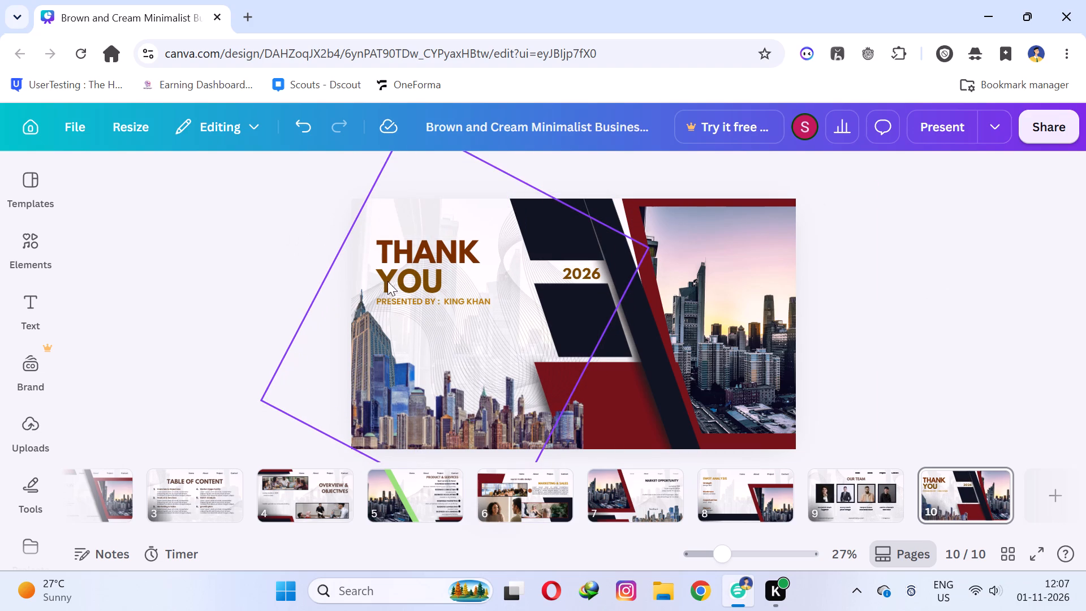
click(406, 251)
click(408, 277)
Shift the line-pattern graphic on the THANK YOU page diagonally down and to the right, over the skyline.
drag(476, 318, 507, 358)
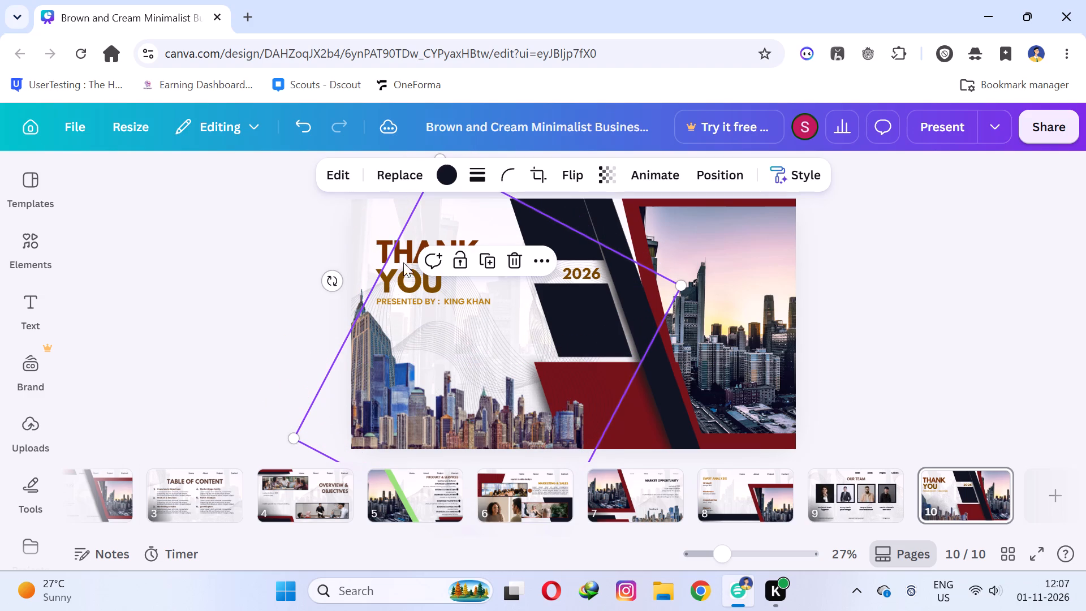
Apply the Bounce animation to the THANK text on the closing page.
click(389, 247)
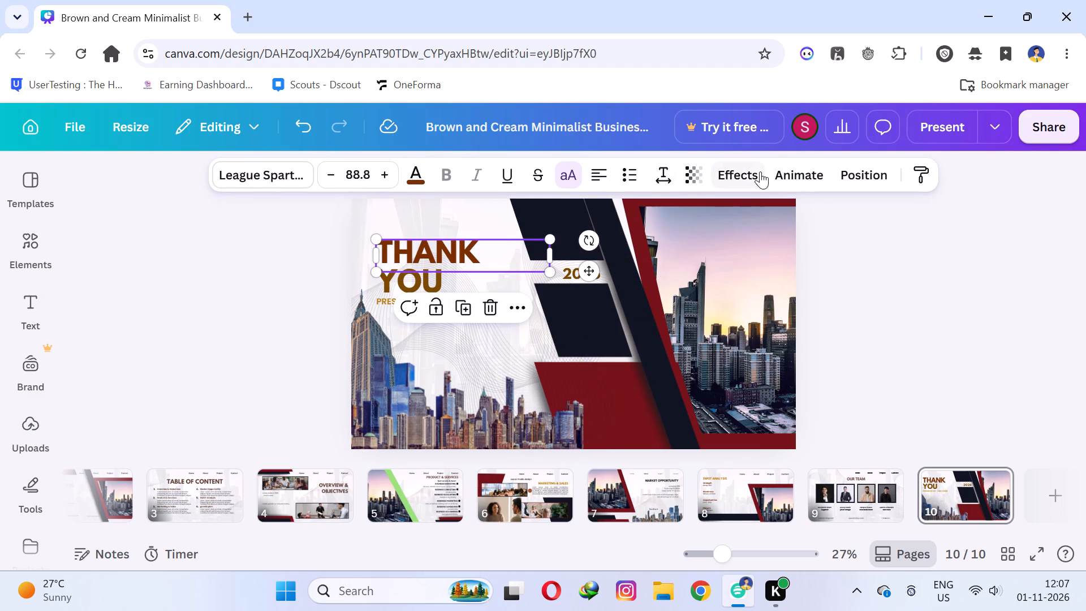
click(788, 171)
scroll(346, 332, down, 3)
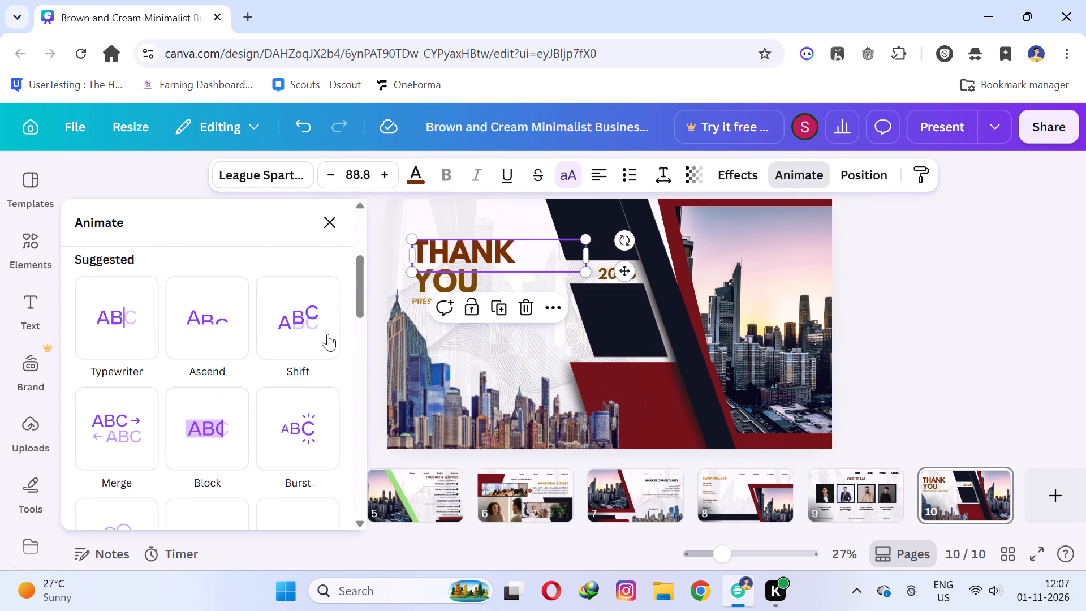
click(118, 504)
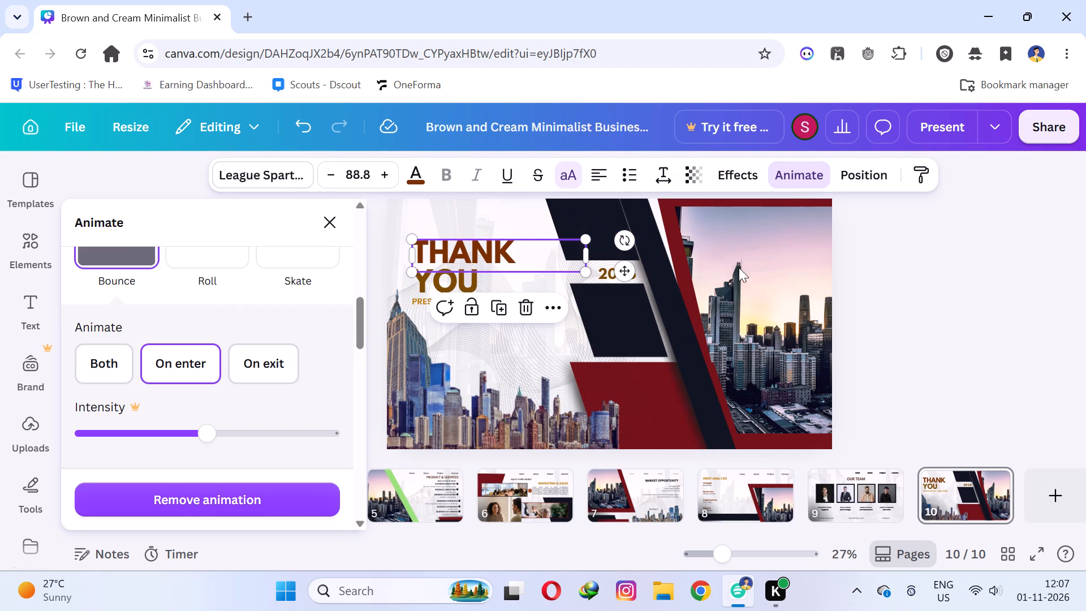
click(953, 265)
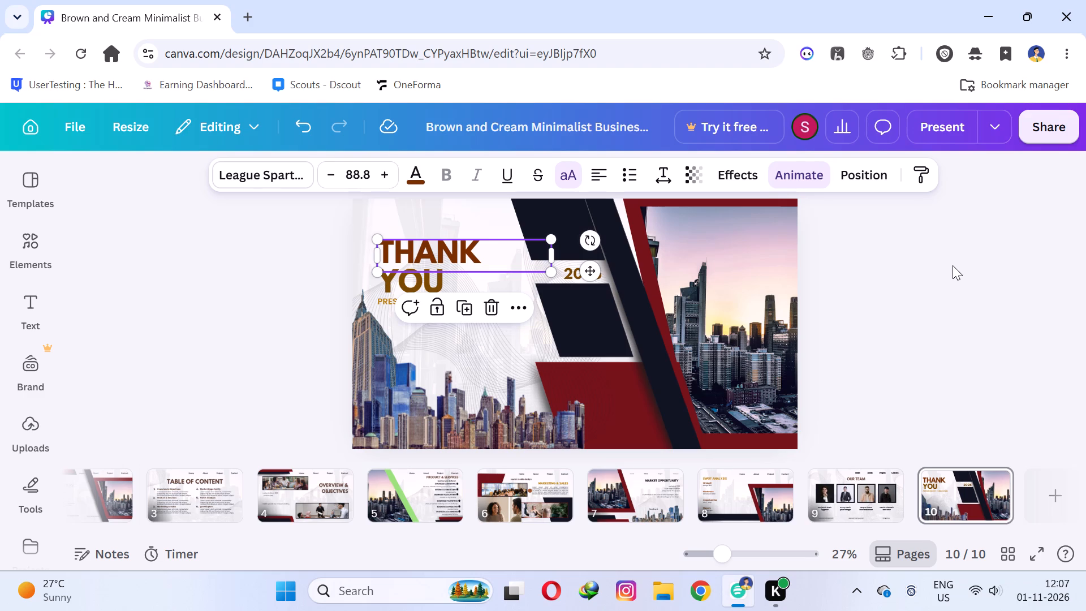
click(964, 250)
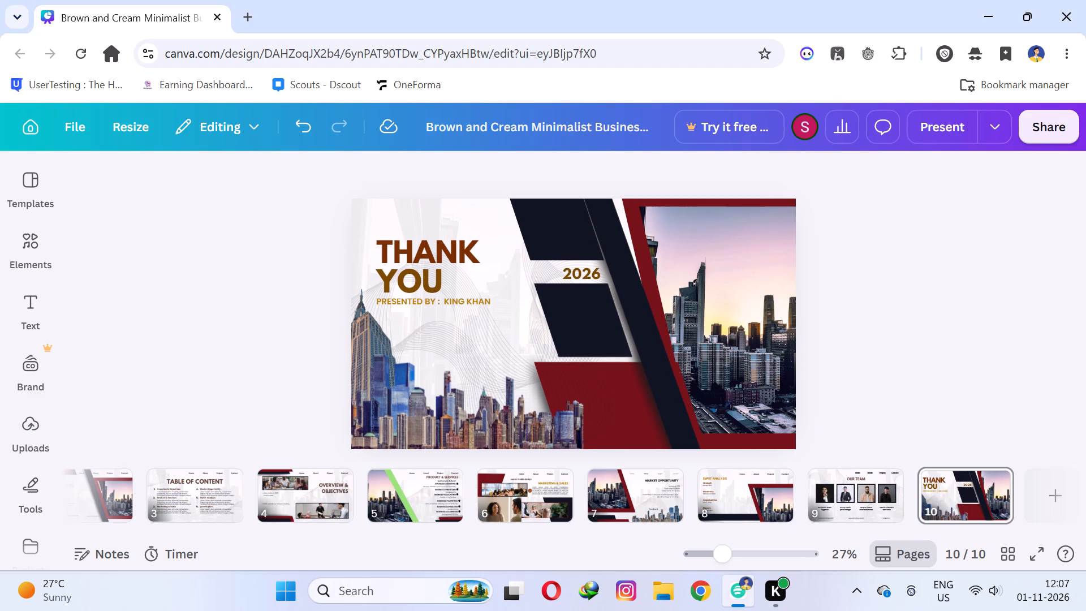
Present the slideshow from the BUSINESS PLAN cover through all ten pages to review the design and animations, ending at the THANK YOU page.
drag(674, 529, 354, 532)
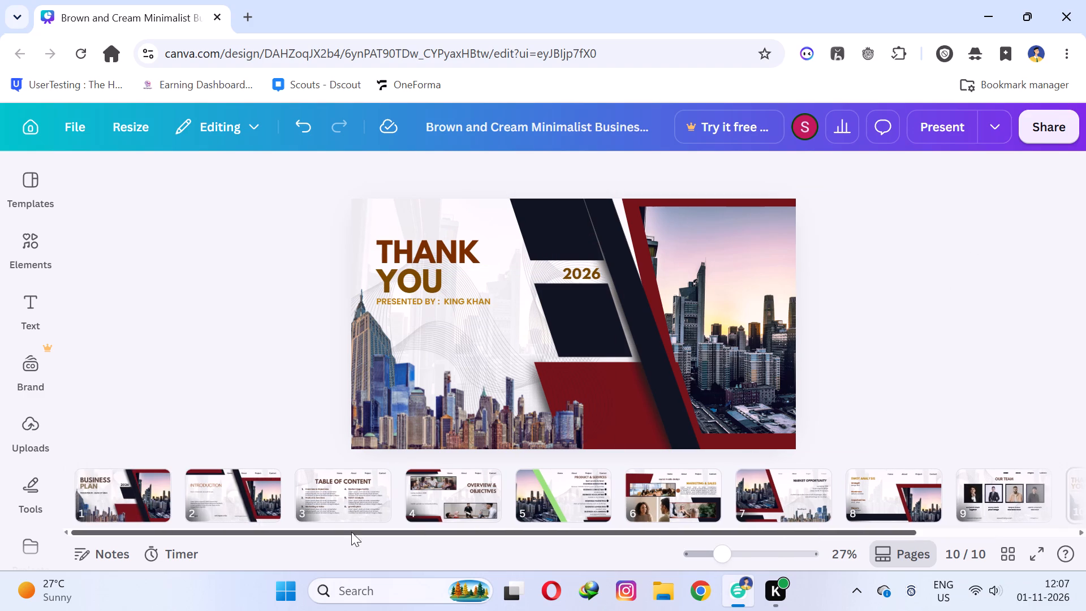
click(110, 478)
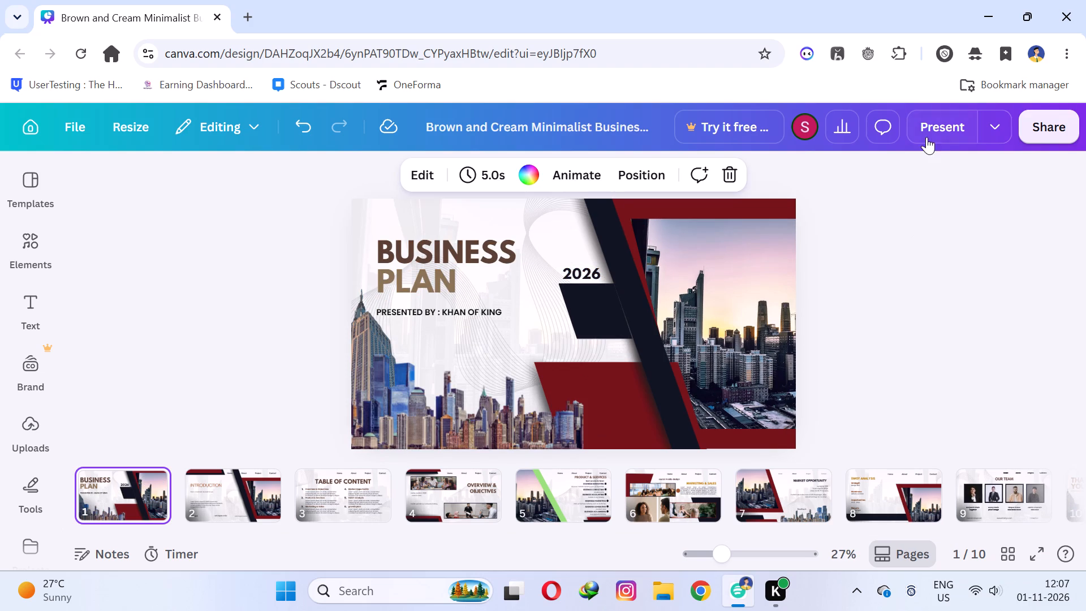
click(939, 126)
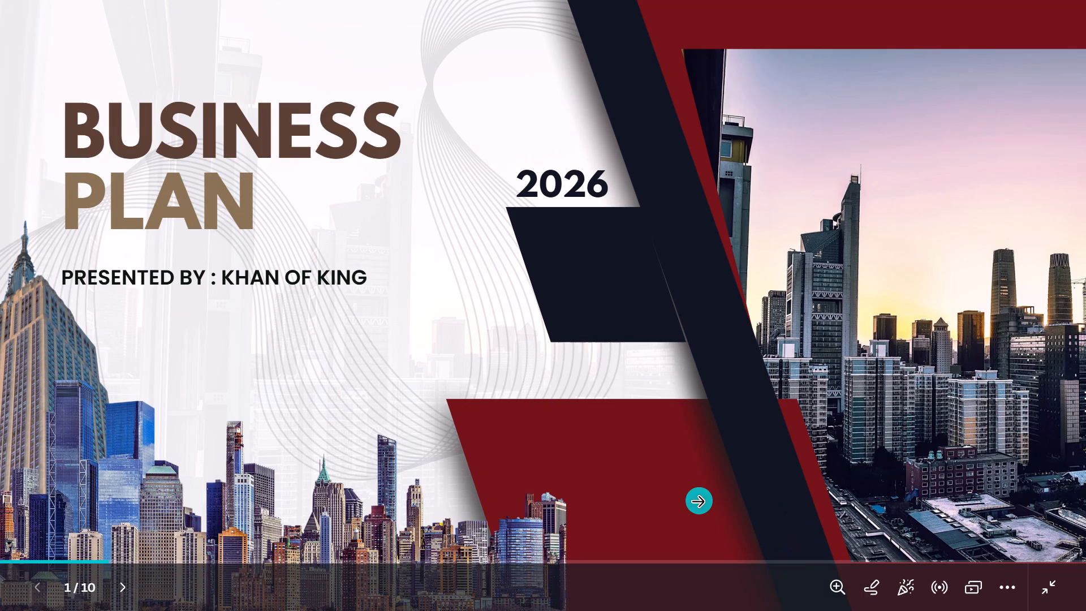
key(Right)
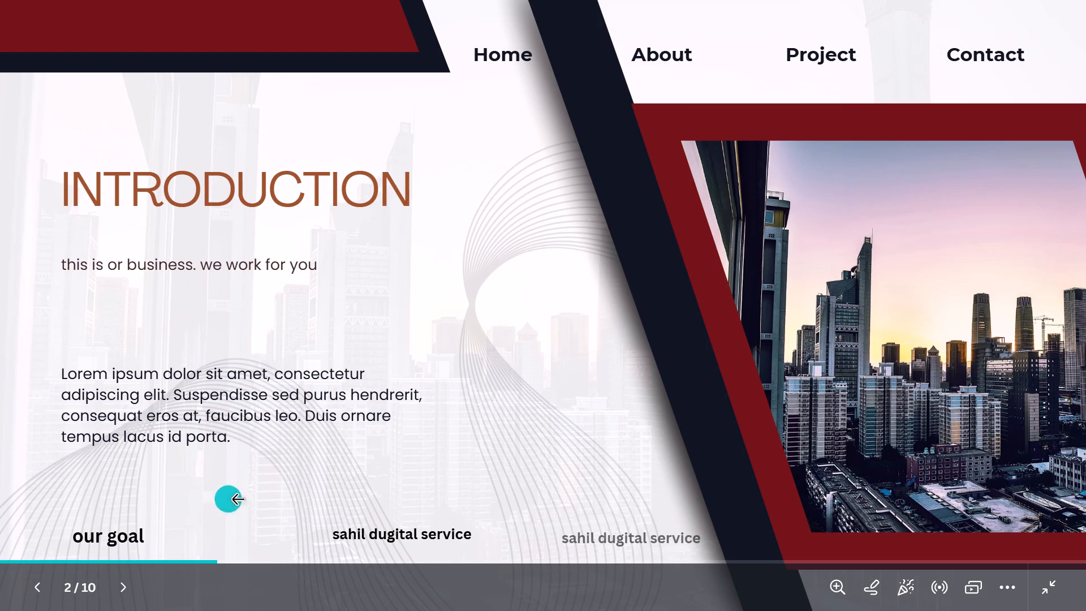
key(Right)
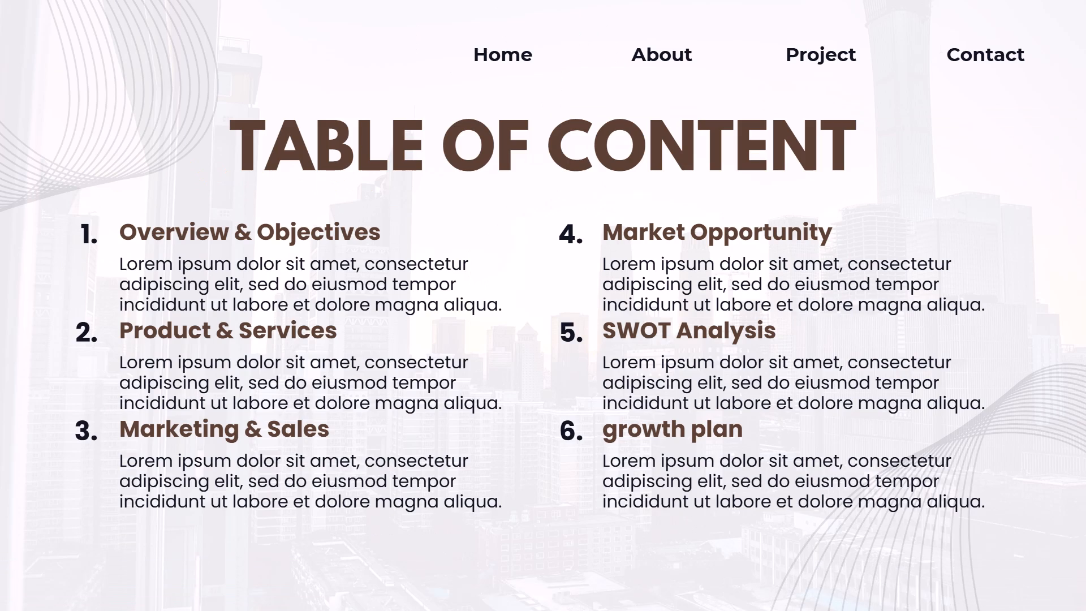
key(Right)
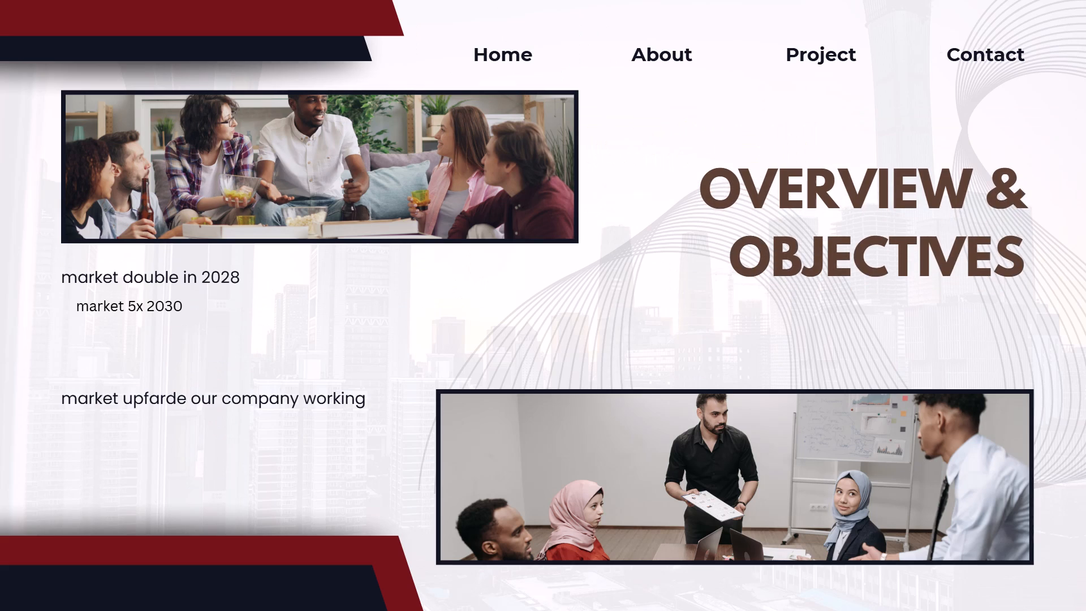
key(Right)
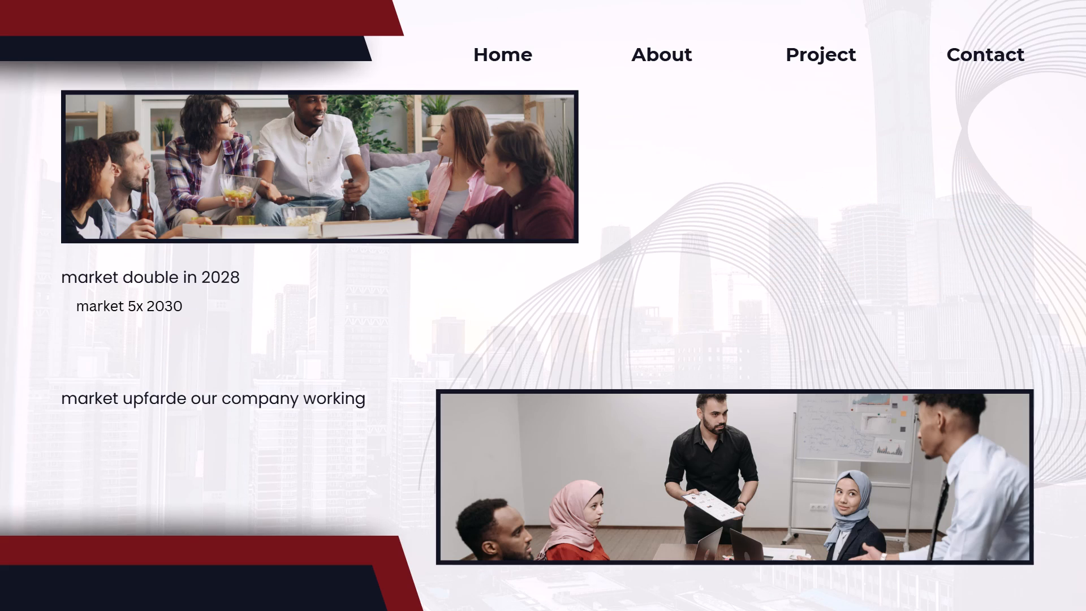
key(Right)
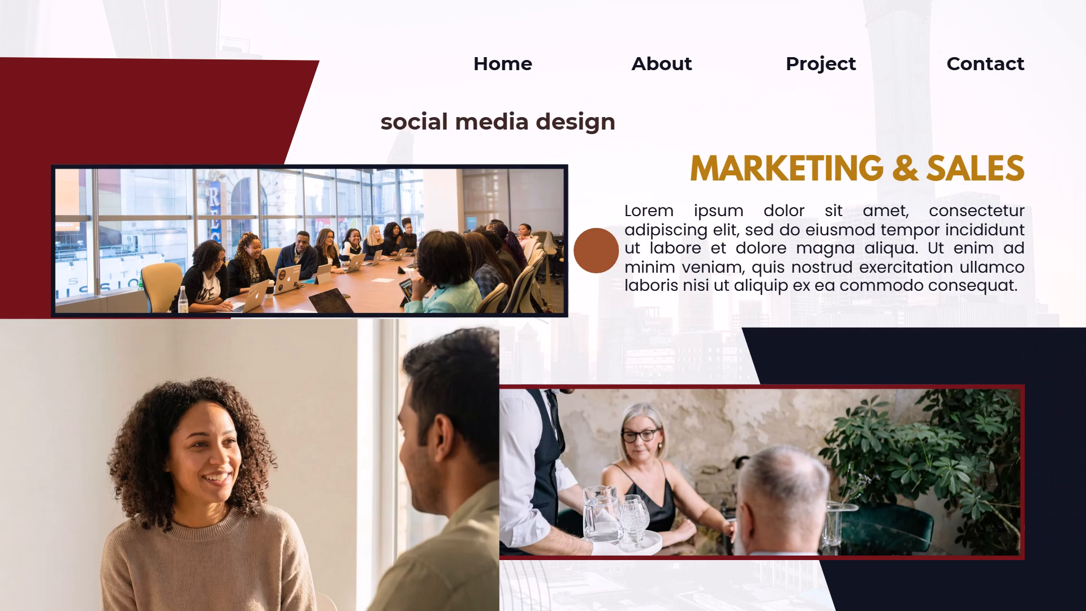
key(Right)
key(Right)
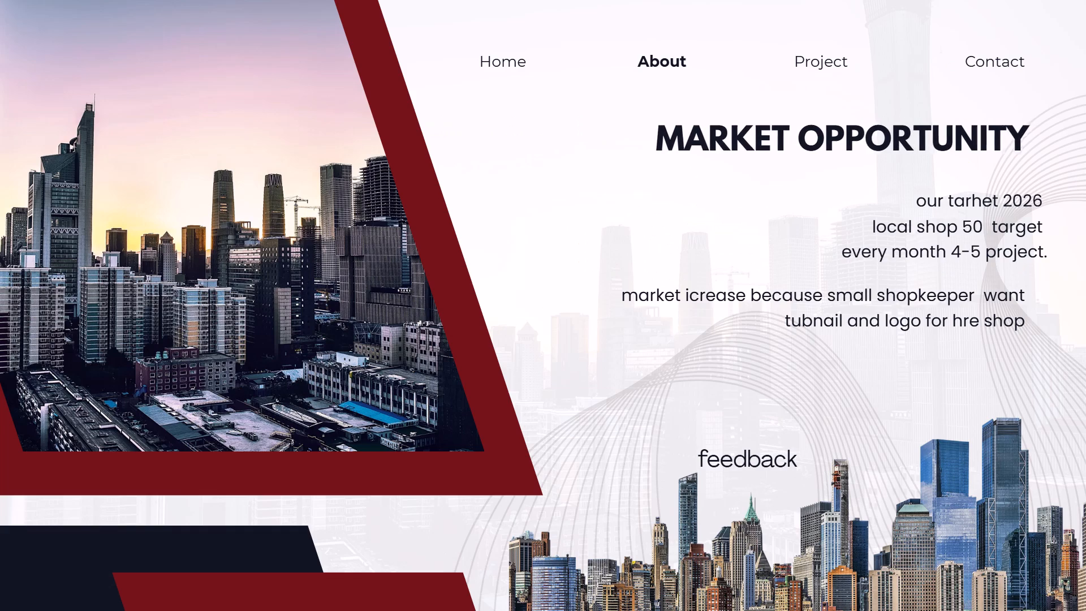
key(Right)
key(Right)
key(Right)
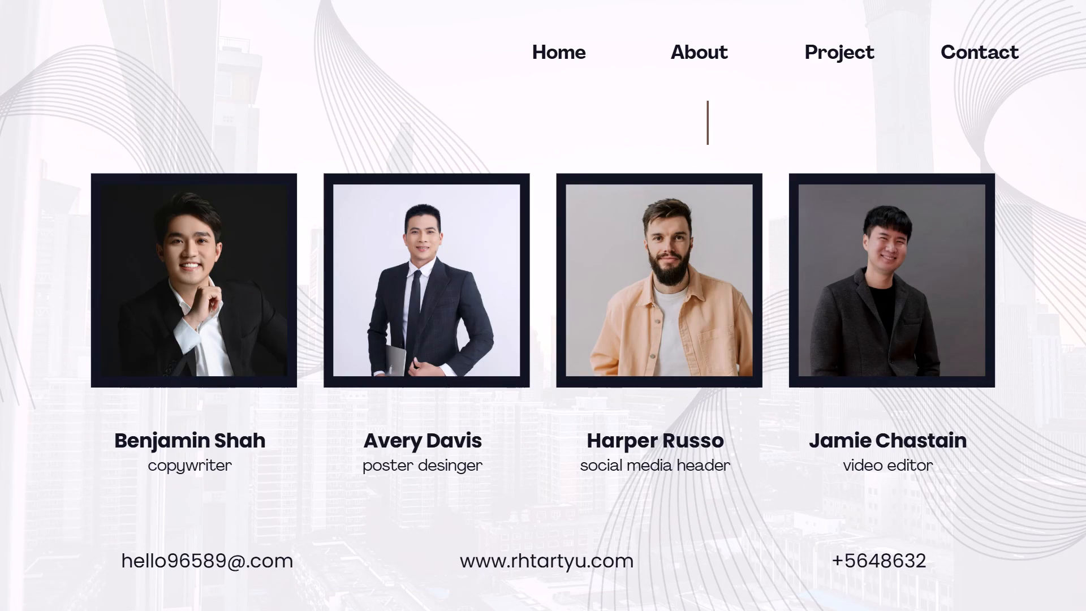
key(Right)
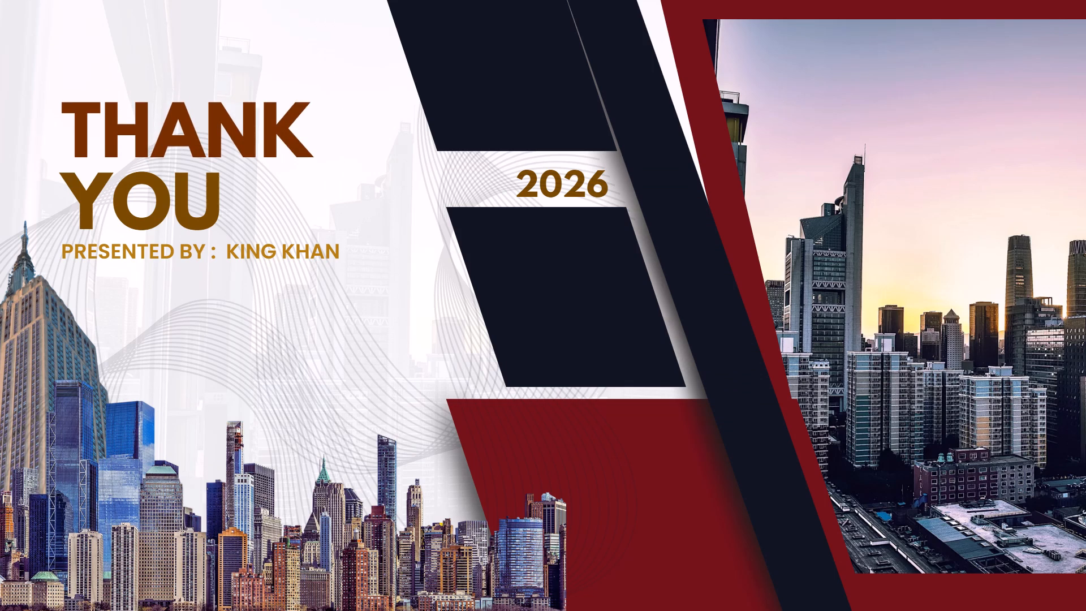
key(Escape)
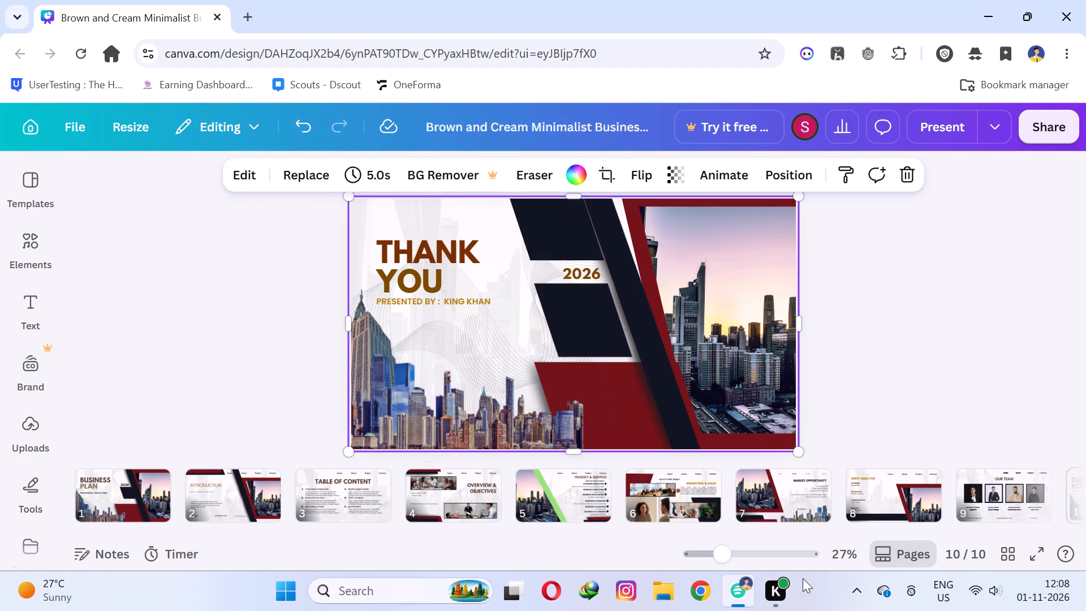